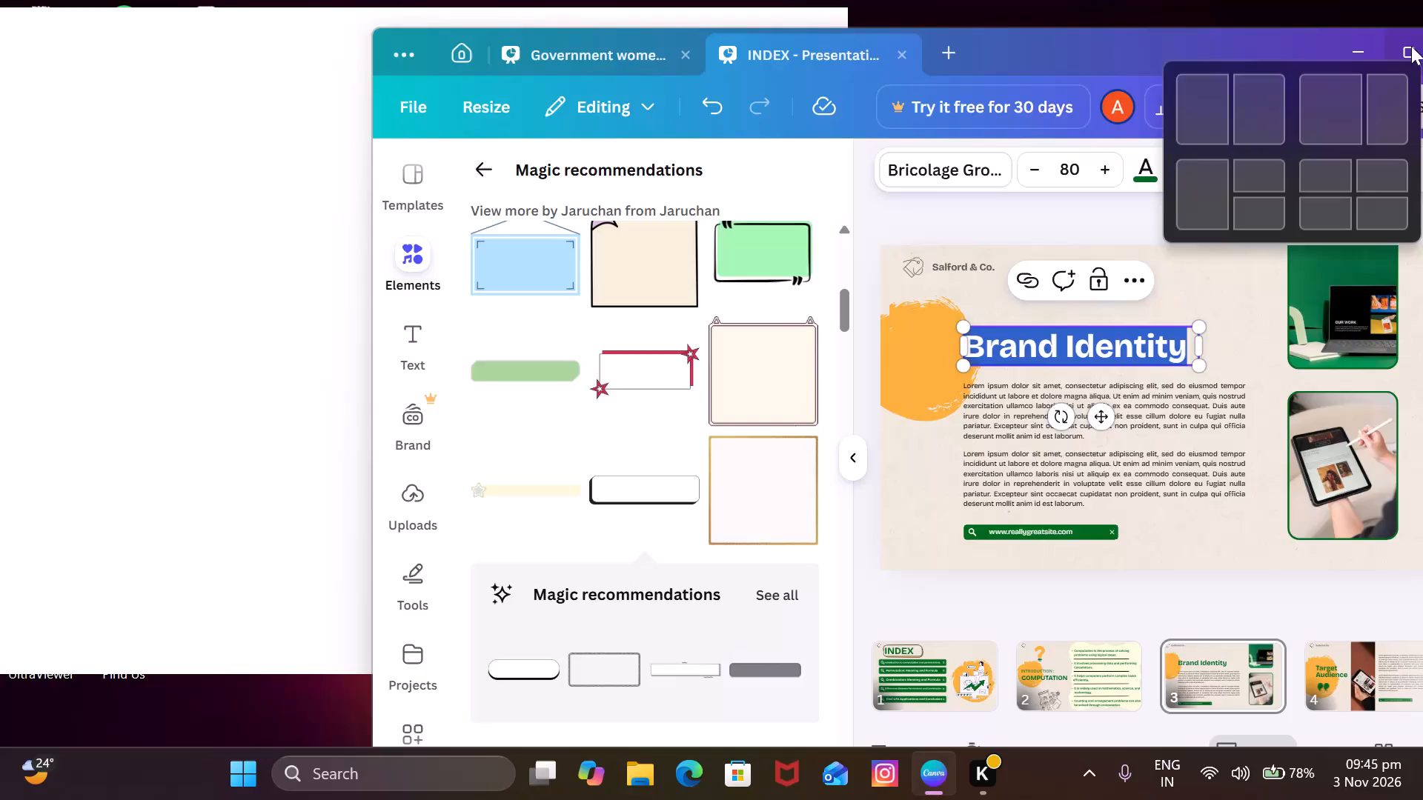
Replace the "Brand Identity" heading on slide 3 with "MEANING OF COMPUTATUON".
{"action": "left_click", "coordinate": [1407, 44]}
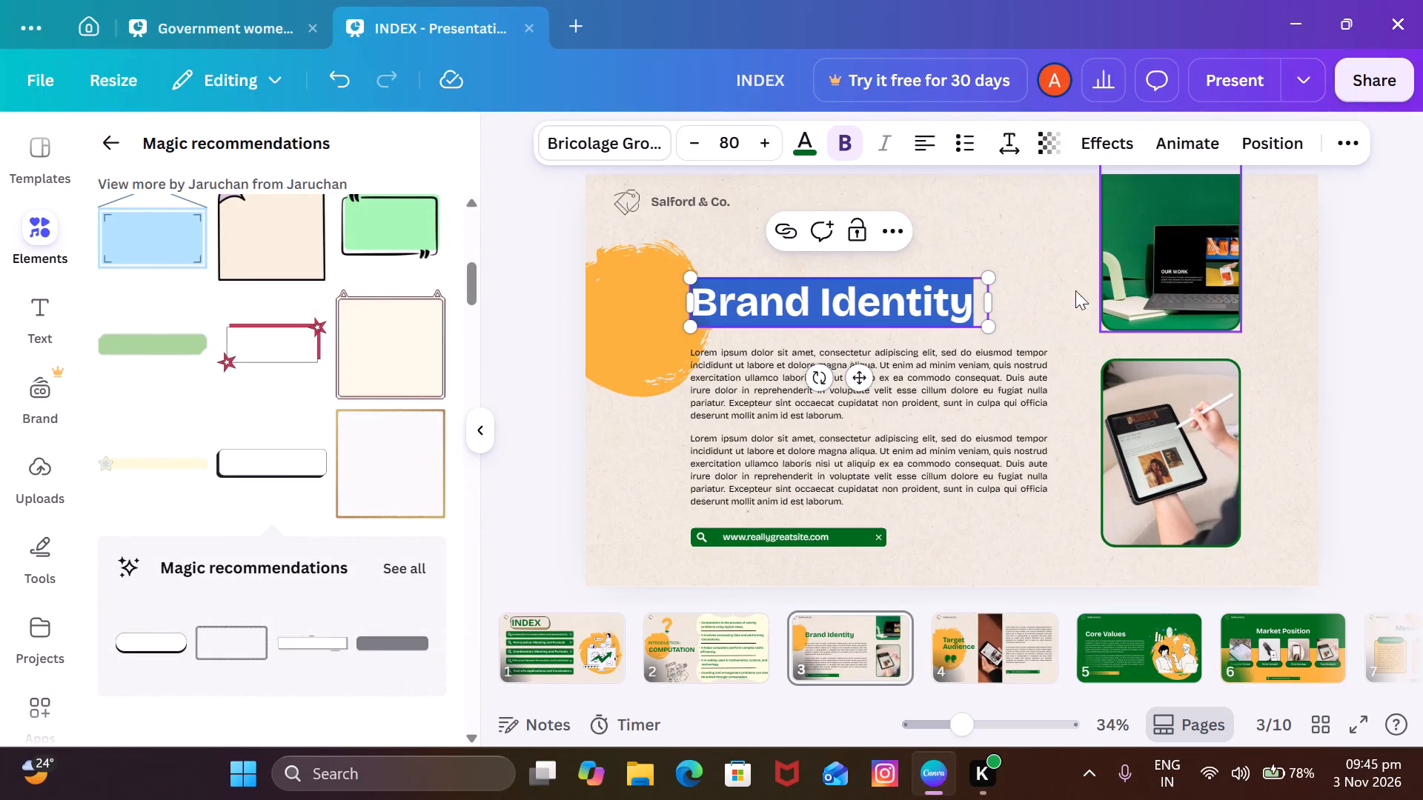
{"action": "left_click", "coordinate": [969, 300]}
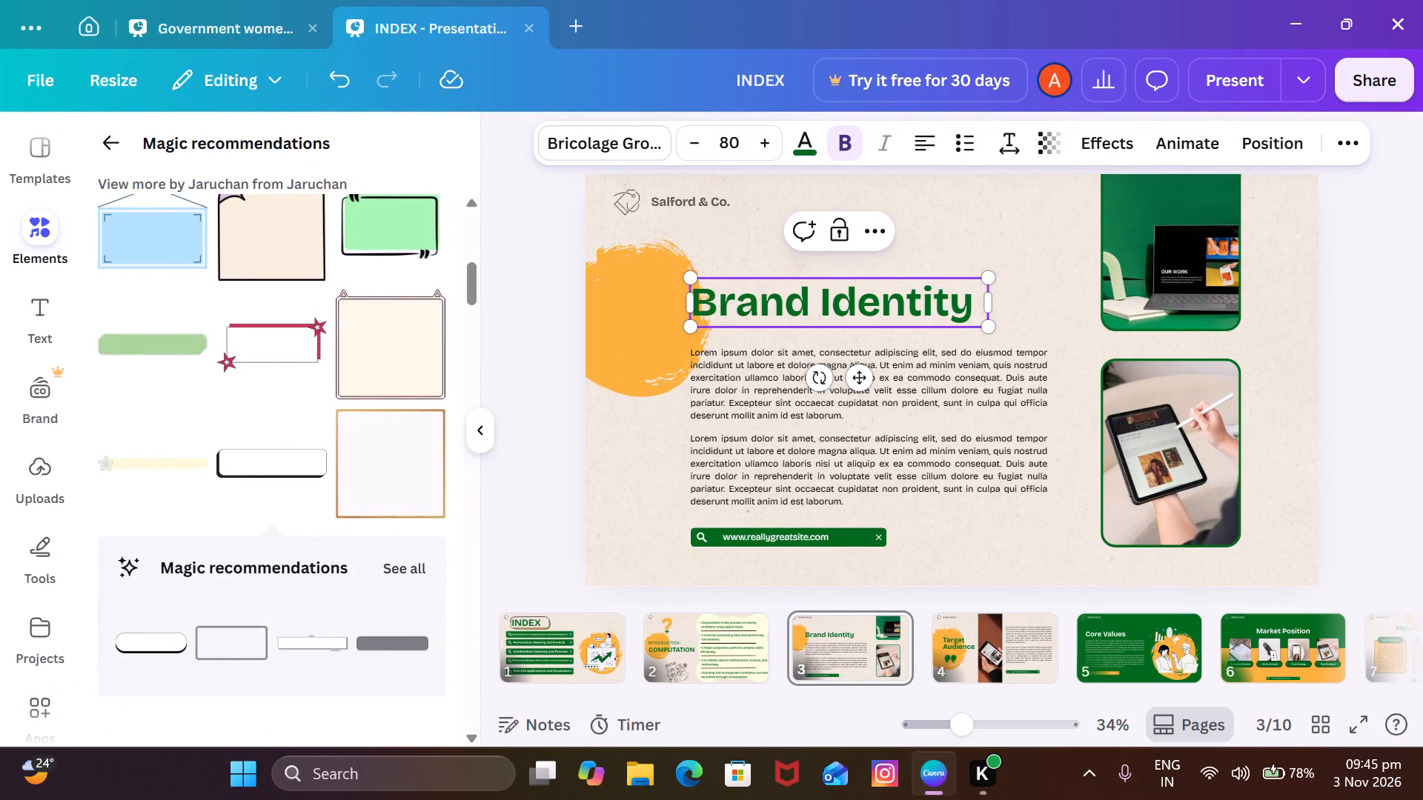
{"action": "key", "text": "BackSpace"}
{"action": "key", "text": "BackSpace"}
{"action": "key", "text": "BackSpace"}
{"action": "key", "text": "BackSpace"}
{"action": "key", "text": "BackSpace"}
{"action": "key", "text": "BackSpace"}
{"action": "key", "text": "BackSpace"}
{"action": "key", "text": "BackSpace"}
{"action": "key", "text": "BackSpace"}
{"action": "key", "text": "BackSpace"}
{"action": "key", "text": "BackSpace"}
{"action": "key", "text": "BackSpace"}
{"action": "key", "text": "BackSpace"}
{"action": "key", "text": "BackSpace"}
{"action": "key", "text": "BackSpace"}
{"action": "key", "text": "BackSpace"}
{"action": "key", "text": "BackSpace"}
{"action": "key", "text": "BackSpace"}
{"action": "key", "text": "BackSpace"}
{"action": "key", "text": "BackSpace"}
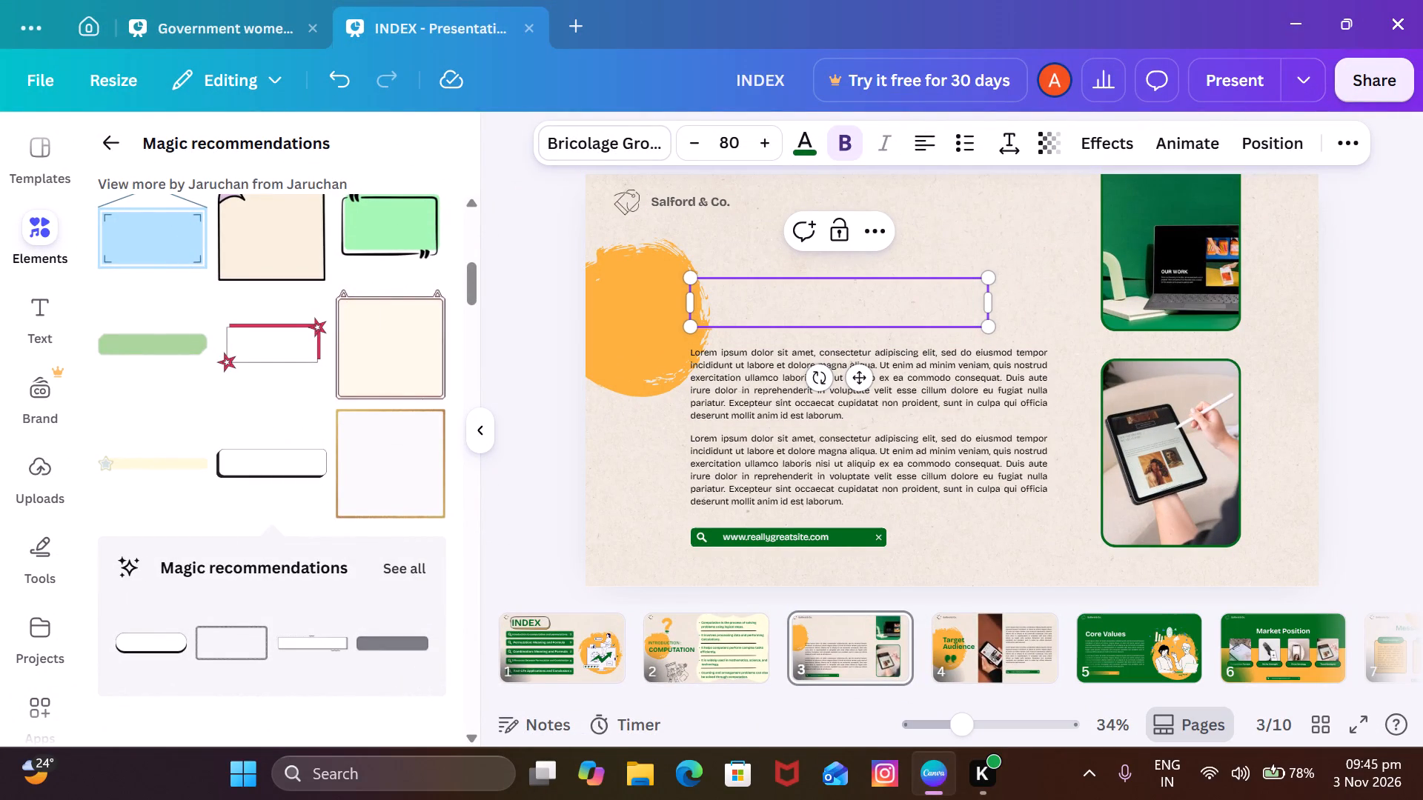
{"action": "key", "text": "m"}
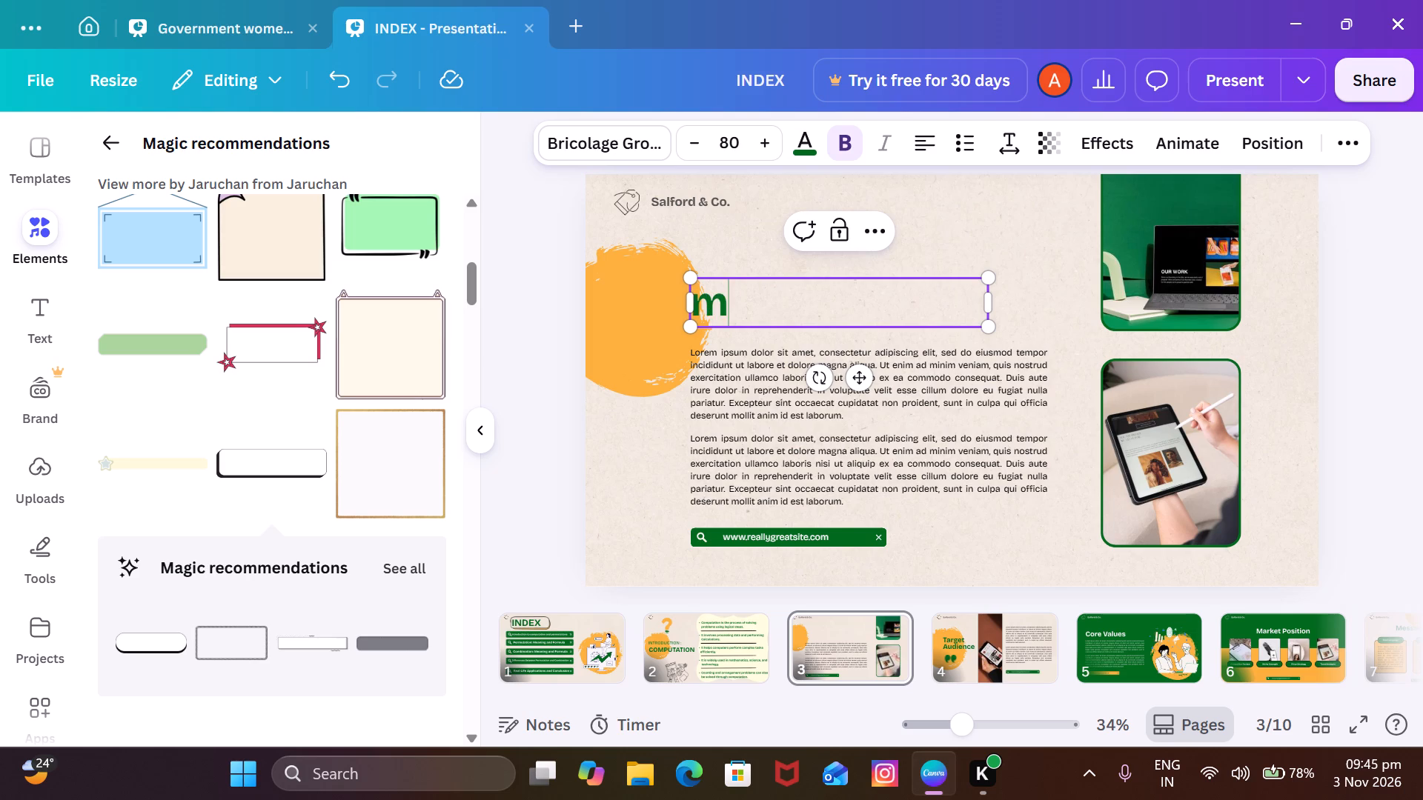
{"action": "key", "text": "BackSpace"}
{"action": "type", "text": "MEANIN"}
{"action": "key", "text": "g"}
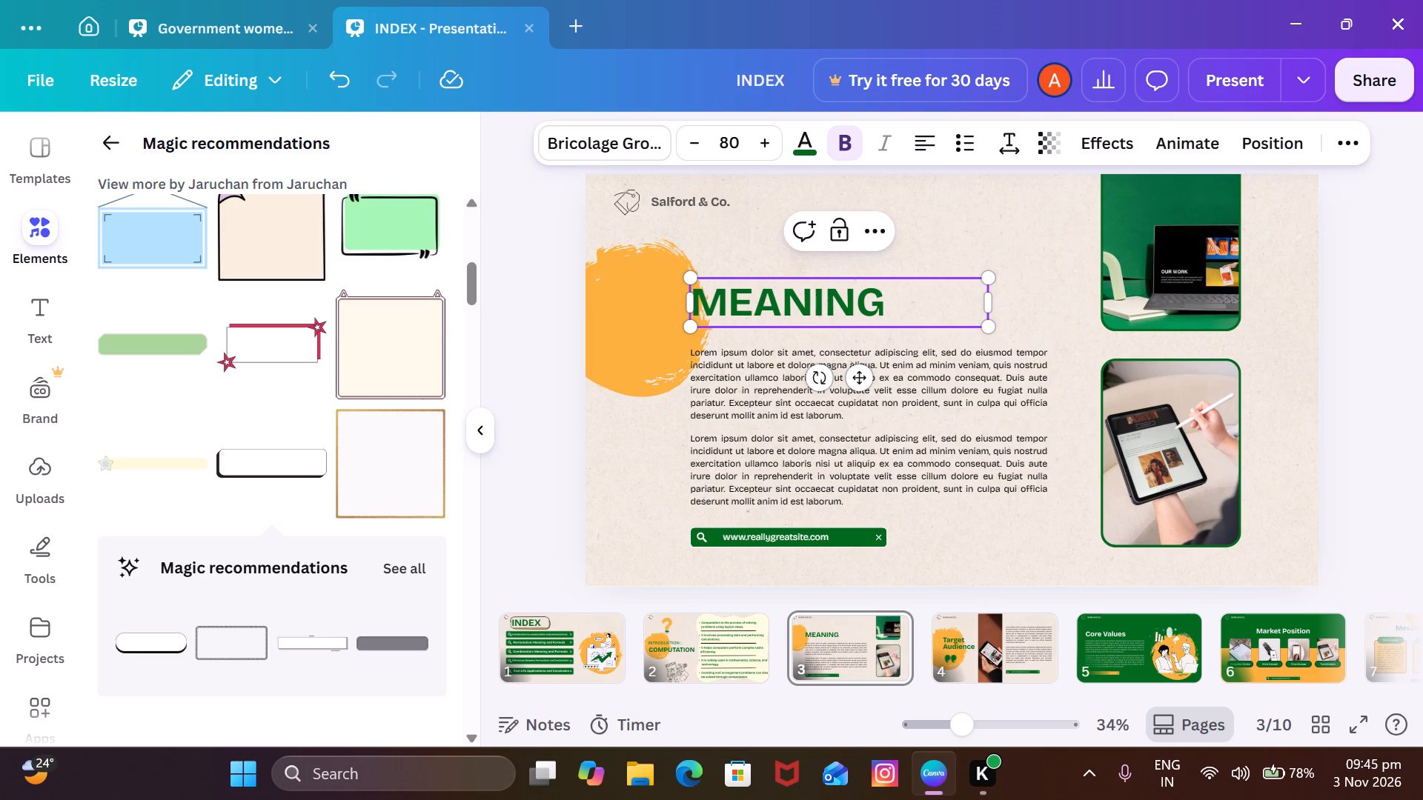
{"action": "key", "text": "o"}
{"action": "type", "text": "F"}
{"action": "key", "text": "space"}
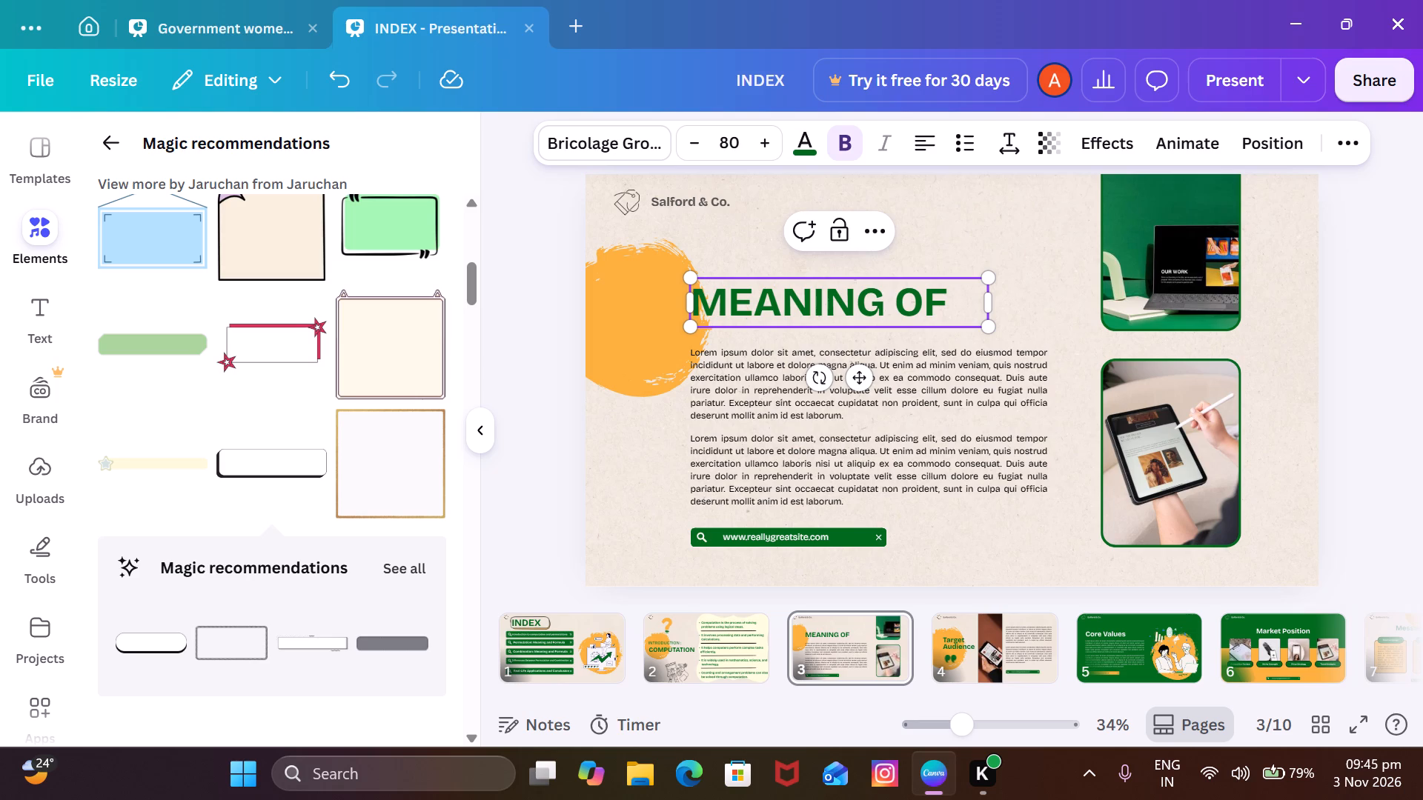
{"action": "key", "text": "c"}
{"action": "type", "text": "OM"}
{"action": "type", "text": "PUTATUON"}
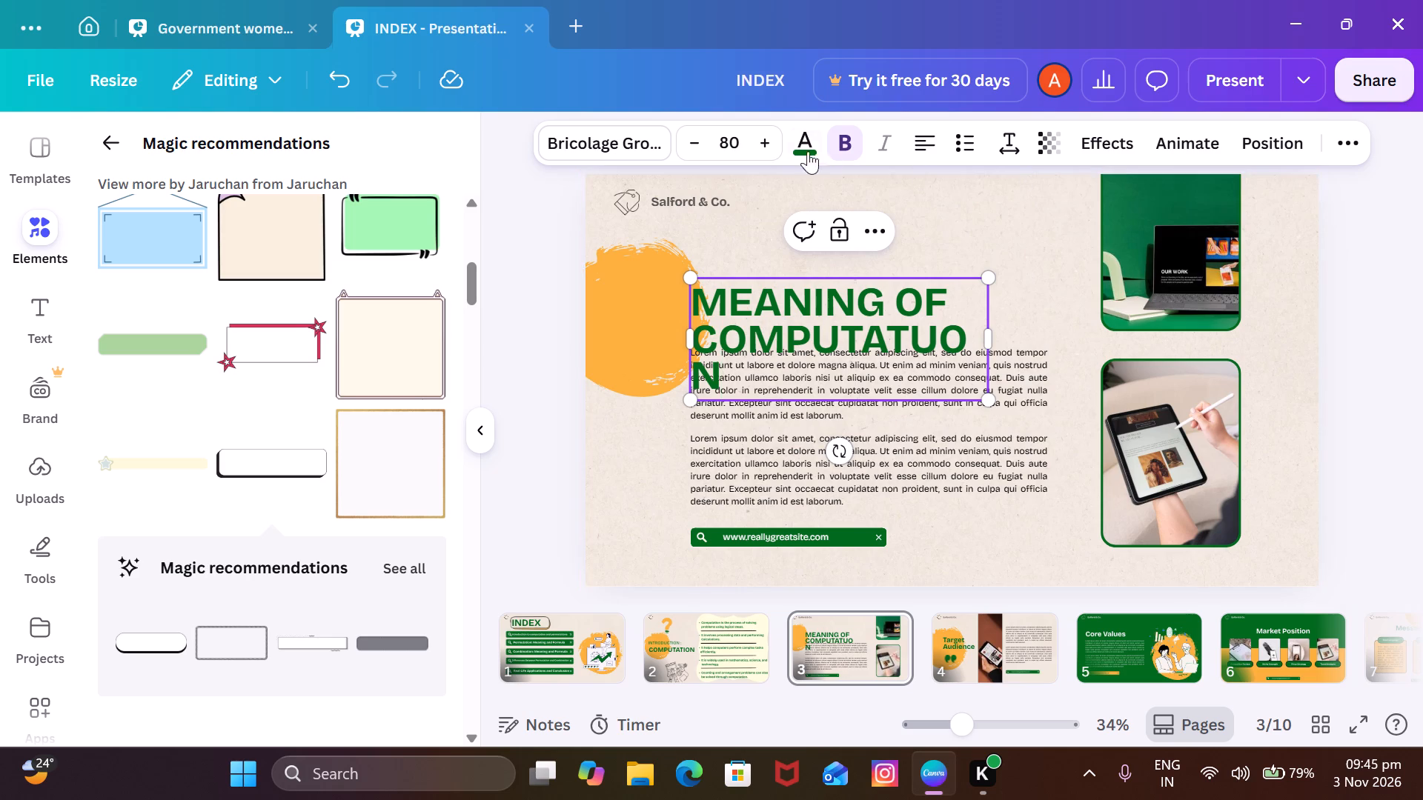
Reduce the heading's font size to 72.
{"action": "triple_click", "coordinate": [689, 133]}
{"action": "triple_click", "coordinate": [689, 133]}
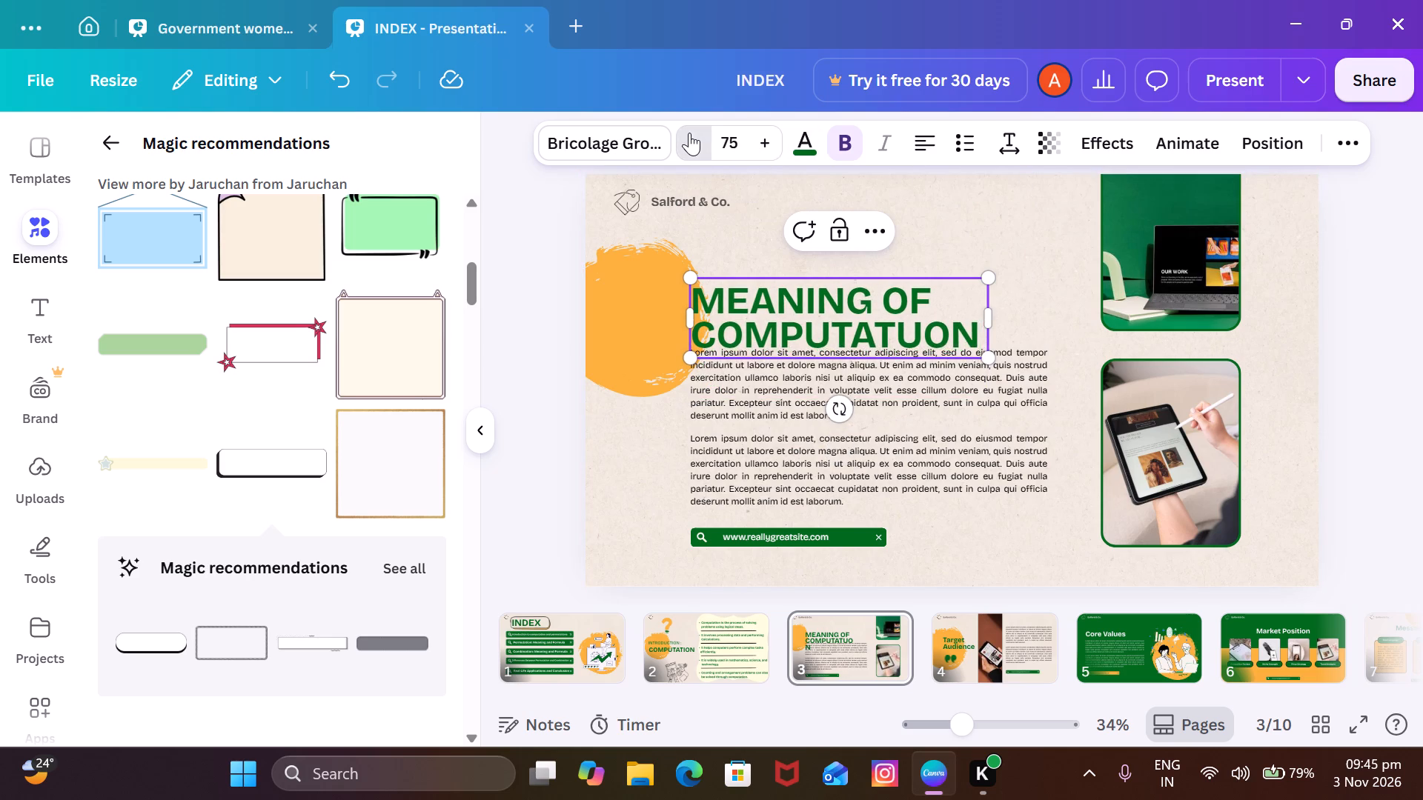
{"action": "left_click", "coordinate": [693, 136]}
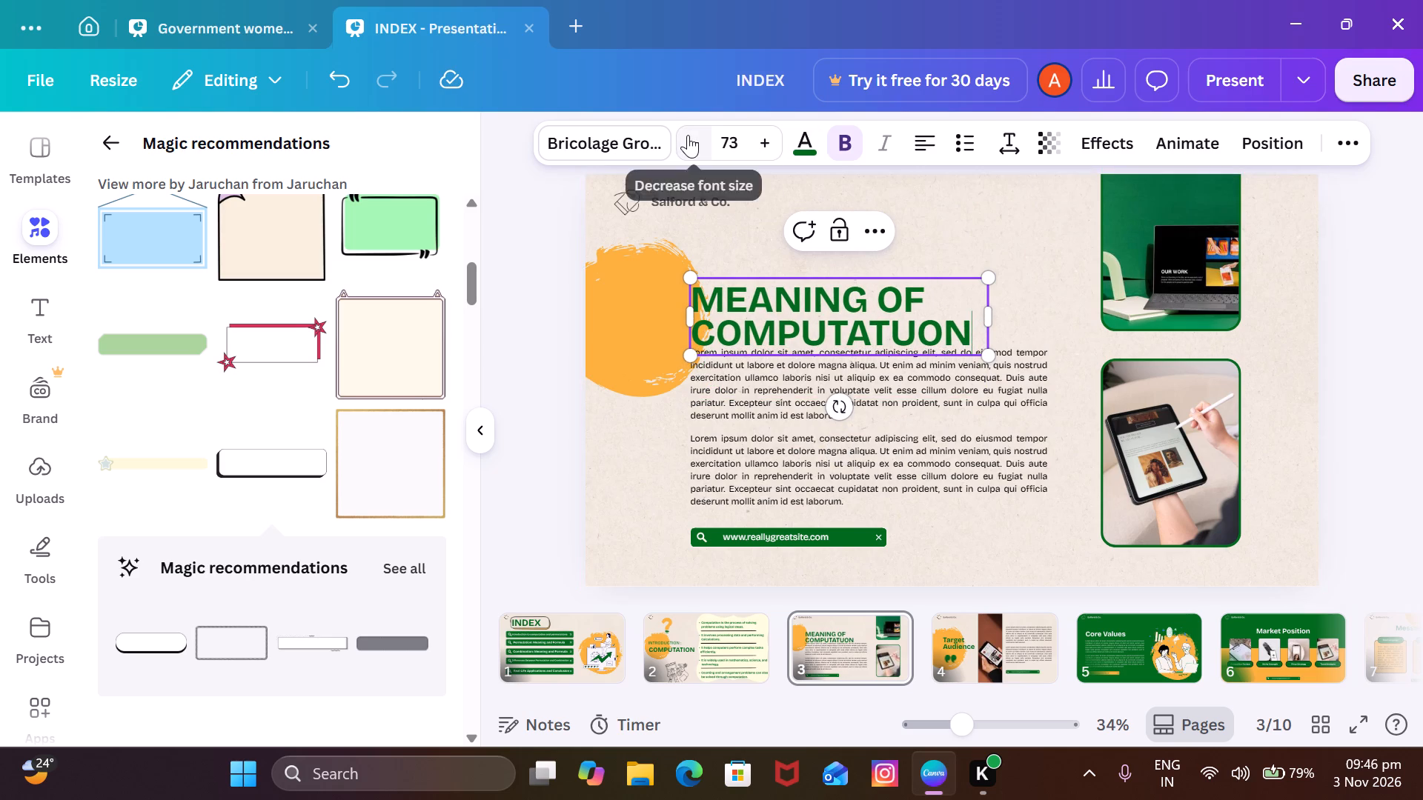
{"action": "left_click", "coordinate": [688, 136]}
{"action": "left_click_drag", "start_coordinate": [818, 324], "coordinate": [781, 295]}
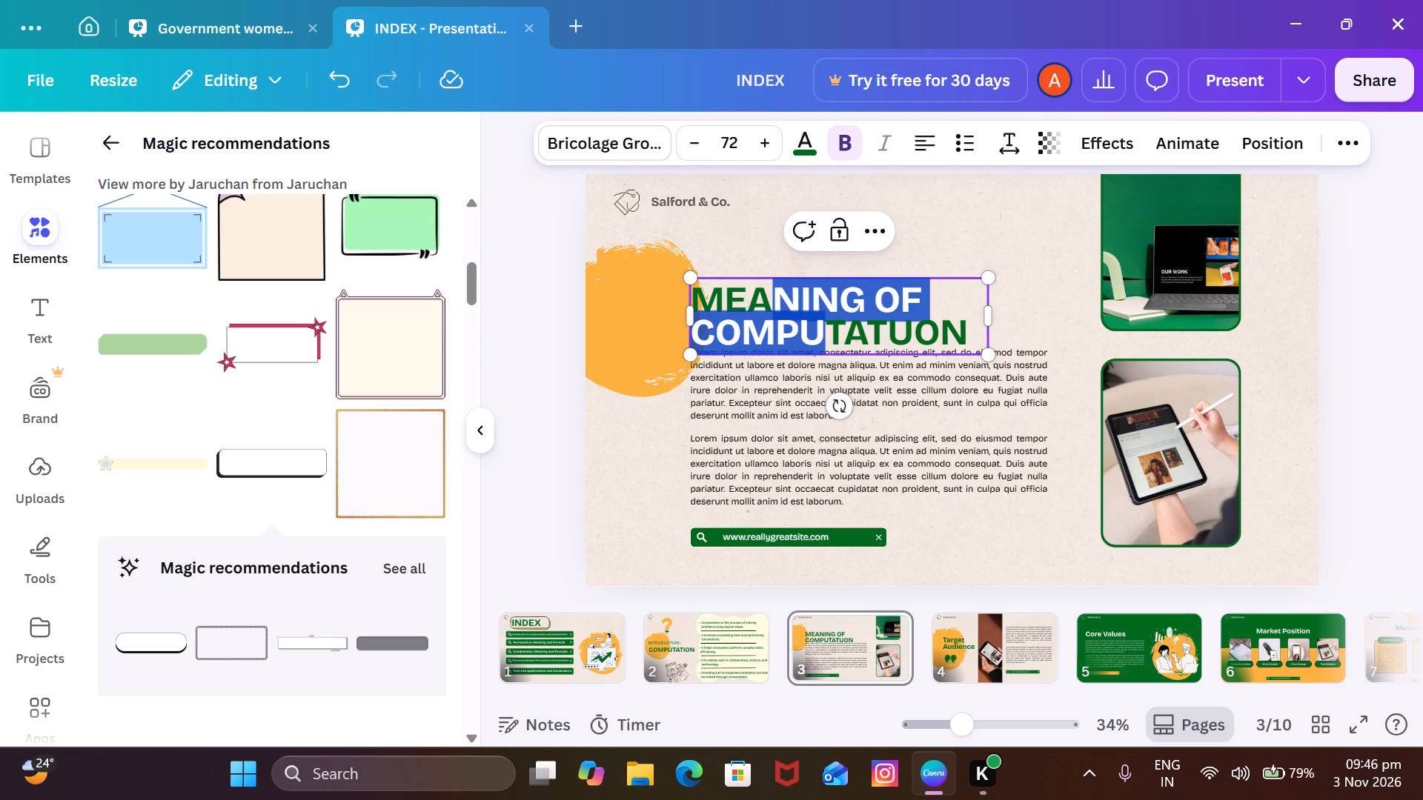
{"action": "left_click_drag", "start_coordinate": [781, 295], "coordinate": [765, 272]}
{"action": "left_click", "coordinate": [744, 237]}
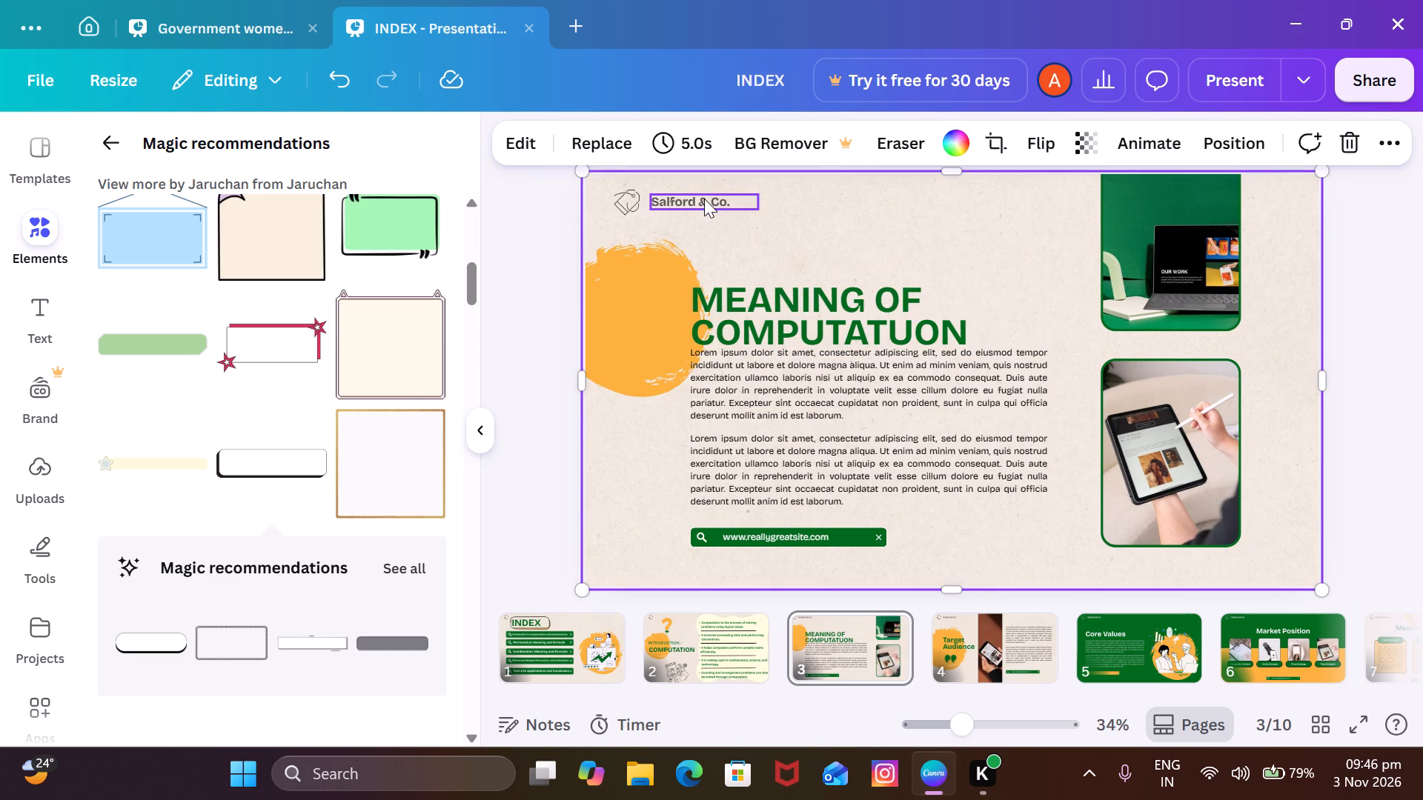
Delete the "Salford & Co." text from slide 3.
{"action": "left_click", "coordinate": [704, 199]}
{"action": "left_click", "coordinate": [743, 245]}
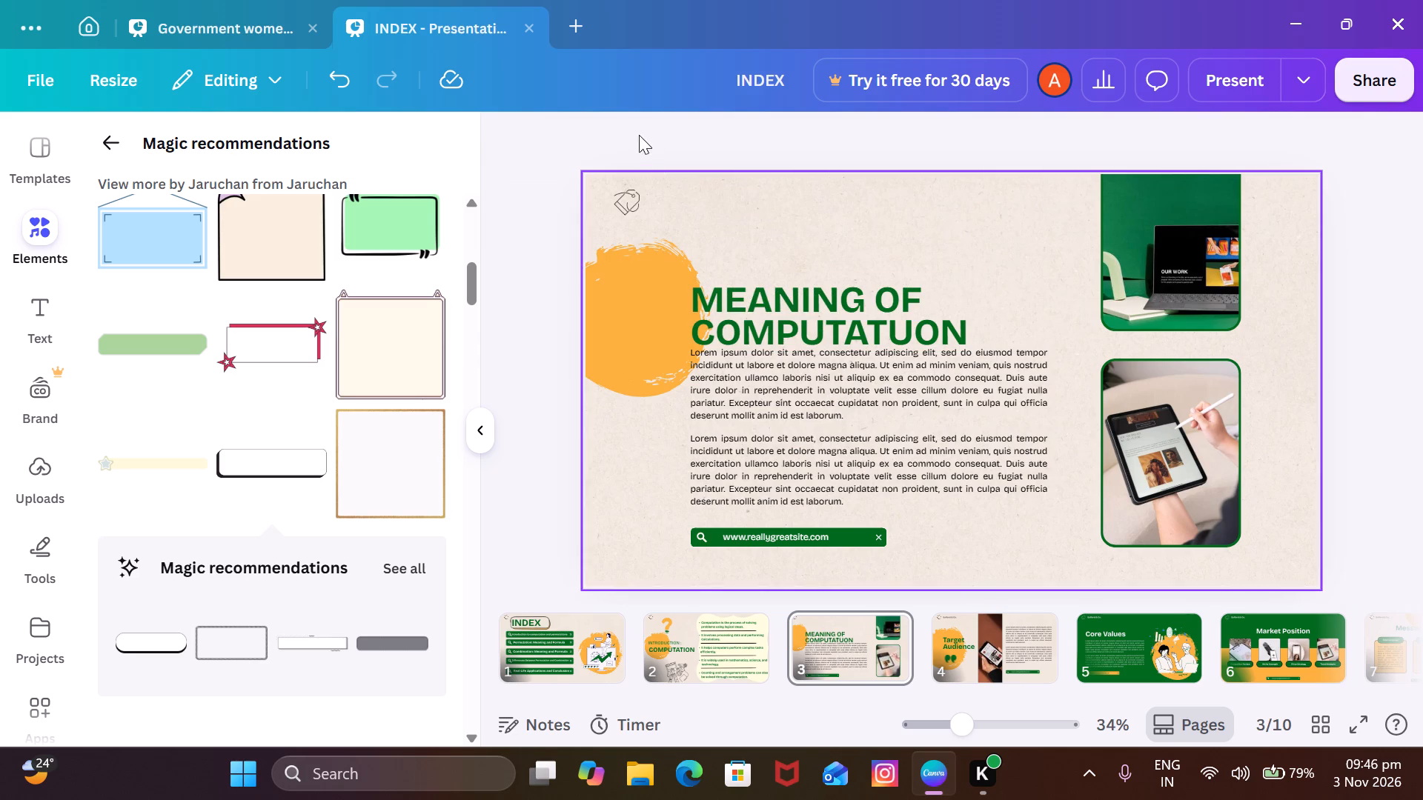
Move the small logo graphic into the top-left corner of the slide.
{"action": "left_click_drag", "start_coordinate": [635, 192], "coordinate": [613, 184]}
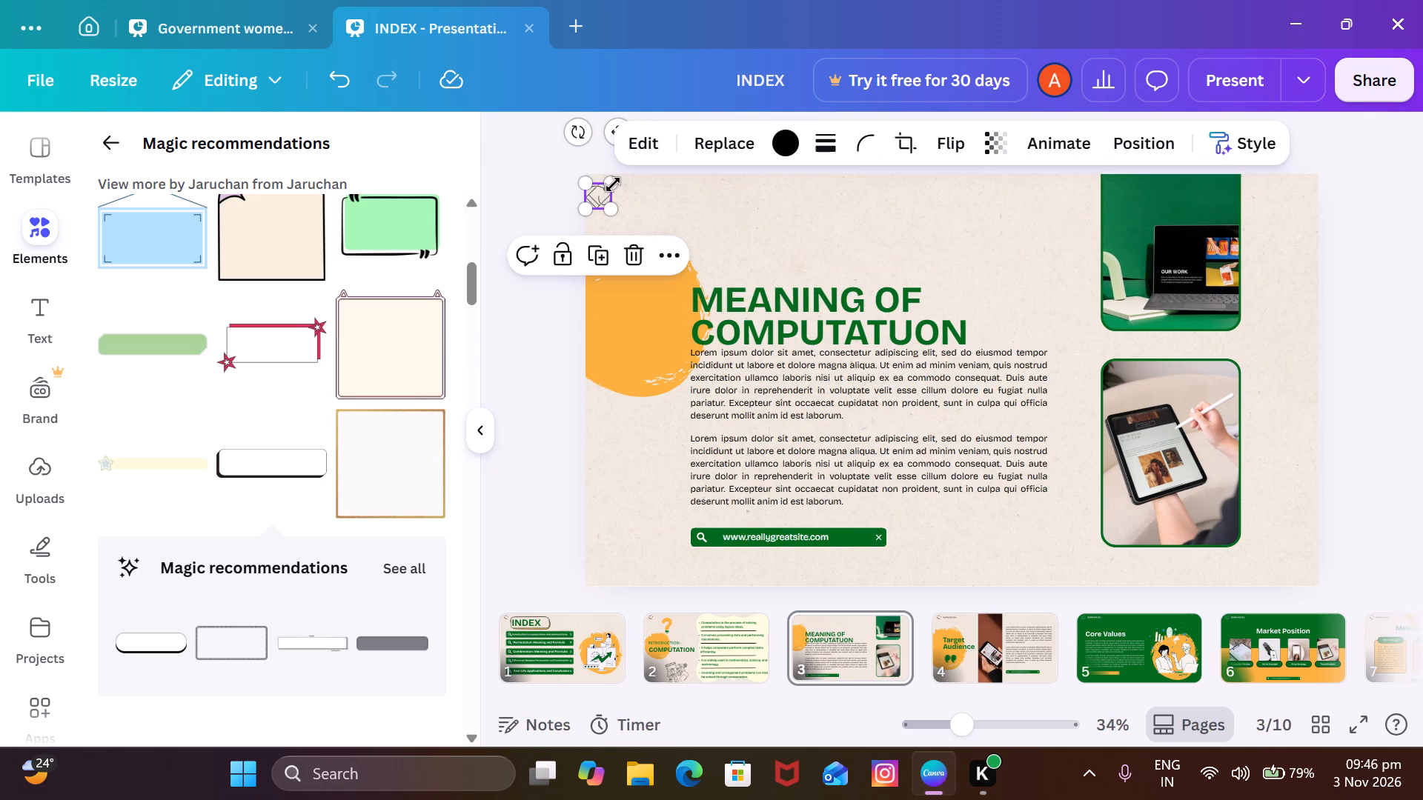
Move the heading up beside the logo graphic and place the orange brush shape behind it in the slide's top-left corner.
{"action": "left_click_drag", "start_coordinate": [743, 305], "coordinate": [680, 213]}
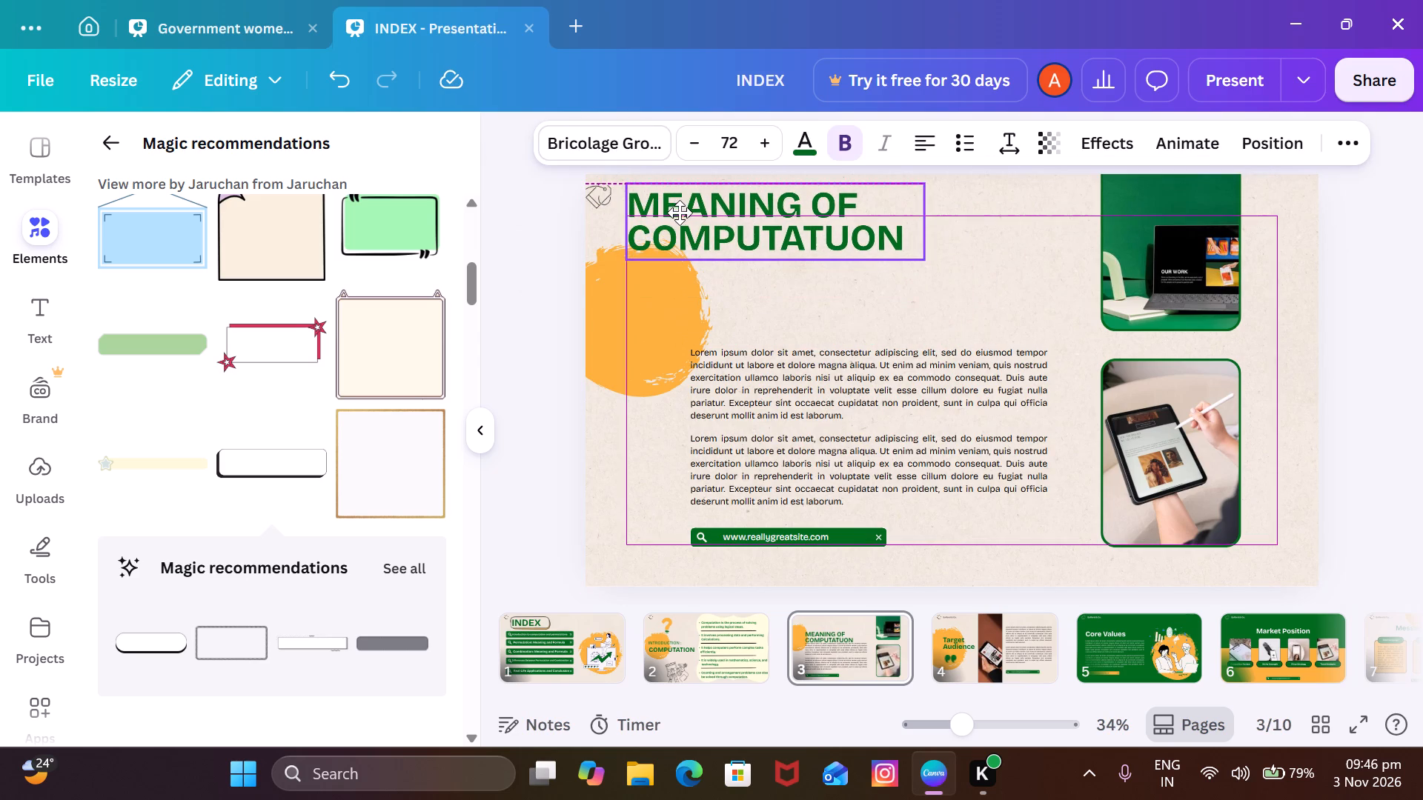
{"action": "left_click_drag", "start_coordinate": [680, 213], "coordinate": [680, 215]}
{"action": "left_click_drag", "start_coordinate": [670, 289], "coordinate": [685, 223]}
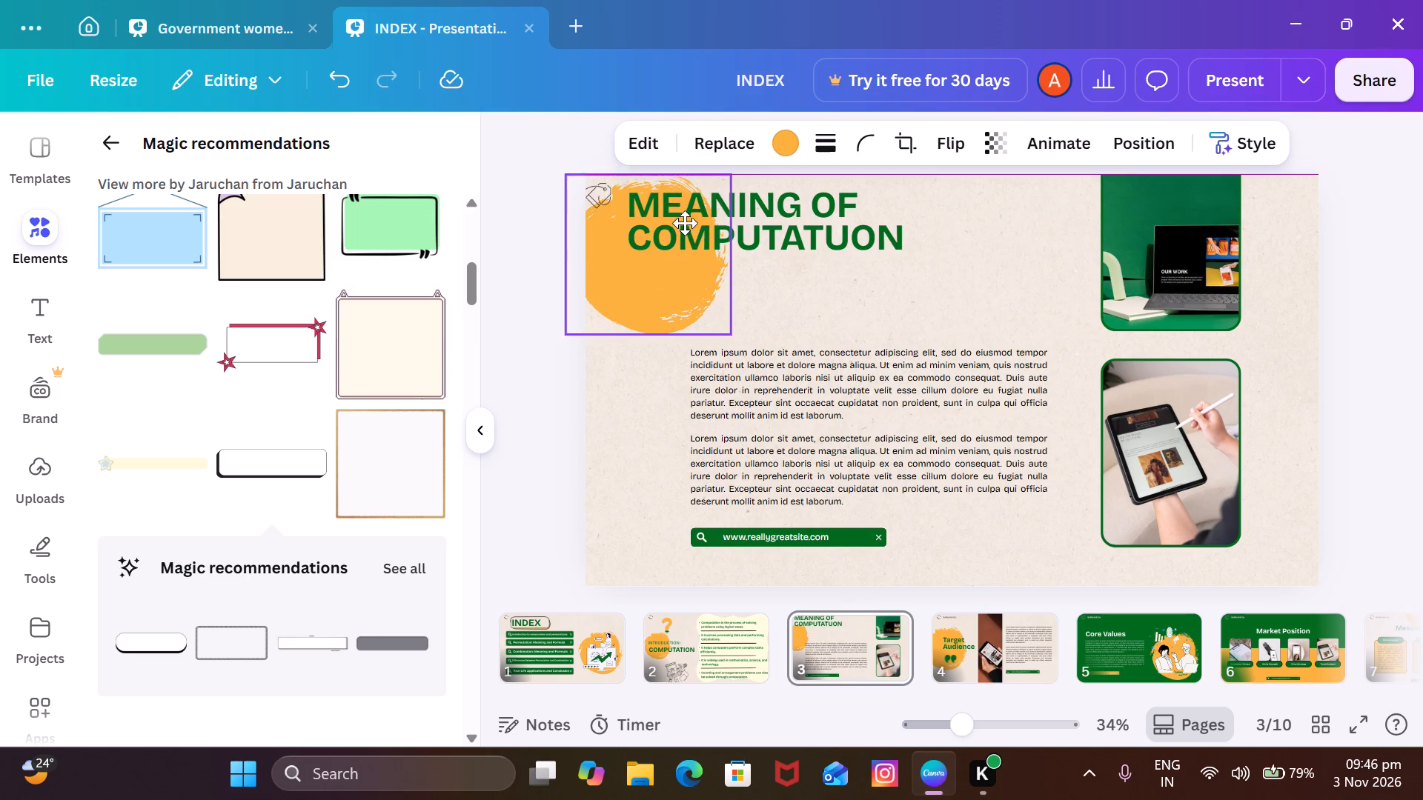
{"action": "left_click_drag", "start_coordinate": [685, 223], "coordinate": [678, 212]}
Scale the heading text box down to a font size of 62.9.
{"action": "left_click", "coordinate": [694, 216]}
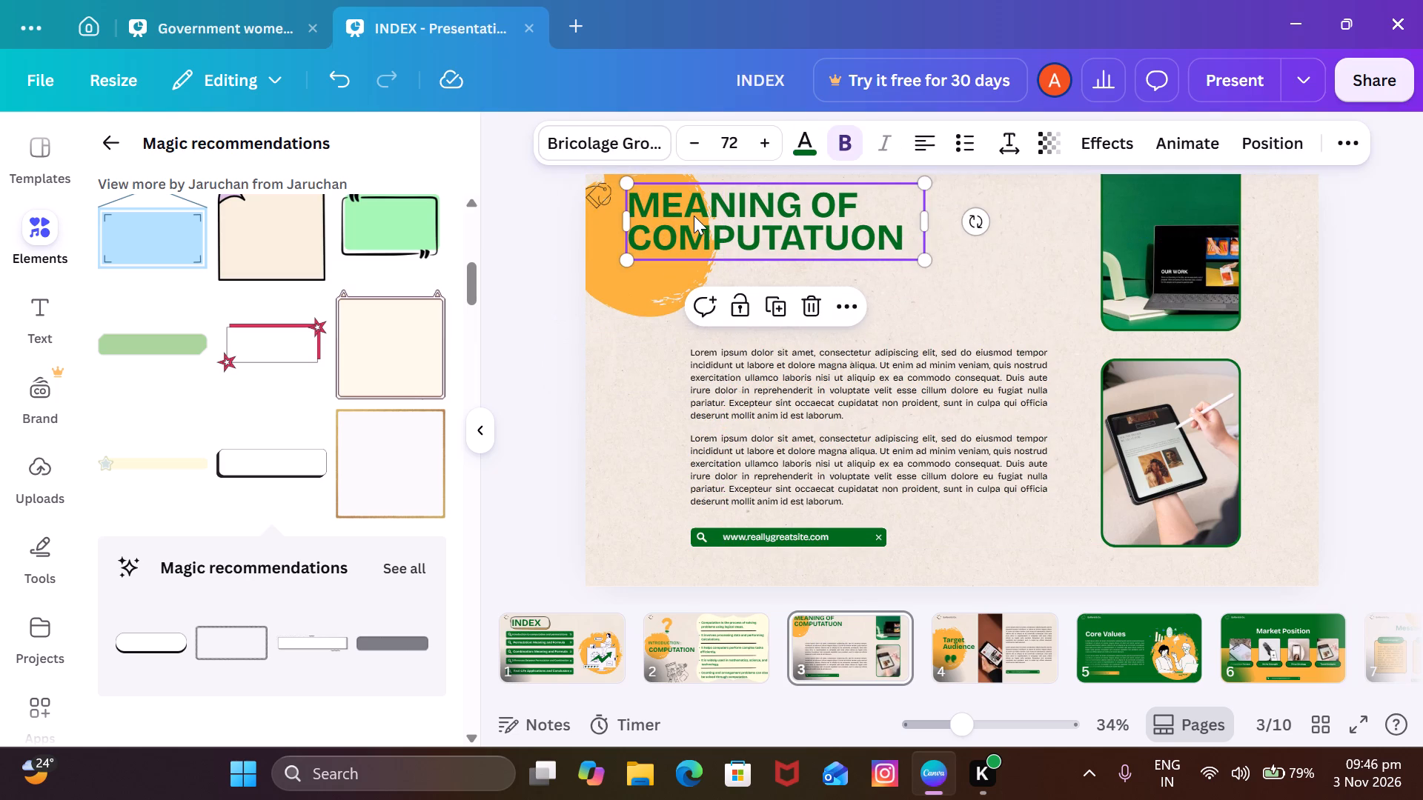
{"action": "left_click_drag", "start_coordinate": [925, 254], "coordinate": [891, 239]}
Add an extra space between "MEANING" and "OF" in the heading.
{"action": "left_click", "coordinate": [780, 195]}
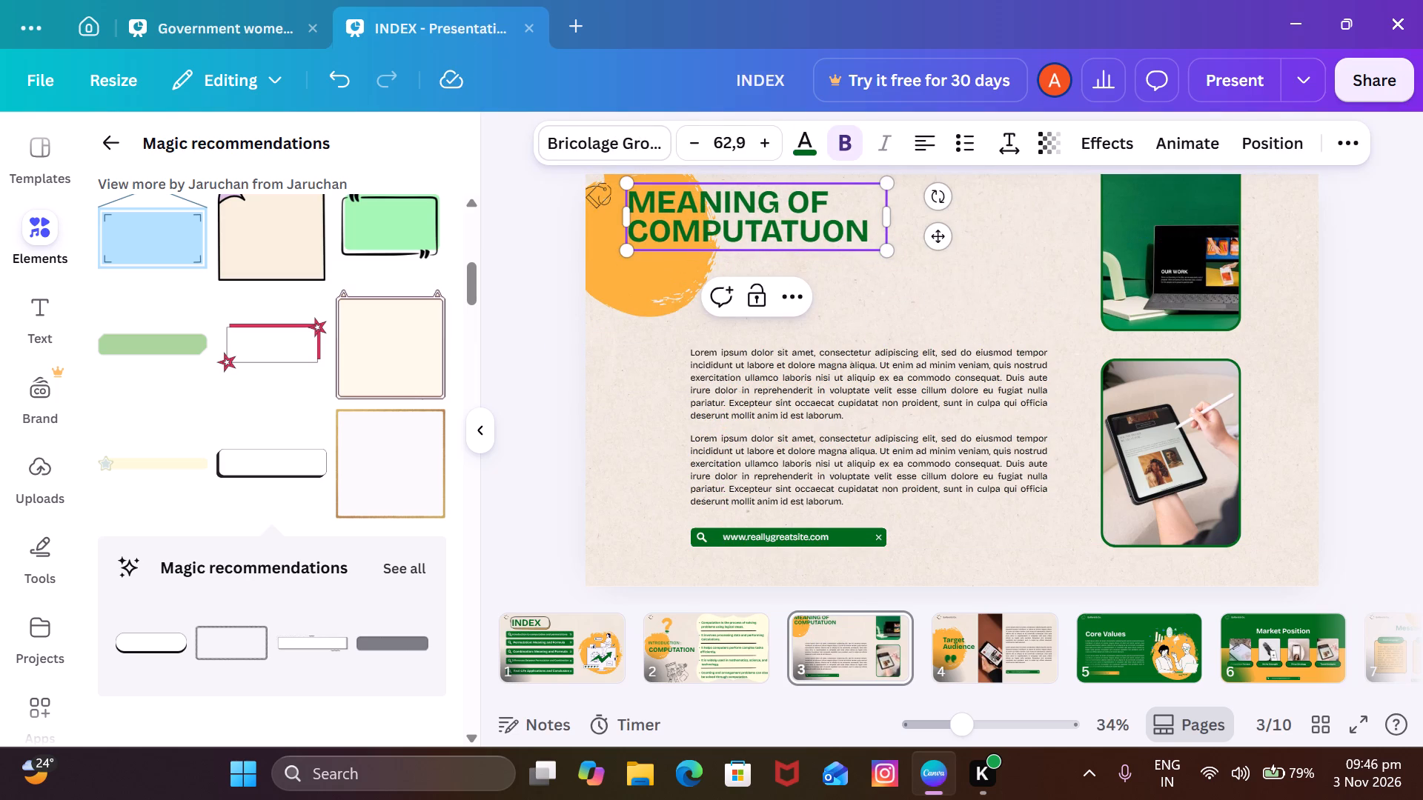
{"action": "key", "text": "space"}
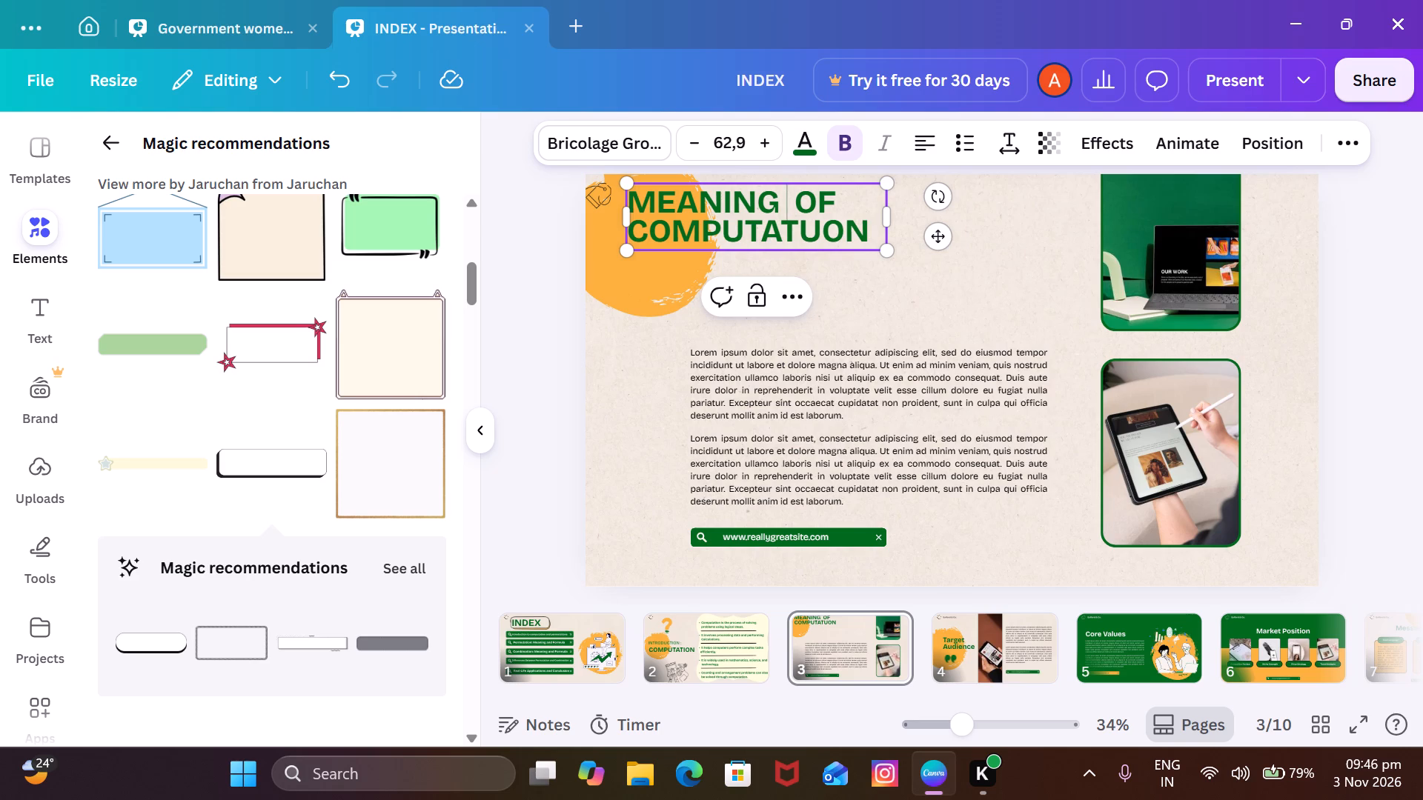
{"action": "left_click", "coordinate": [565, 293]}
Shift the heading slightly left and down so it sits over the middle of the orange brush shape.
{"action": "left_click_drag", "start_coordinate": [737, 191], "coordinate": [714, 190]}
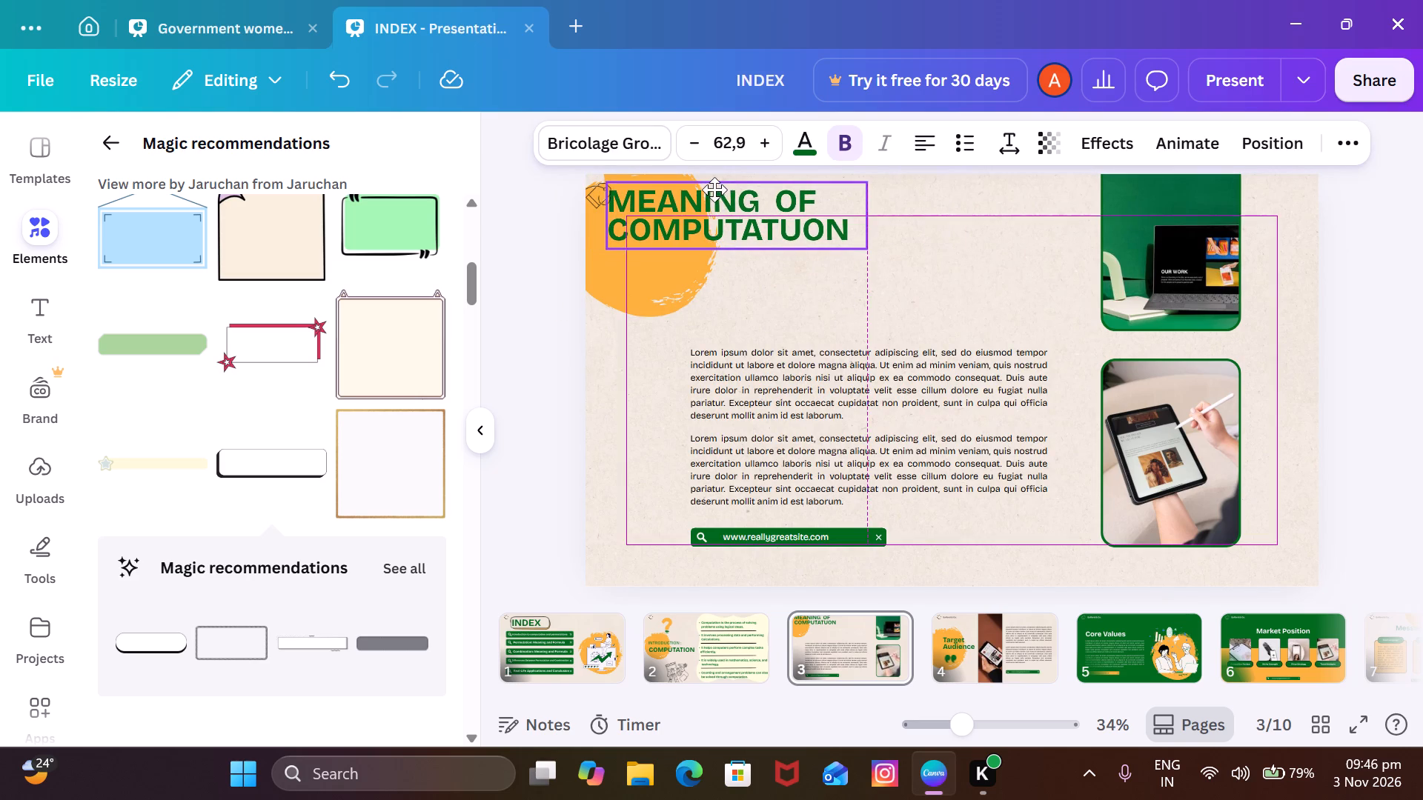
{"action": "left_click_drag", "start_coordinate": [714, 190], "coordinate": [722, 193]}
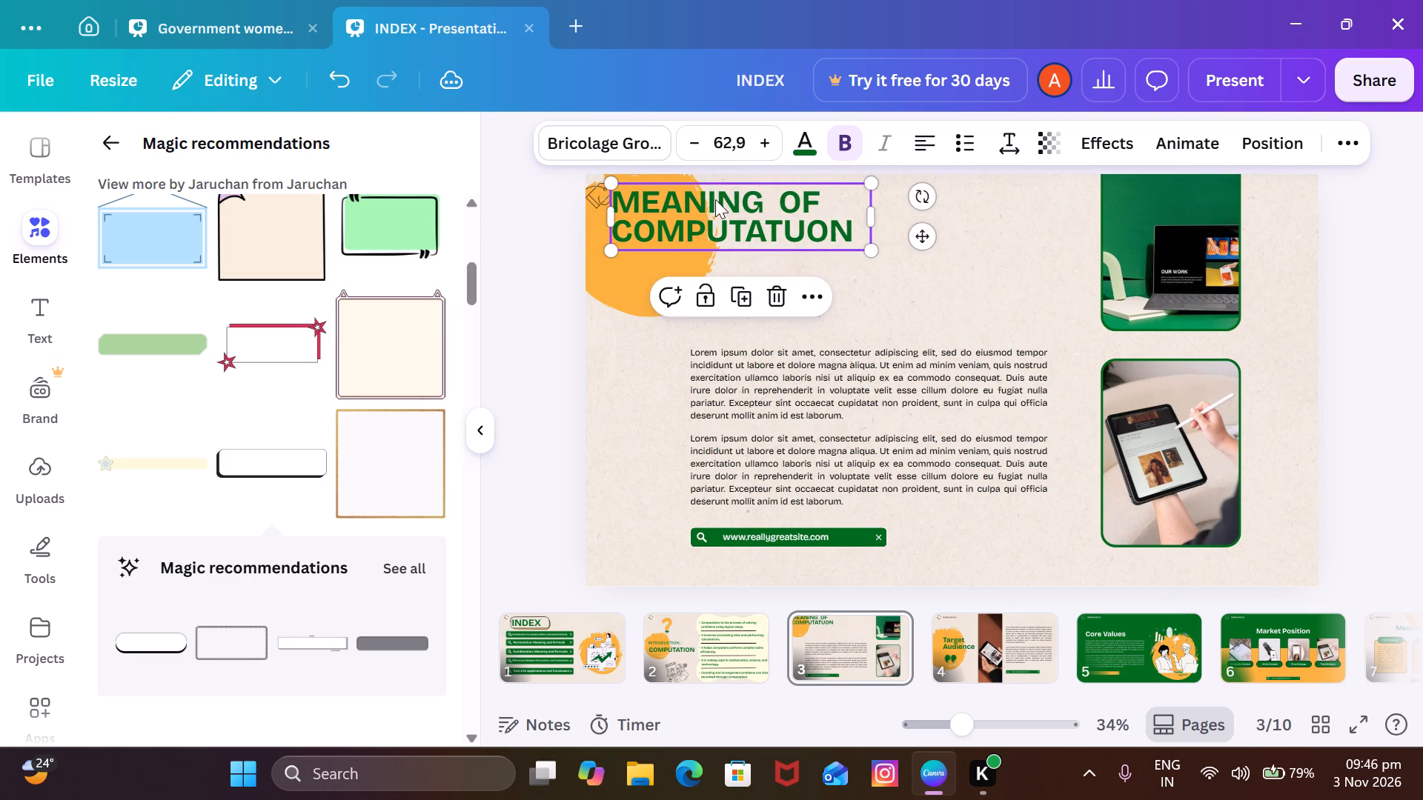
{"action": "left_click", "coordinate": [563, 289]}
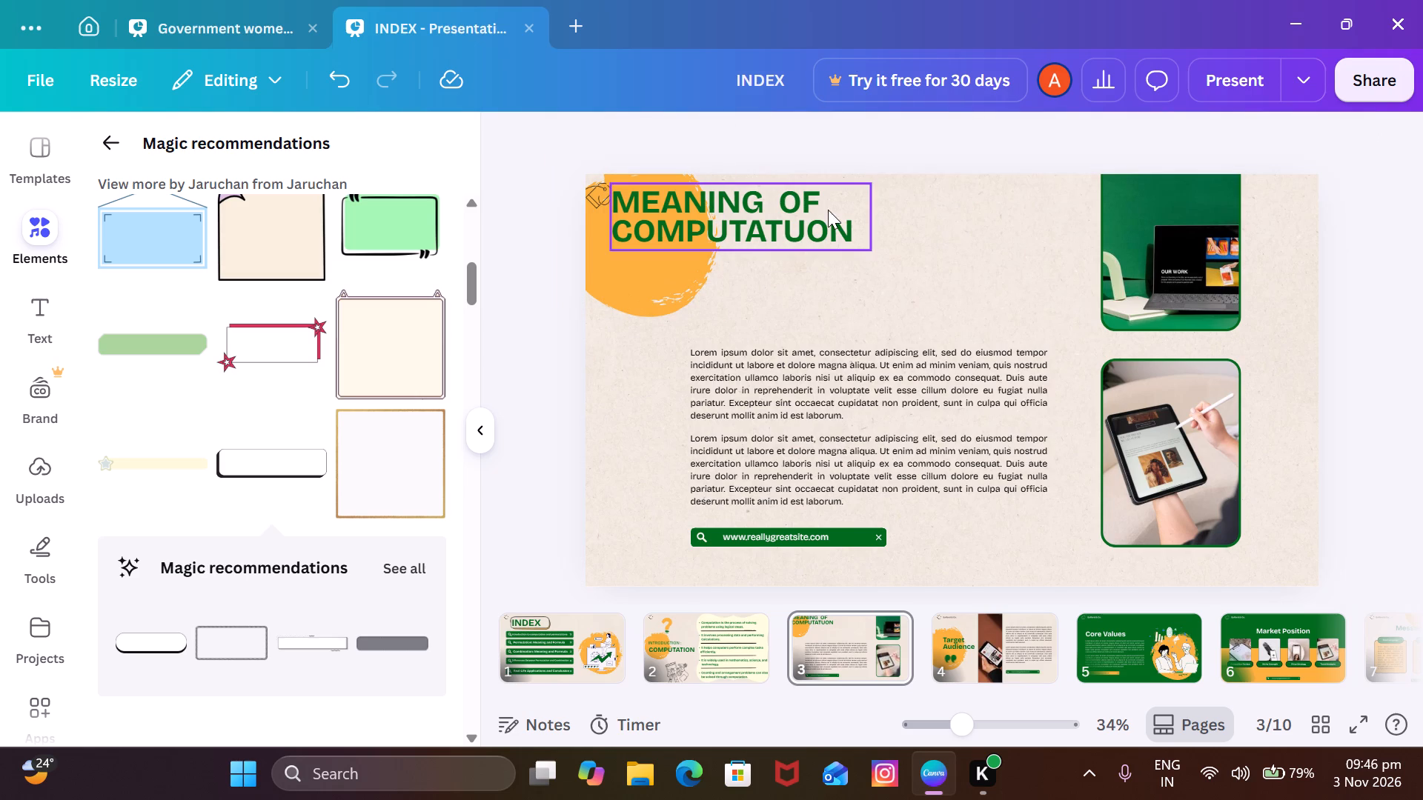
{"action": "left_click_drag", "start_coordinate": [812, 223], "coordinate": [817, 241]}
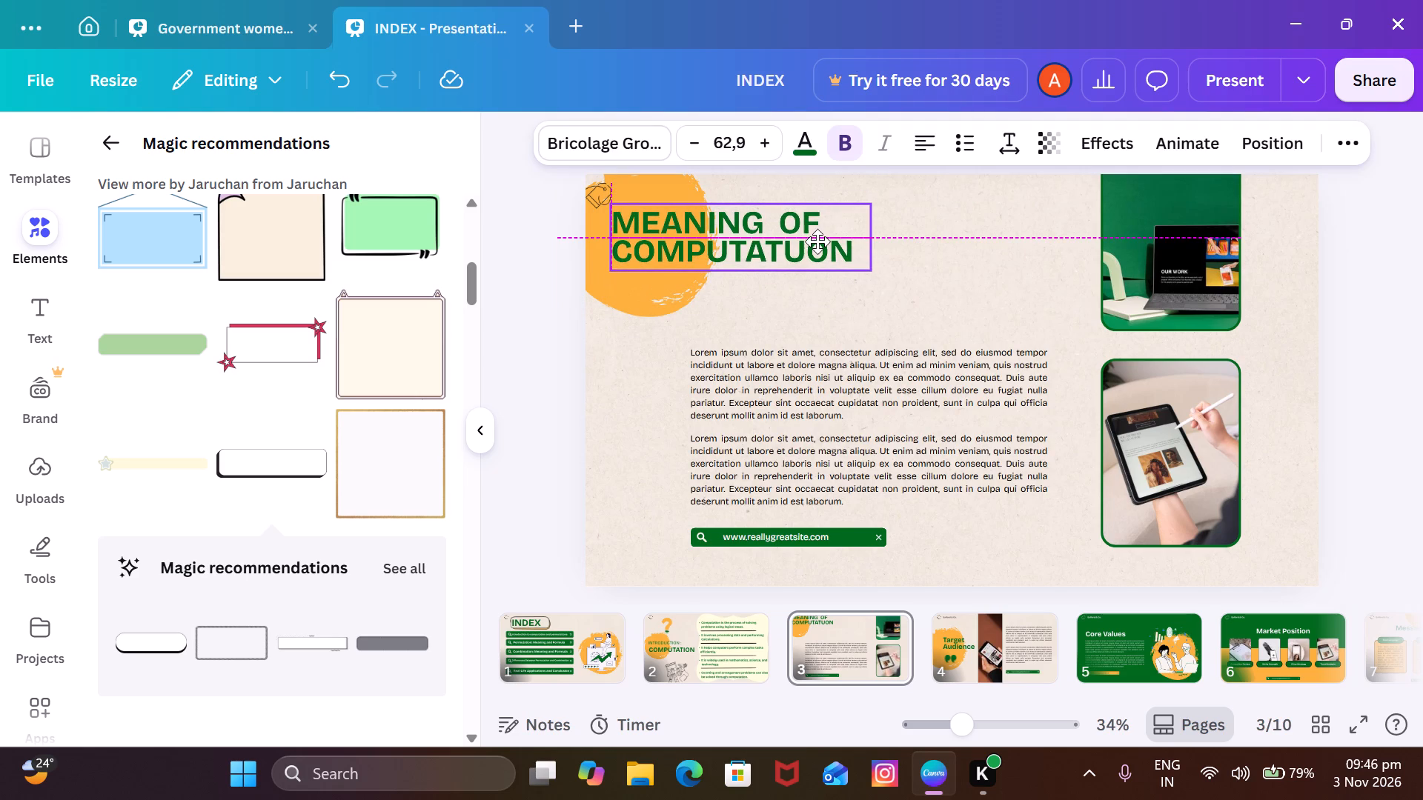
{"action": "left_click_drag", "start_coordinate": [817, 241], "coordinate": [817, 240]}
{"action": "left_click", "coordinate": [522, 234]}
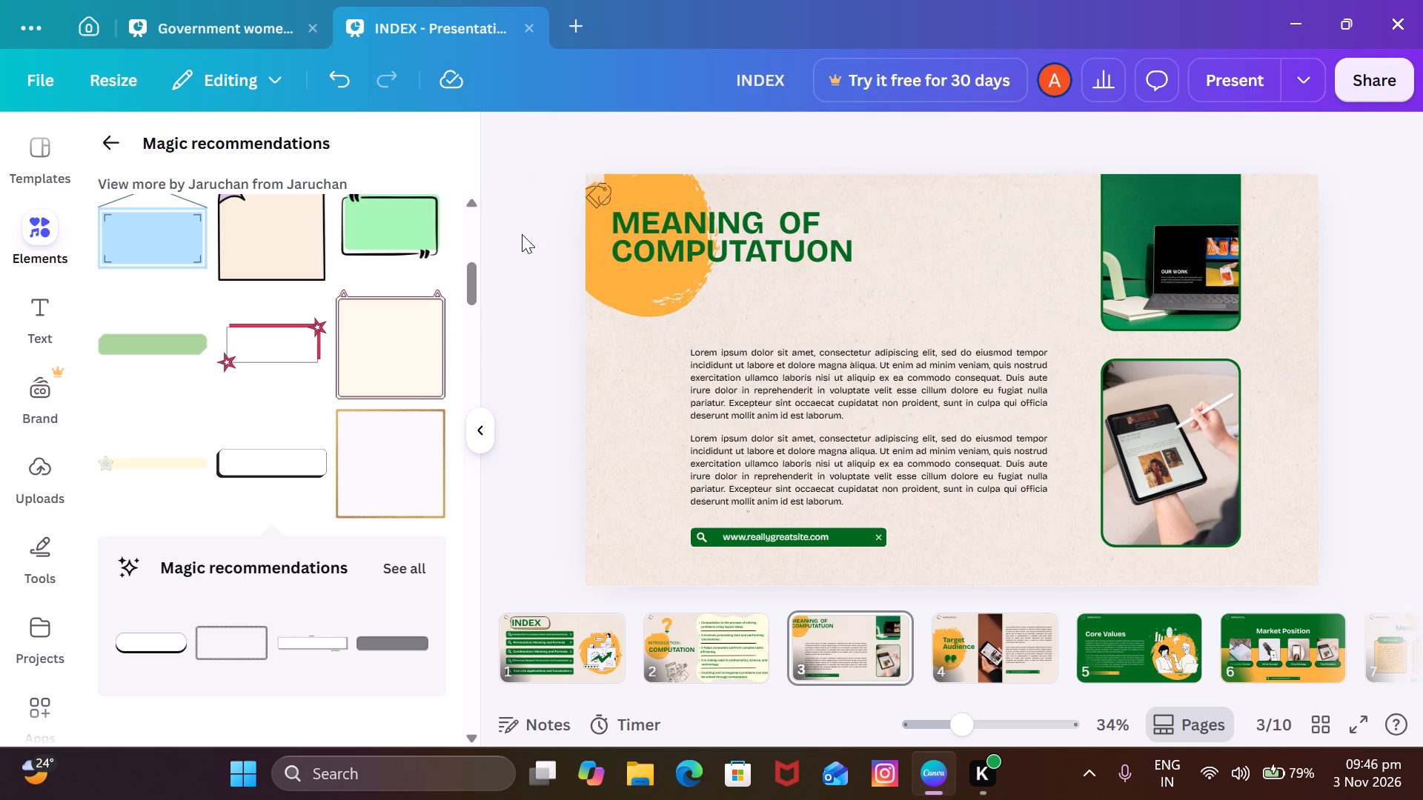
{"action": "left_click", "coordinate": [540, 233]}
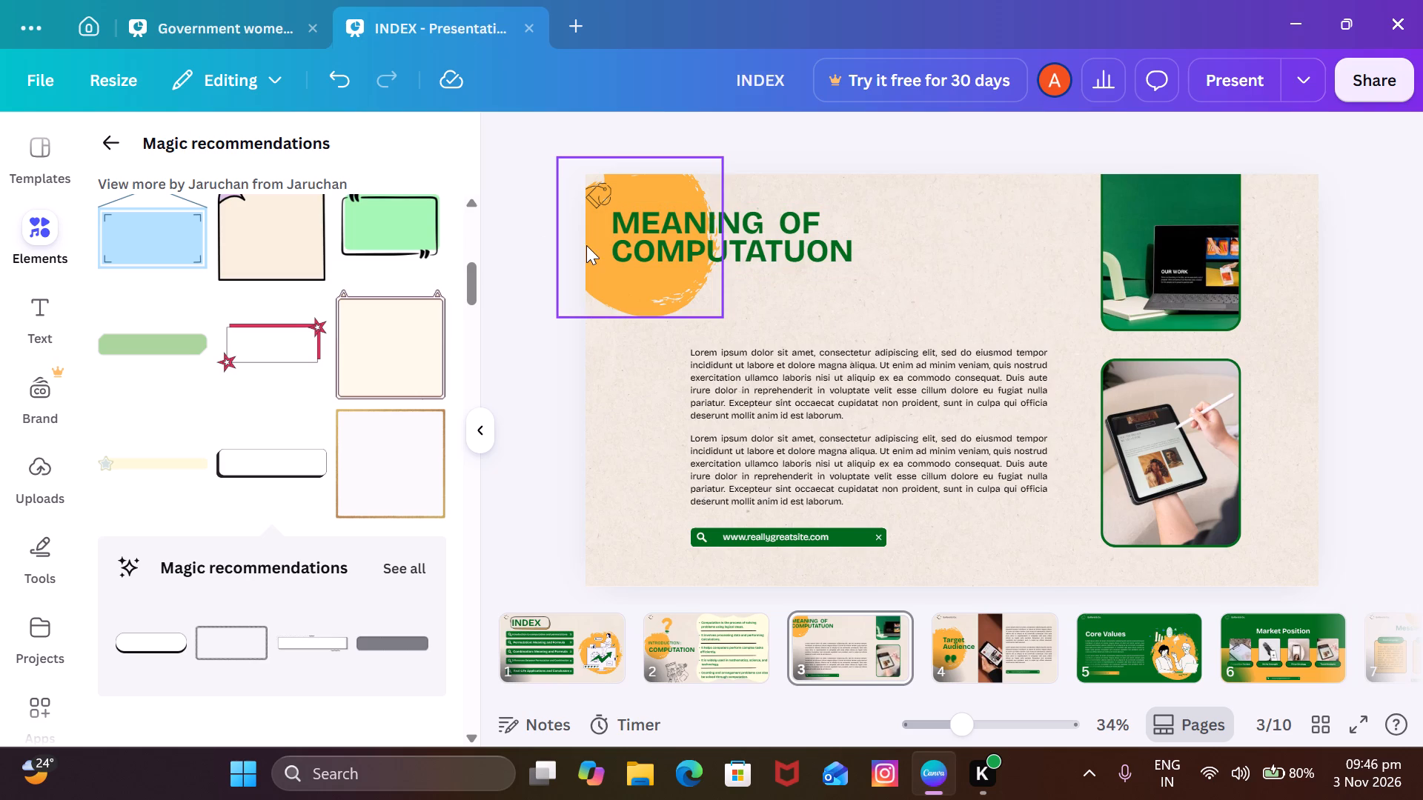
Delete both Lorem ipsum paragraphs from slide 3.
{"action": "left_click", "coordinate": [829, 368]}
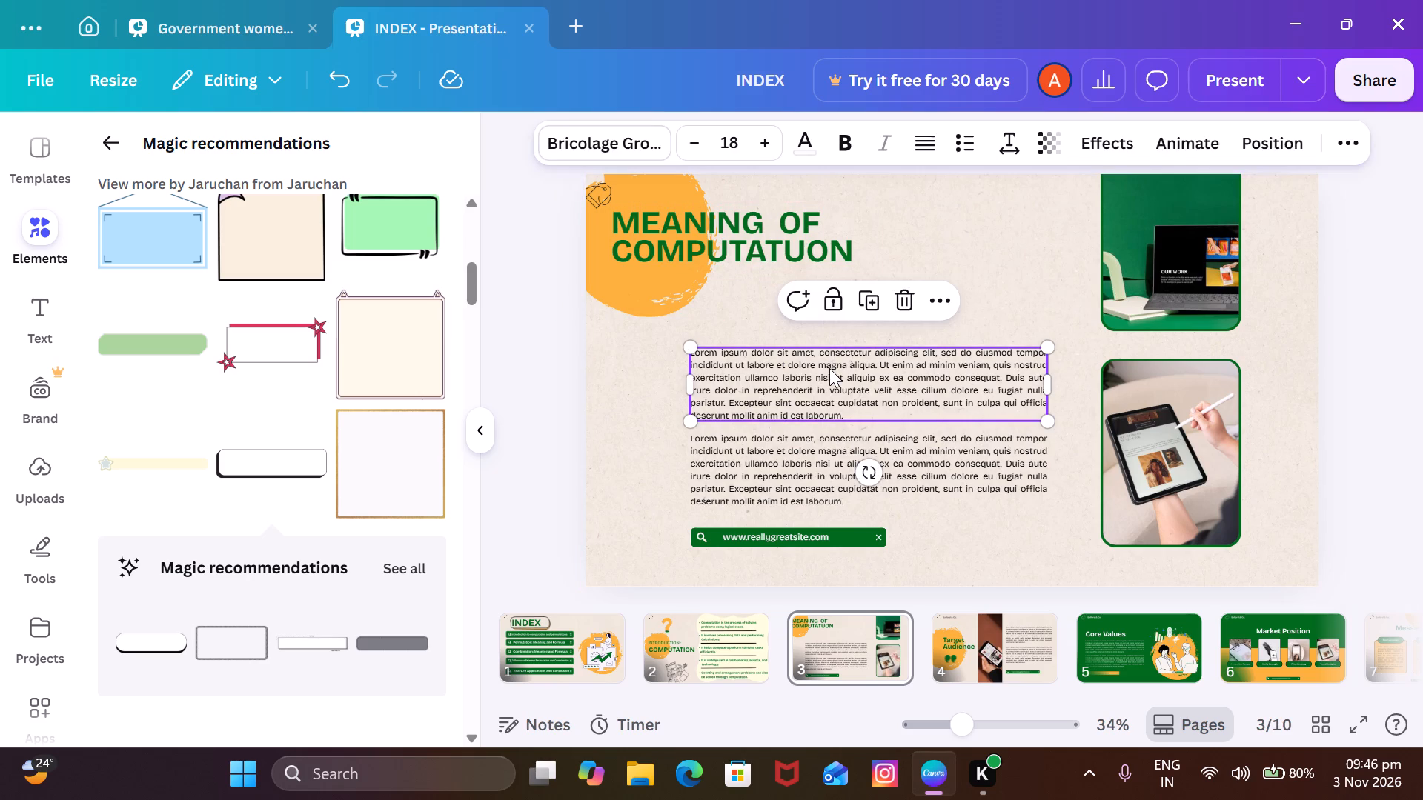
{"action": "left_click", "coordinate": [893, 297]}
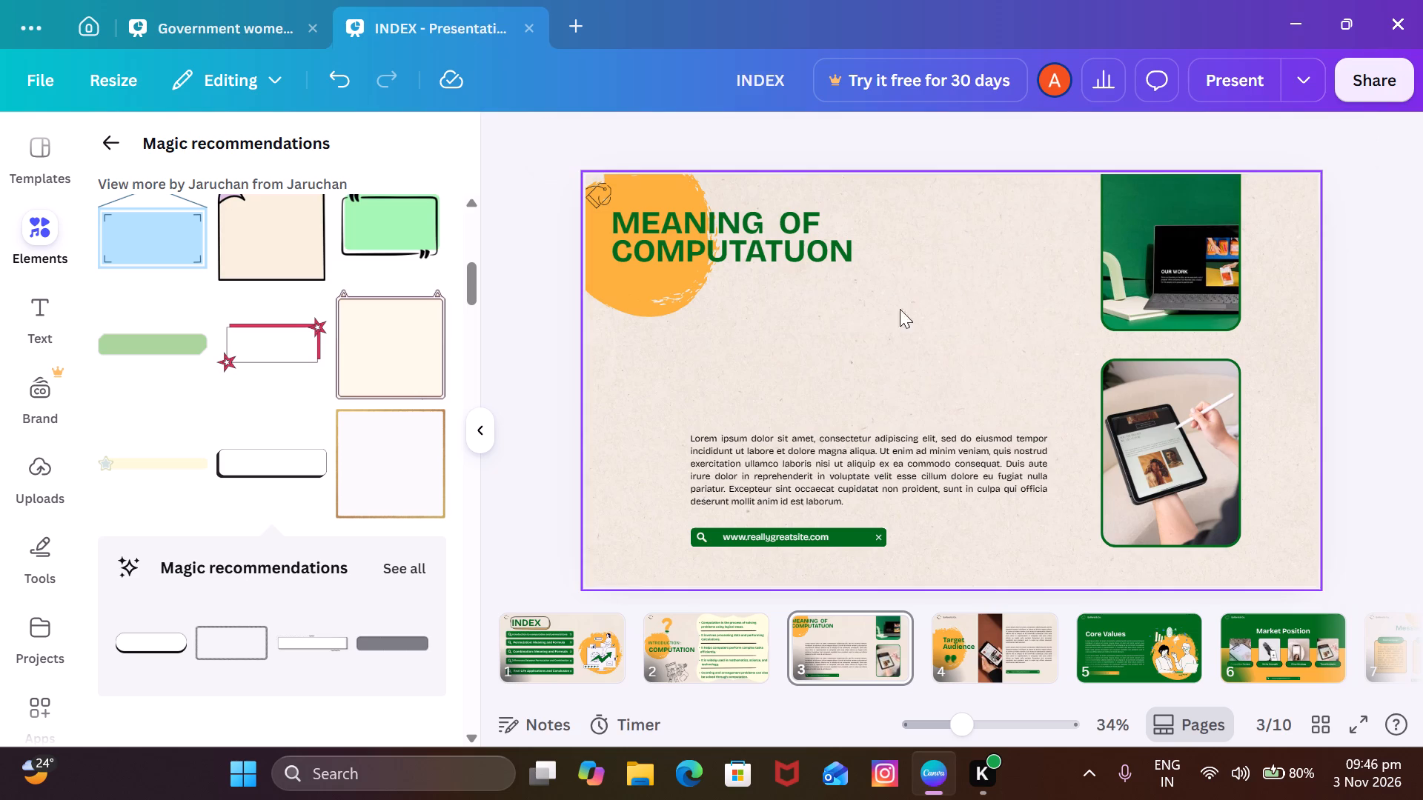
{"action": "left_click", "coordinate": [937, 462]}
{"action": "left_click", "coordinate": [900, 389]}
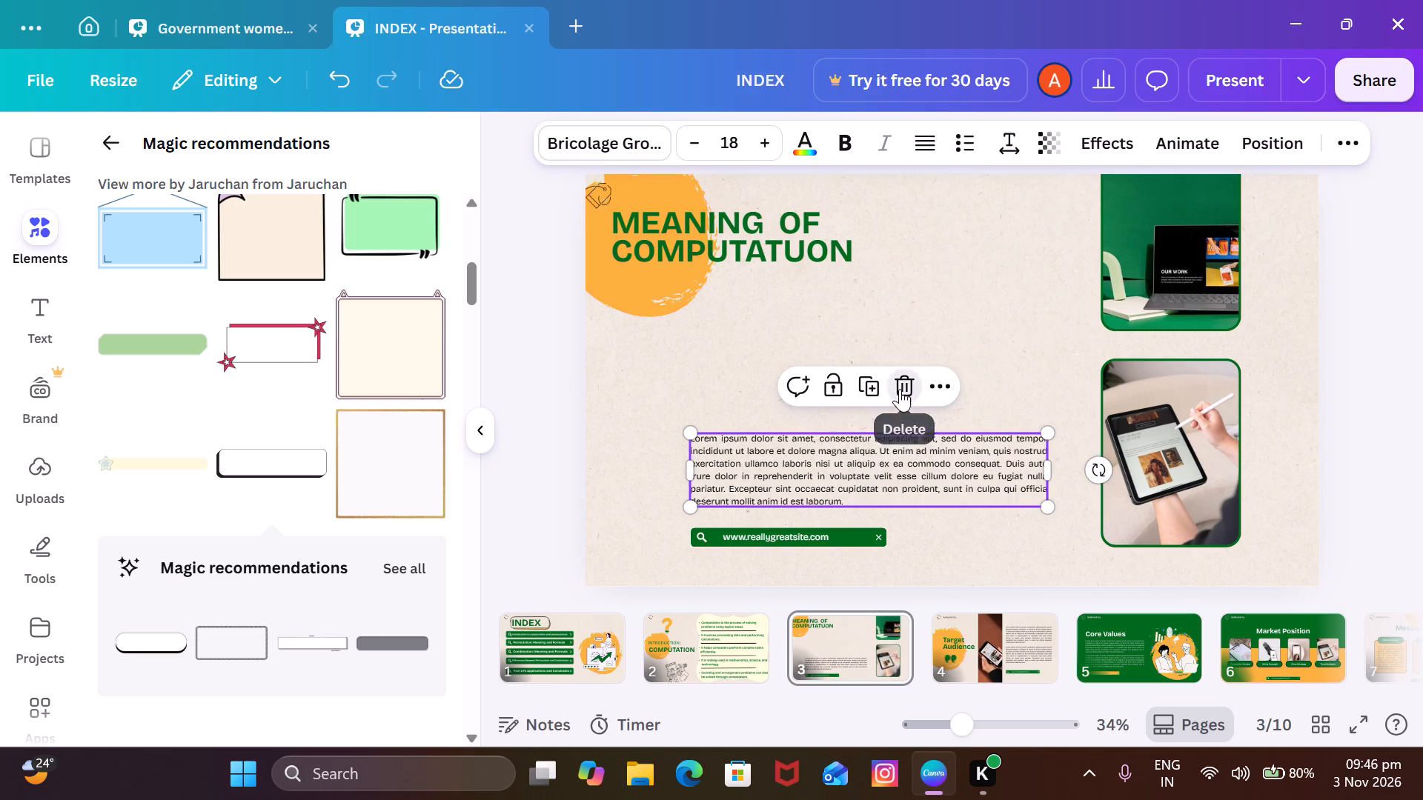
Delete the green search bar graphic behind the website address near the slide's bottom.
{"action": "left_click", "coordinate": [855, 528]}
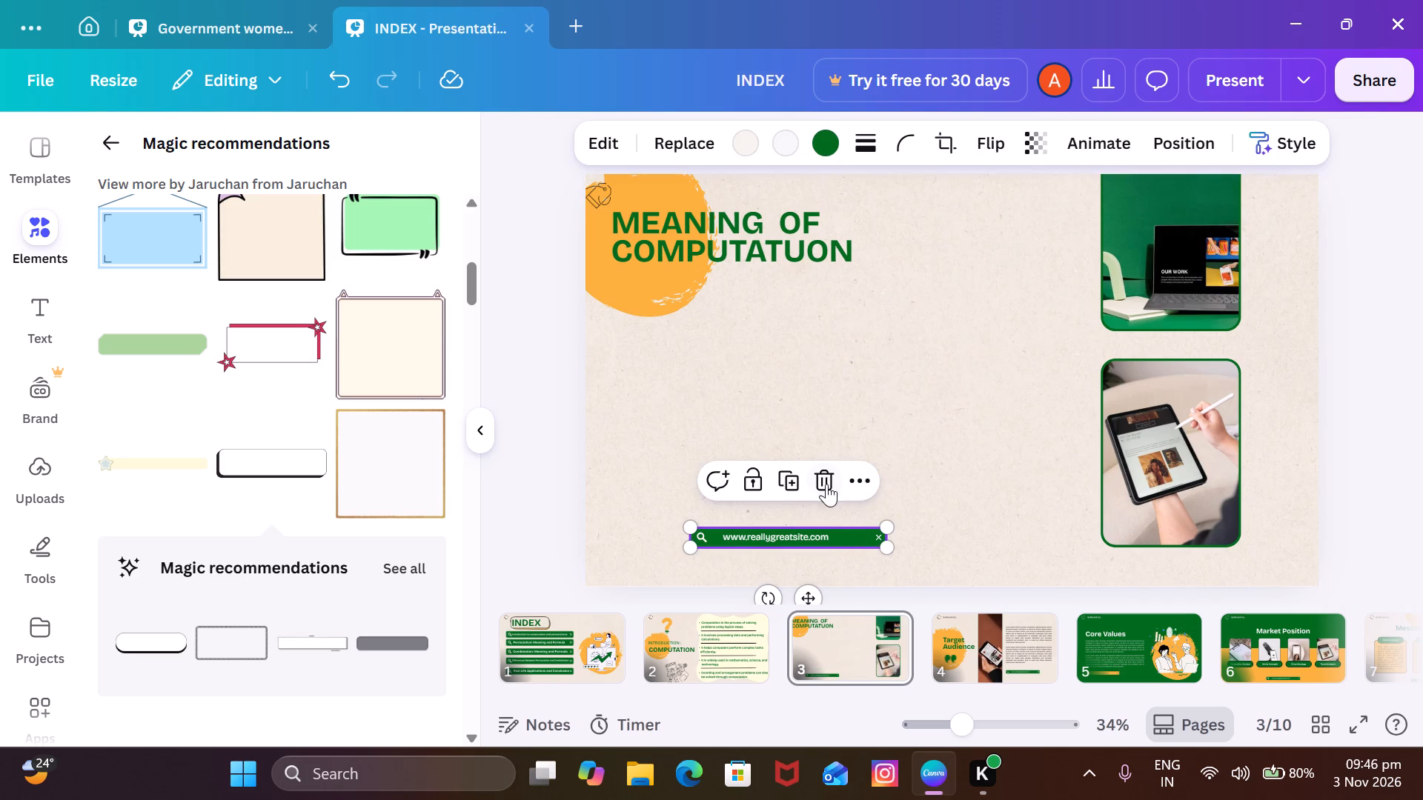
{"action": "left_click", "coordinate": [823, 481]}
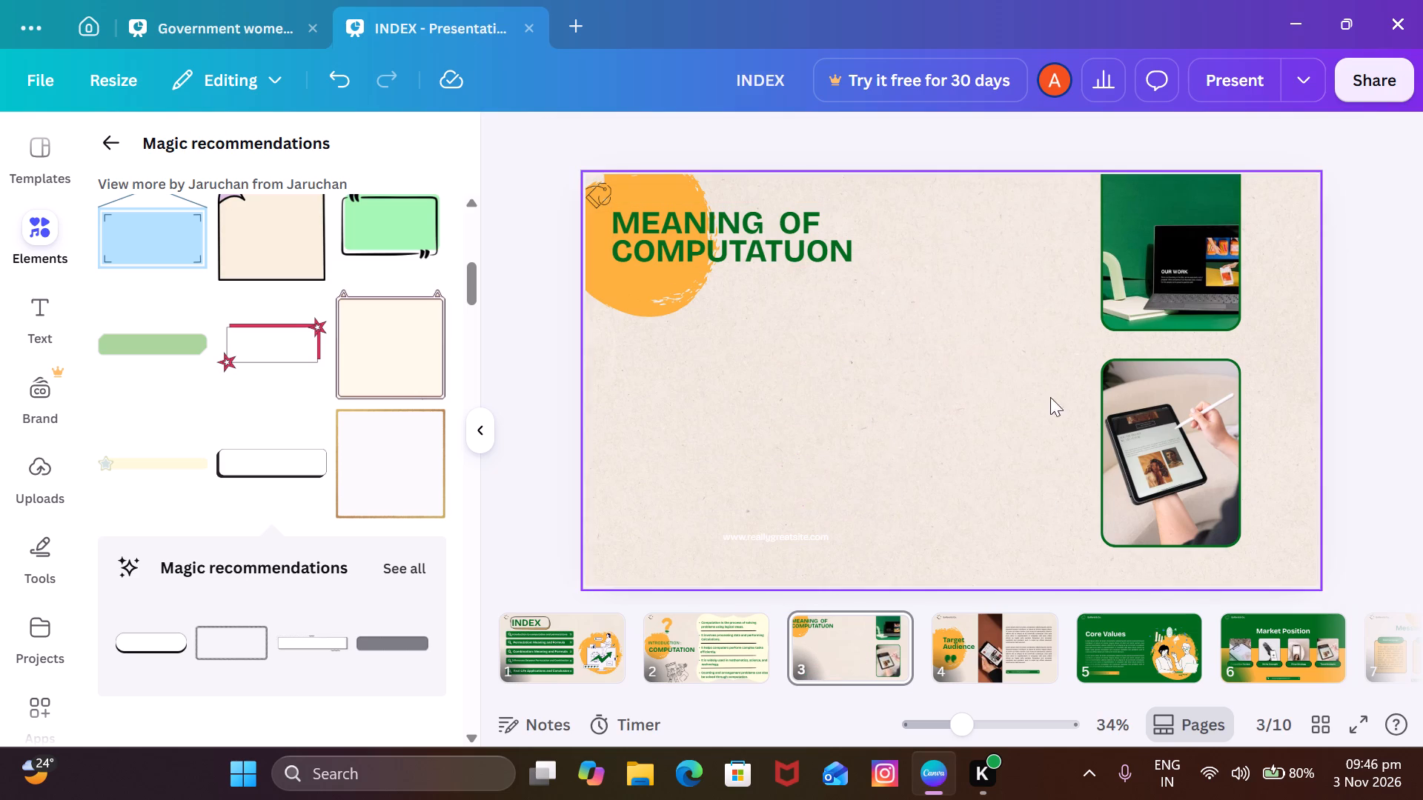
Add a new text box with the Text tool in the middle of slide 3.
{"action": "left_click", "coordinate": [39, 541]}
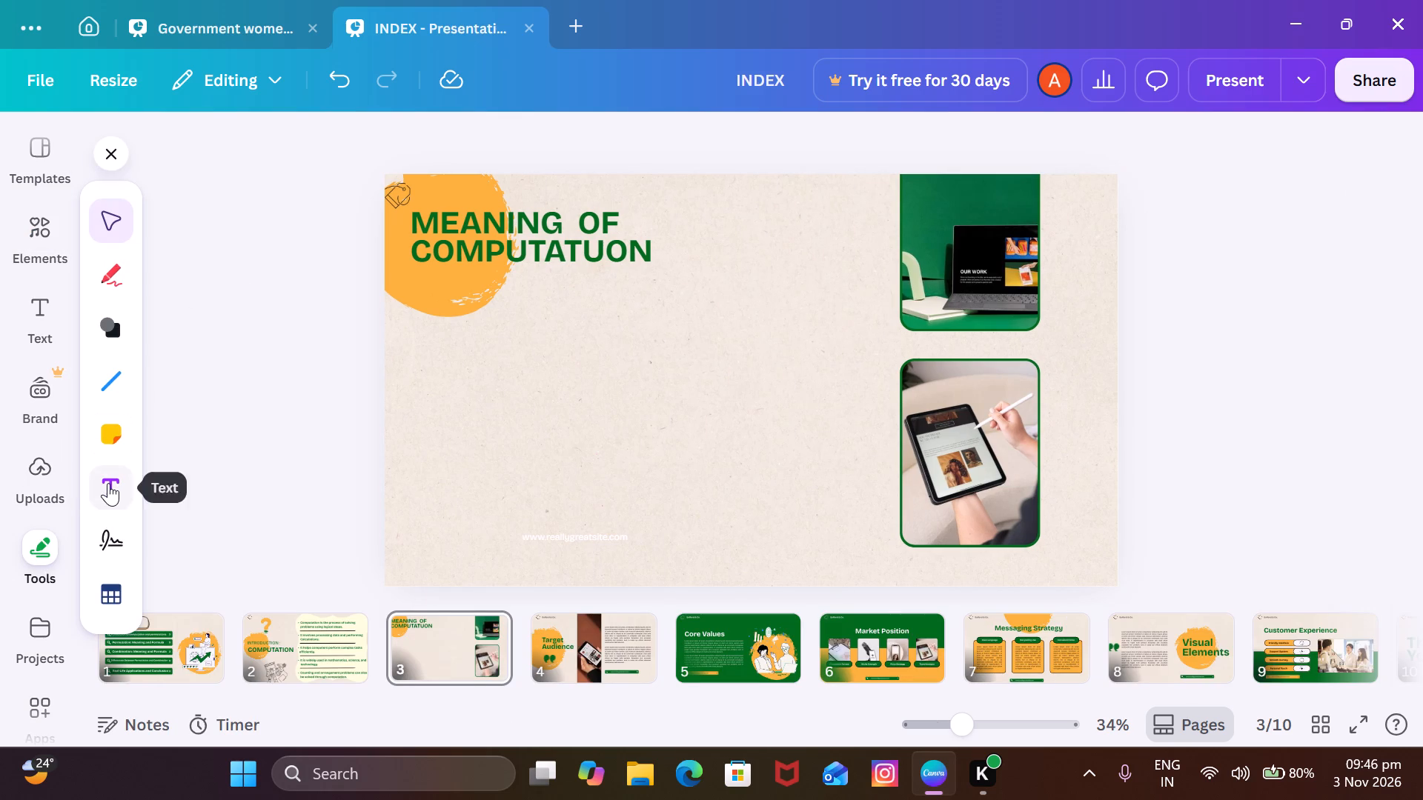
{"action": "left_click", "coordinate": [108, 483]}
{"action": "left_click", "coordinate": [788, 379]}
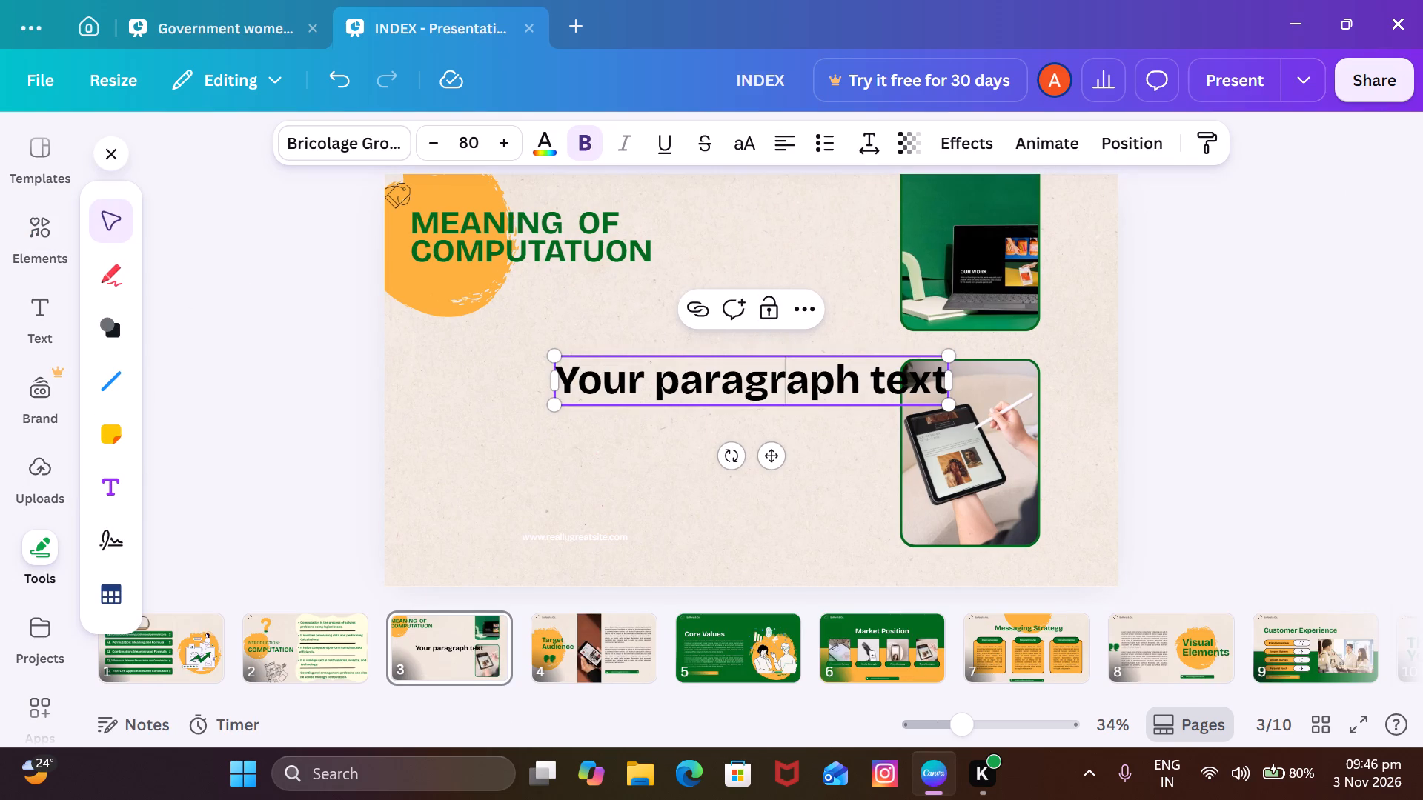
Clear the placeholder text from the new text box on slide 3.
{"action": "left_click", "coordinate": [940, 381]}
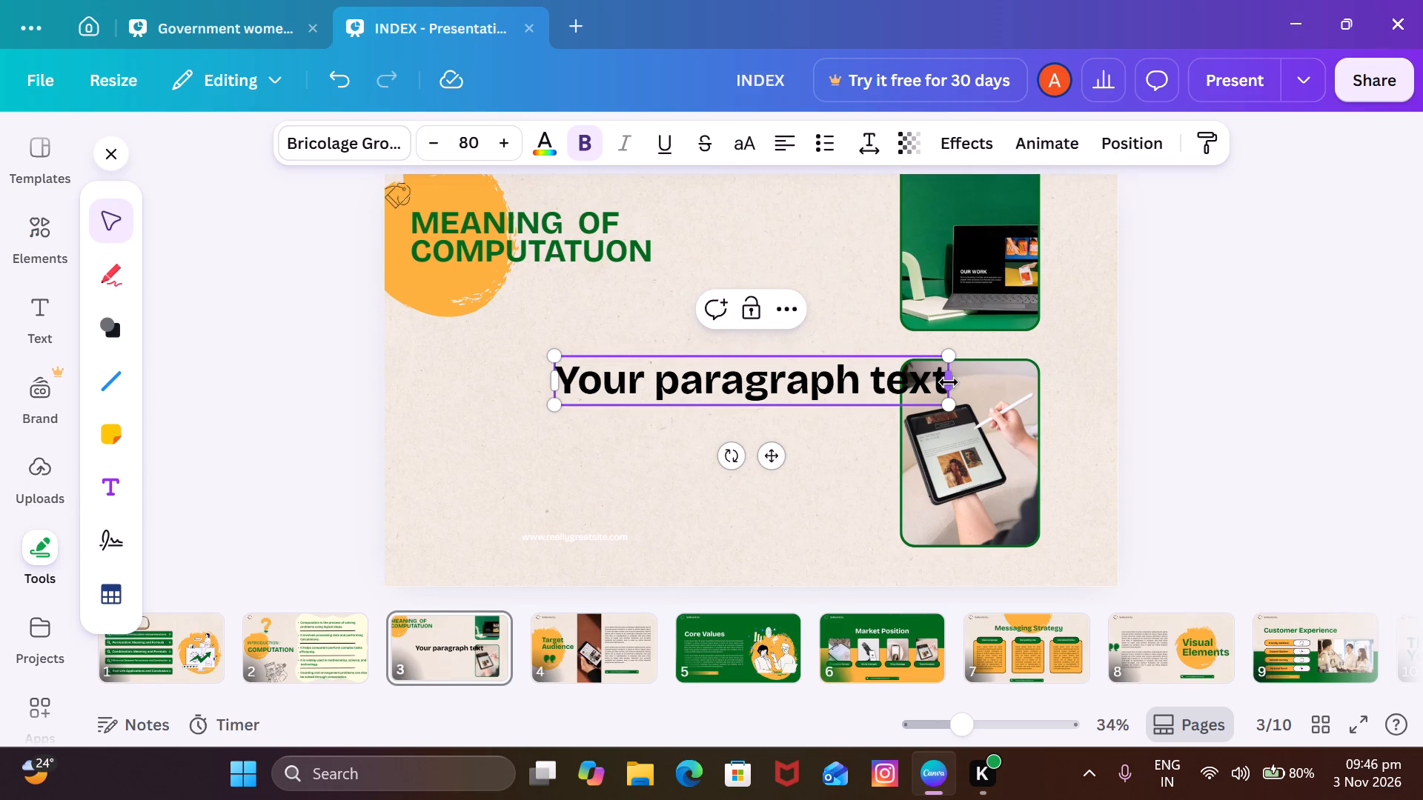
{"action": "left_click", "coordinate": [945, 380]}
{"action": "key", "text": "BackSpace"}
{"action": "key", "text": "BackSpace"}
{"action": "key", "text": "BackSpace"}
{"action": "key", "text": "BackSpace"}
{"action": "key", "text": "BackSpace"}
{"action": "key", "text": "BackSpace"}
{"action": "key", "text": "BackSpace"}
{"action": "key", "text": "BackSpace"}
{"action": "key", "text": "BackSpace"}
{"action": "key", "text": "BackSpace"}
{"action": "key", "text": "BackSpace"}
{"action": "key", "text": "BackSpace"}
{"action": "key", "text": "BackSpace"}
{"action": "key", "text": "BackSpace"}
{"action": "key", "text": "BackSpace"}
{"action": "key", "text": "BackSpace"}
{"action": "key", "text": "BackSpace"}
{"action": "key", "text": "BackSpace"}
{"action": "key", "text": "BackSpace"}
{"action": "key", "text": "BackSpace"}
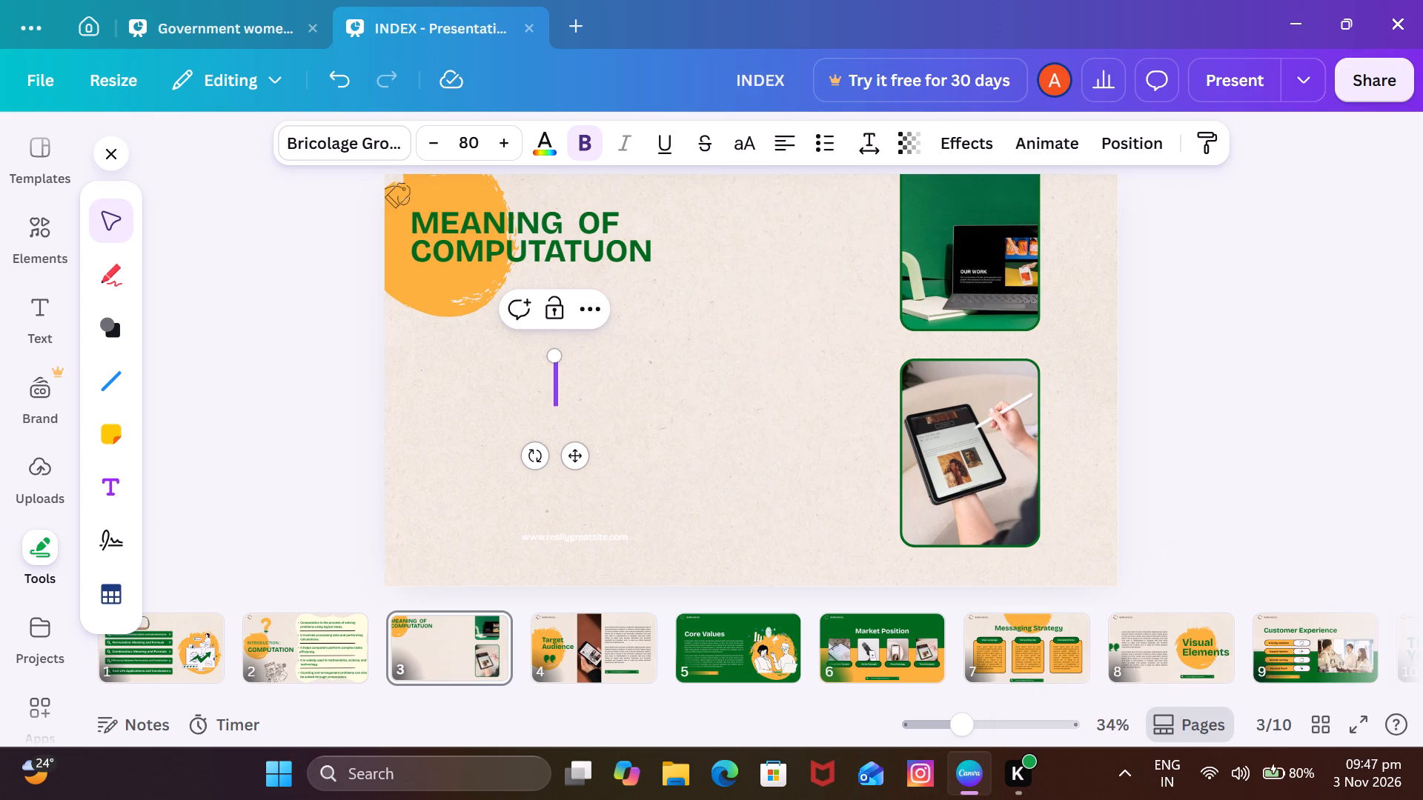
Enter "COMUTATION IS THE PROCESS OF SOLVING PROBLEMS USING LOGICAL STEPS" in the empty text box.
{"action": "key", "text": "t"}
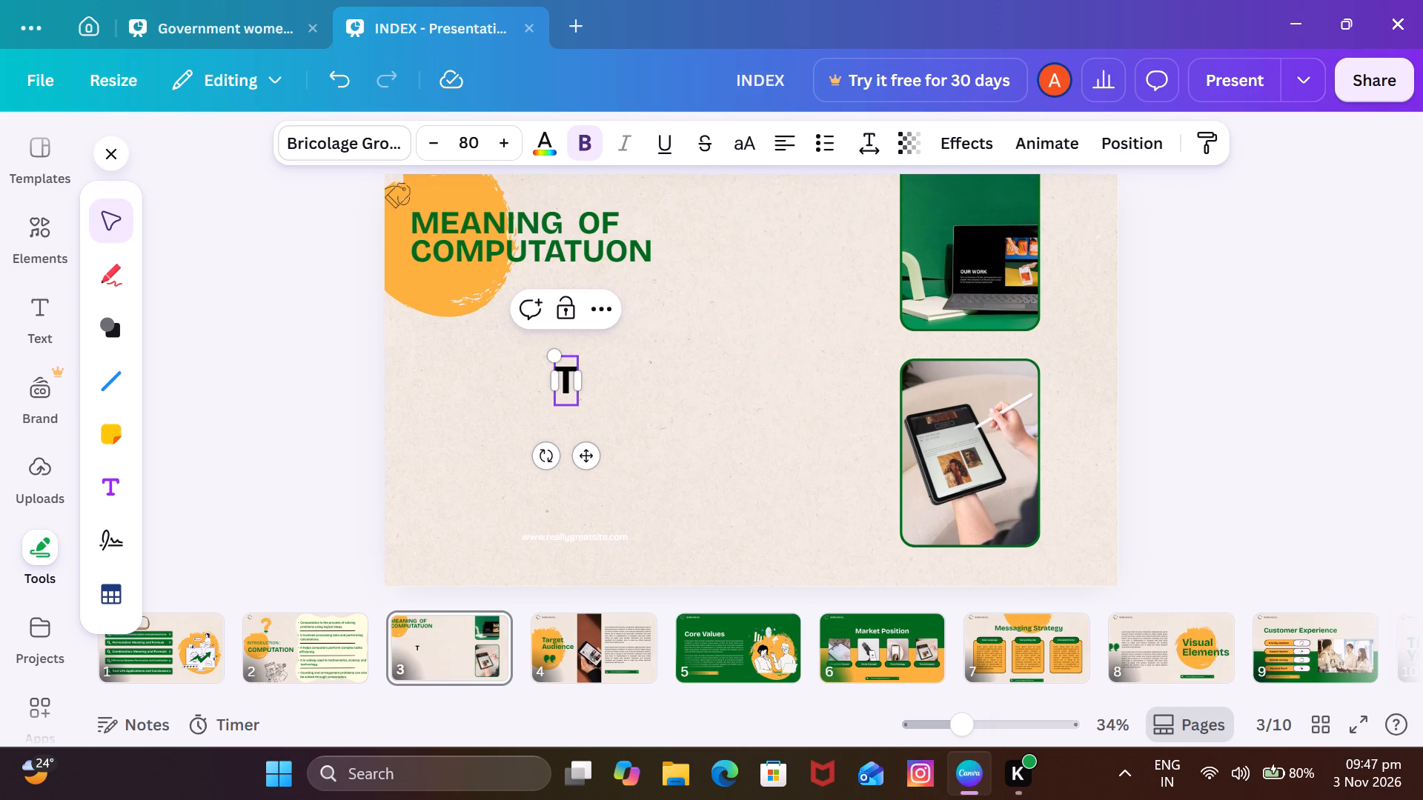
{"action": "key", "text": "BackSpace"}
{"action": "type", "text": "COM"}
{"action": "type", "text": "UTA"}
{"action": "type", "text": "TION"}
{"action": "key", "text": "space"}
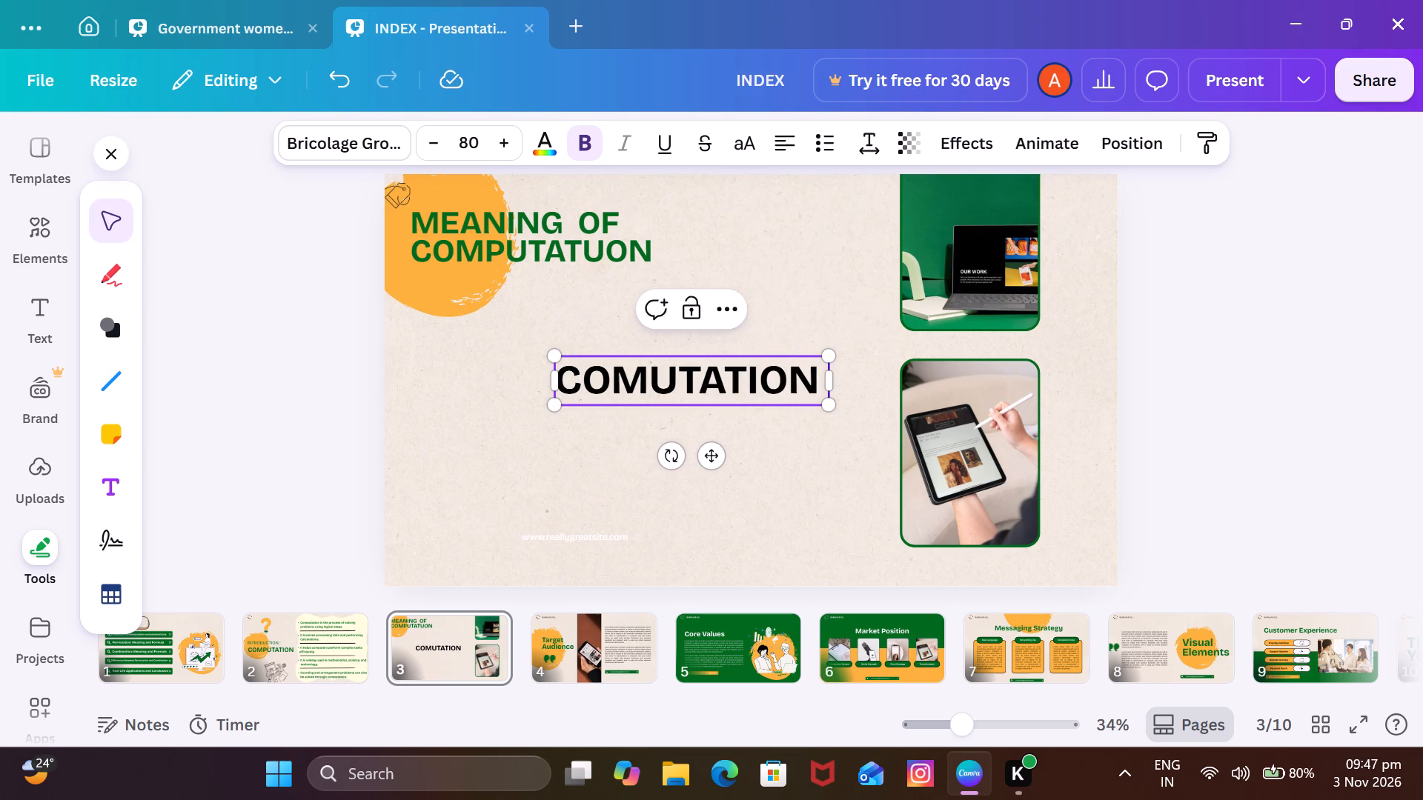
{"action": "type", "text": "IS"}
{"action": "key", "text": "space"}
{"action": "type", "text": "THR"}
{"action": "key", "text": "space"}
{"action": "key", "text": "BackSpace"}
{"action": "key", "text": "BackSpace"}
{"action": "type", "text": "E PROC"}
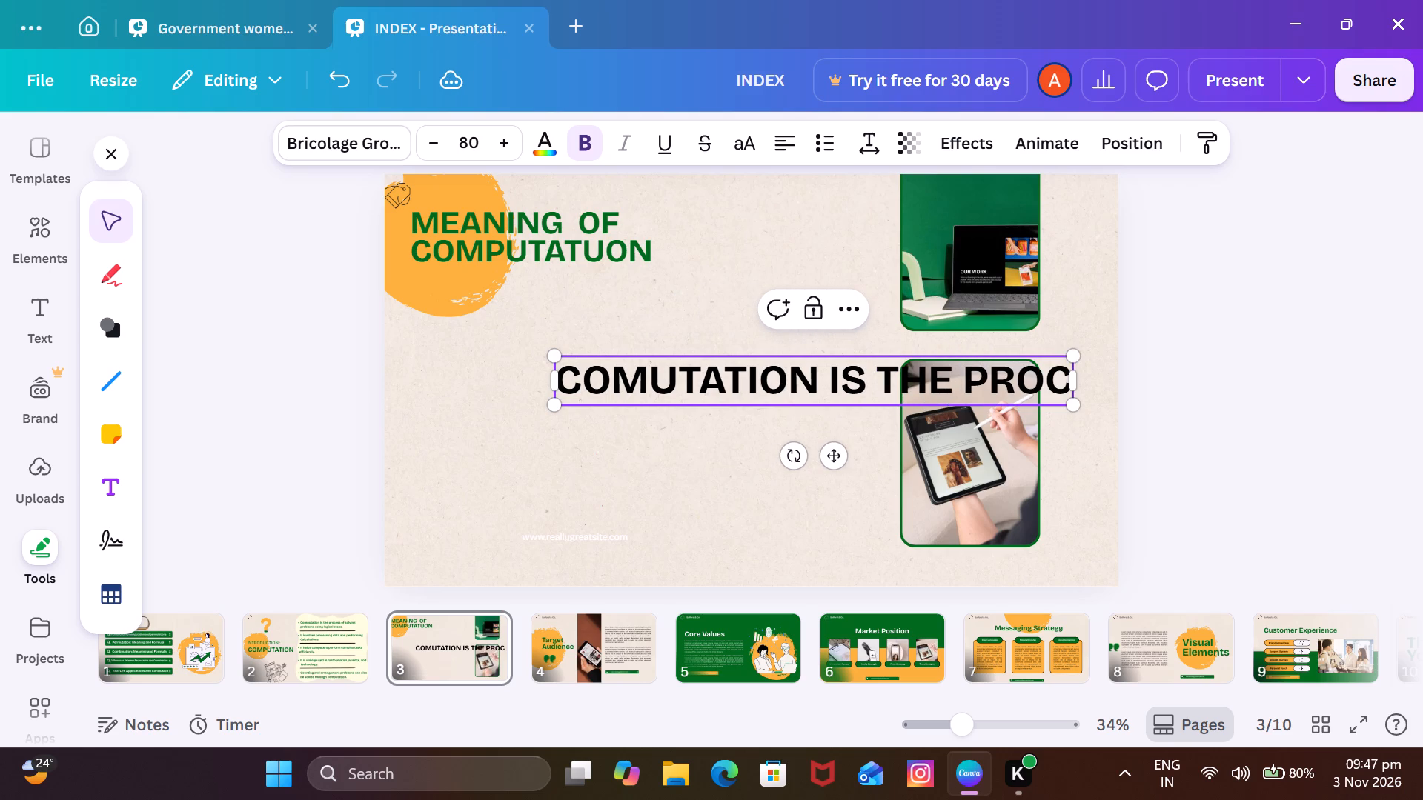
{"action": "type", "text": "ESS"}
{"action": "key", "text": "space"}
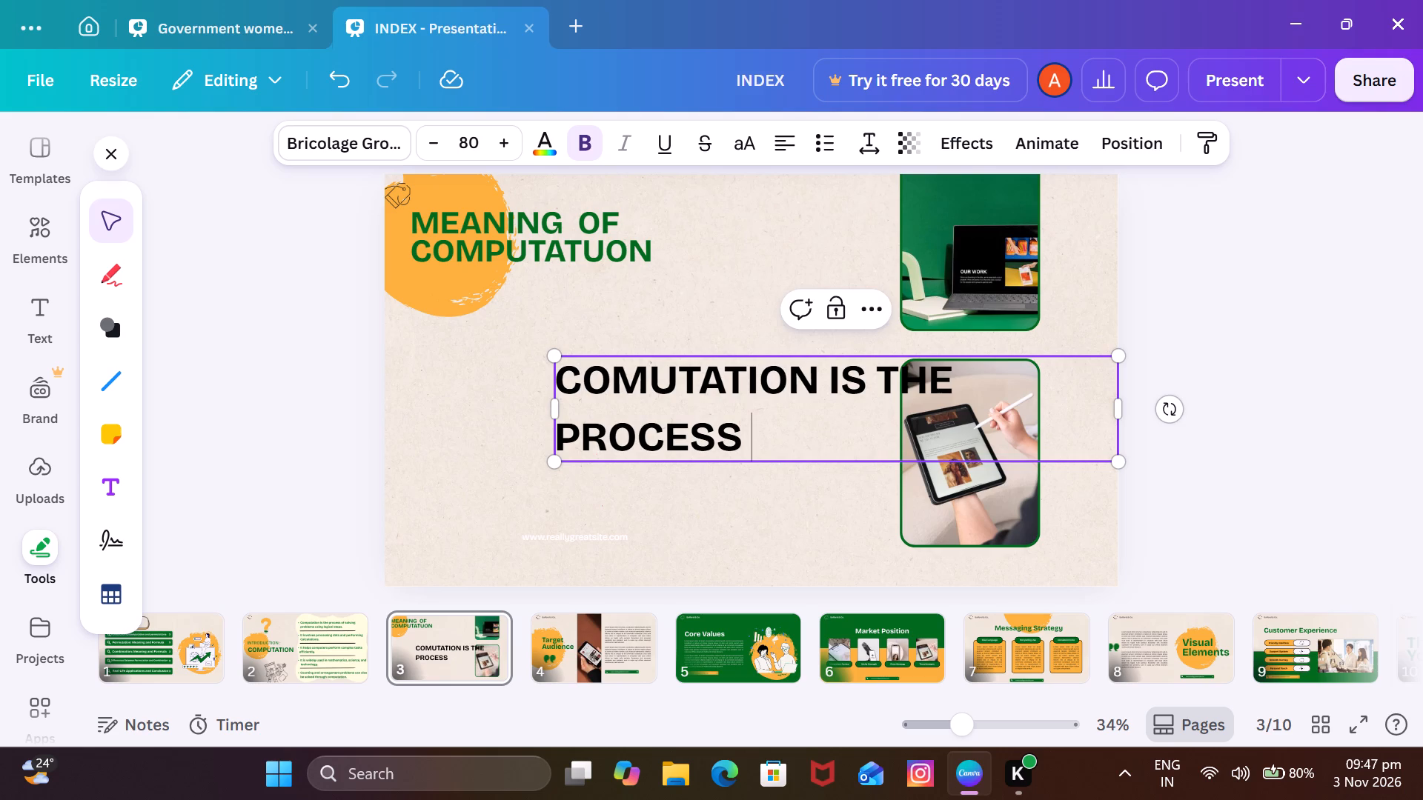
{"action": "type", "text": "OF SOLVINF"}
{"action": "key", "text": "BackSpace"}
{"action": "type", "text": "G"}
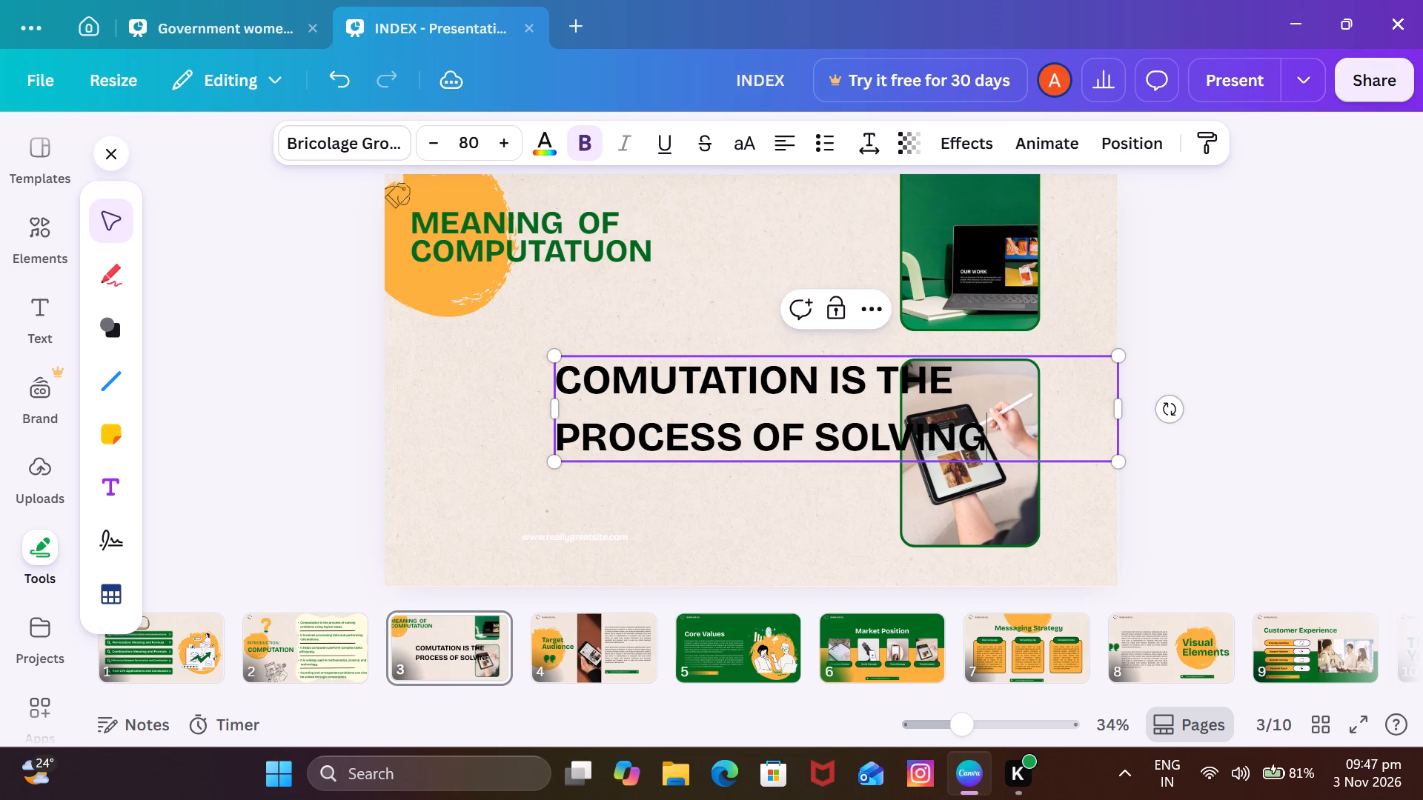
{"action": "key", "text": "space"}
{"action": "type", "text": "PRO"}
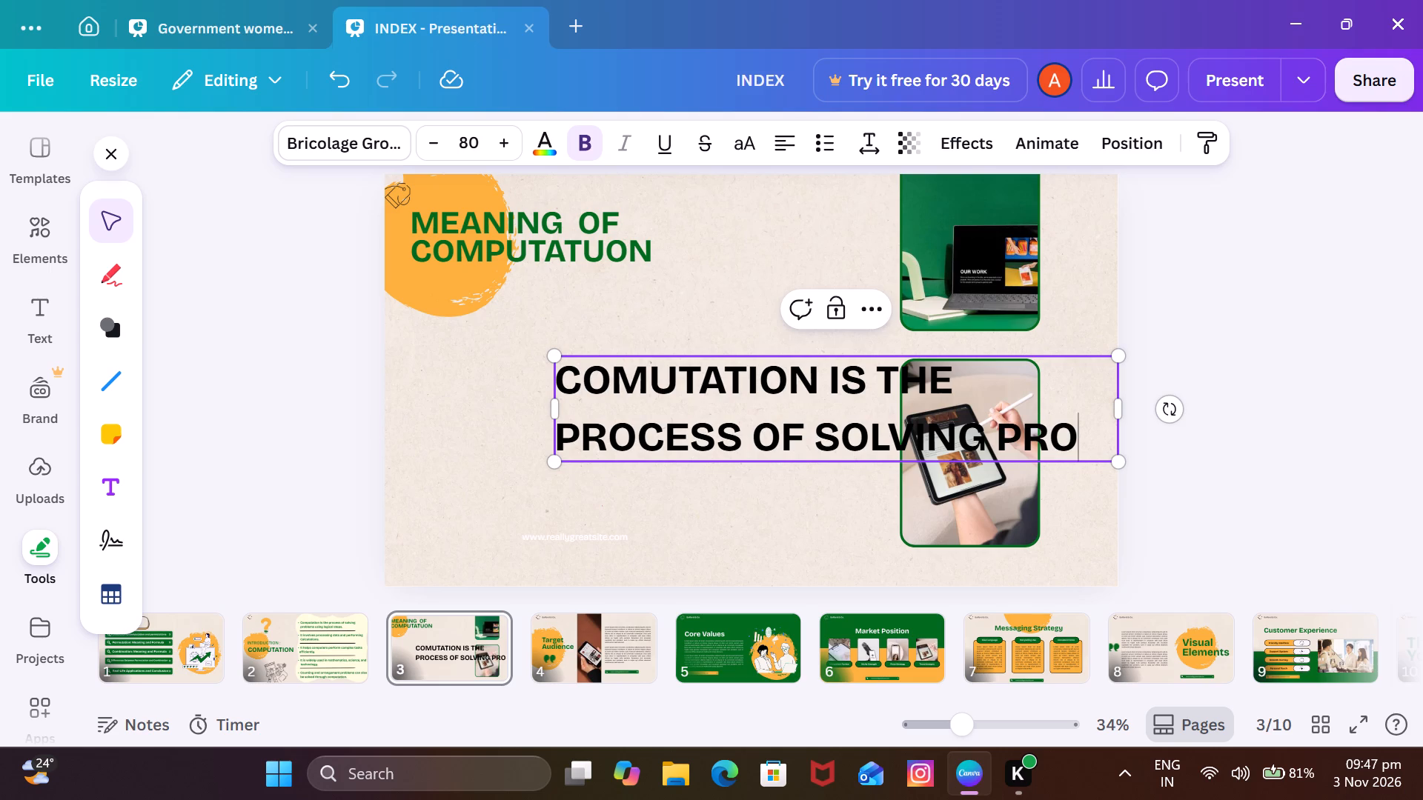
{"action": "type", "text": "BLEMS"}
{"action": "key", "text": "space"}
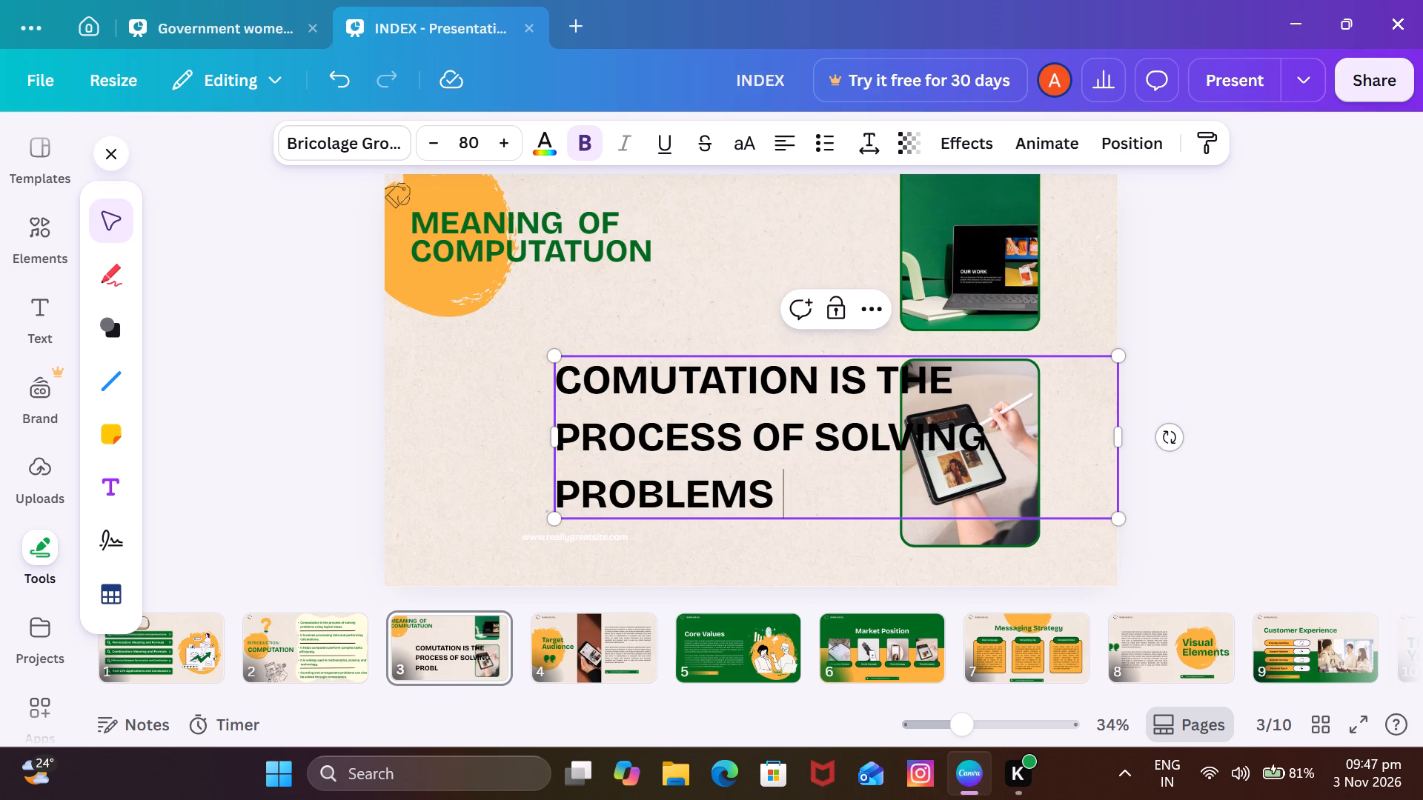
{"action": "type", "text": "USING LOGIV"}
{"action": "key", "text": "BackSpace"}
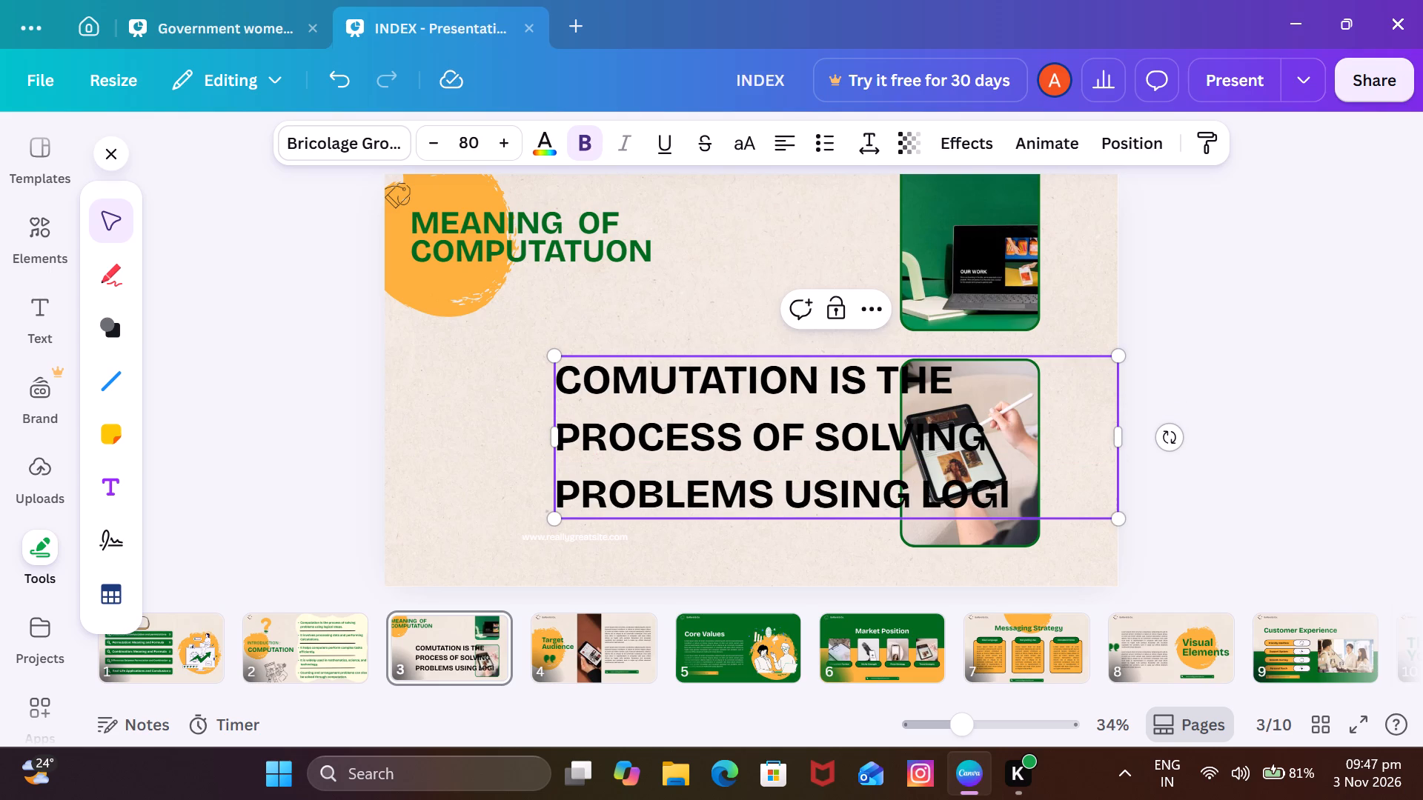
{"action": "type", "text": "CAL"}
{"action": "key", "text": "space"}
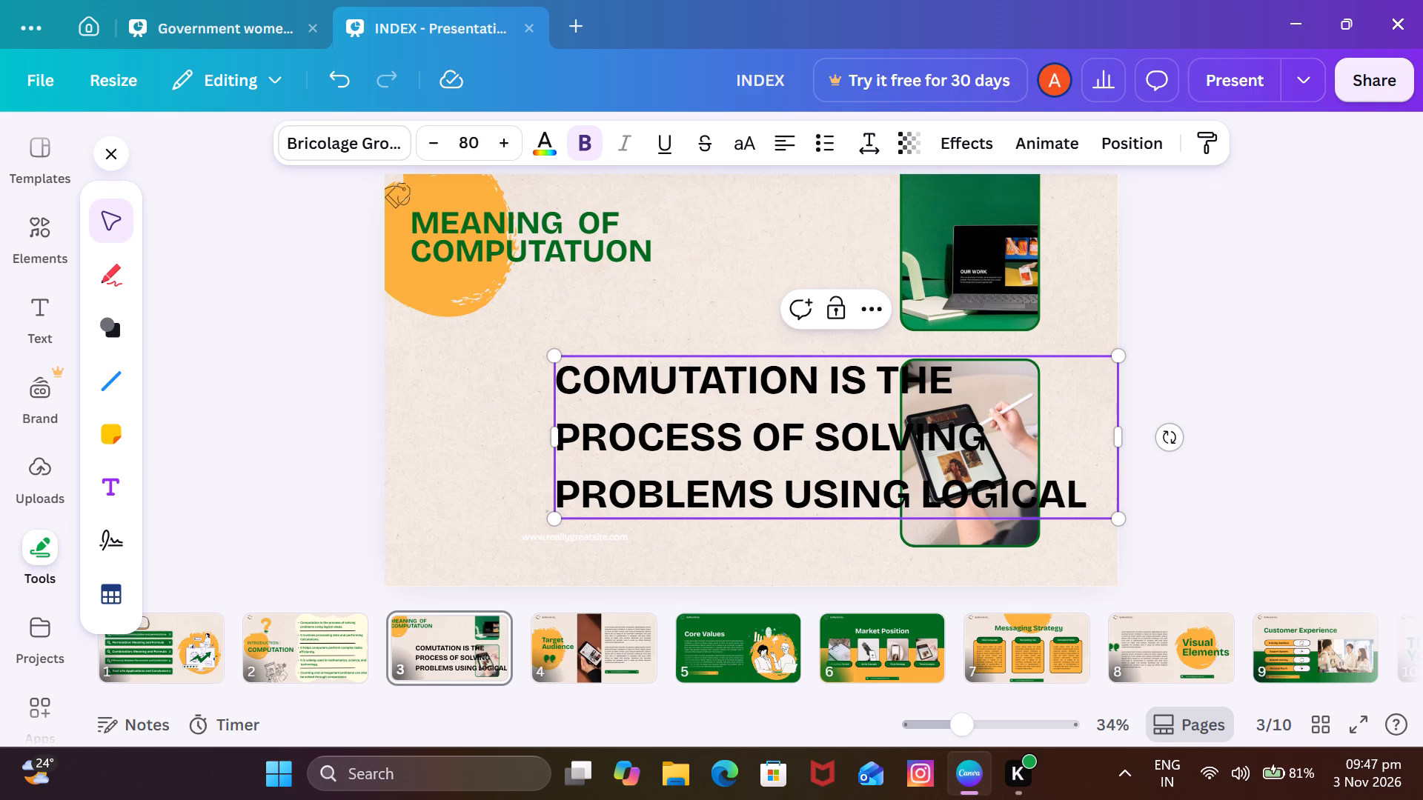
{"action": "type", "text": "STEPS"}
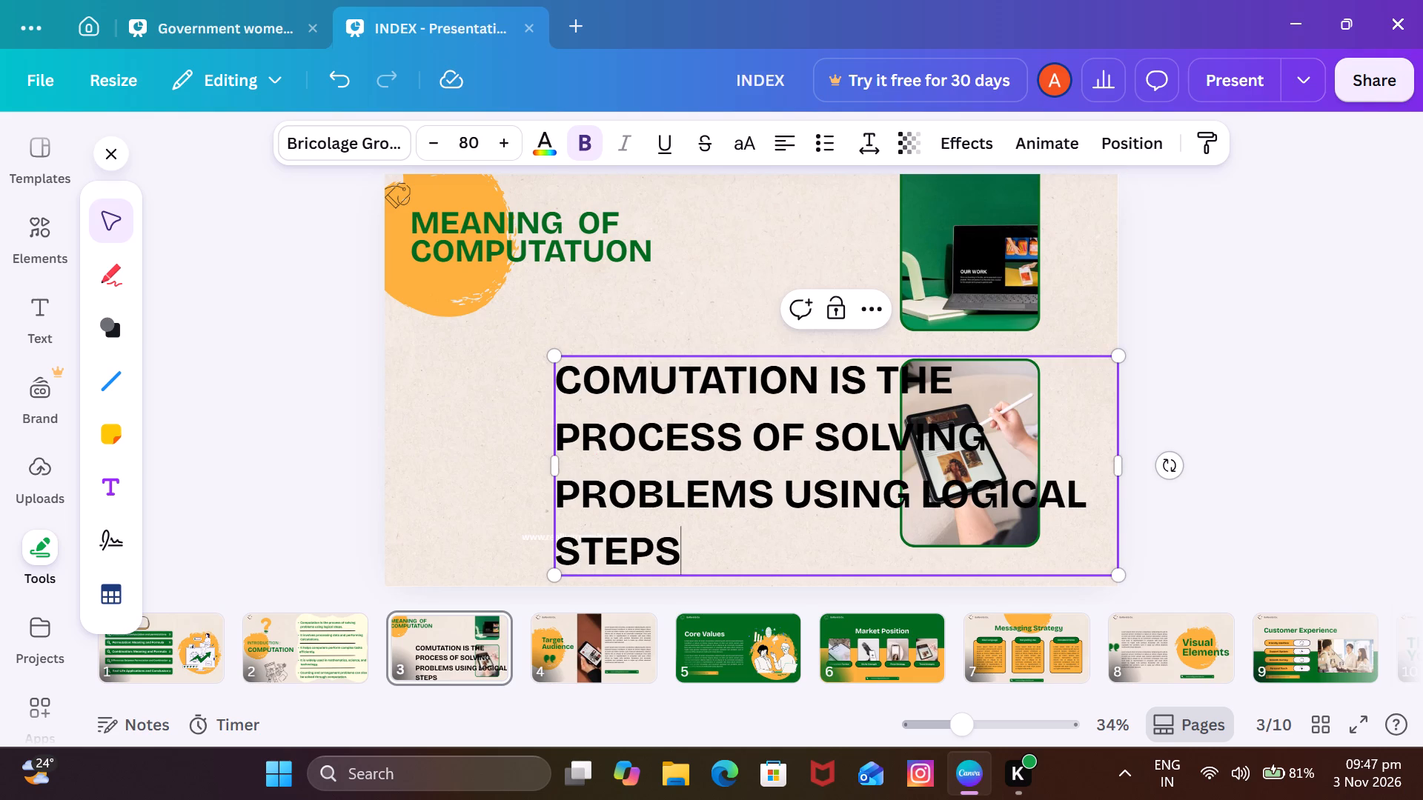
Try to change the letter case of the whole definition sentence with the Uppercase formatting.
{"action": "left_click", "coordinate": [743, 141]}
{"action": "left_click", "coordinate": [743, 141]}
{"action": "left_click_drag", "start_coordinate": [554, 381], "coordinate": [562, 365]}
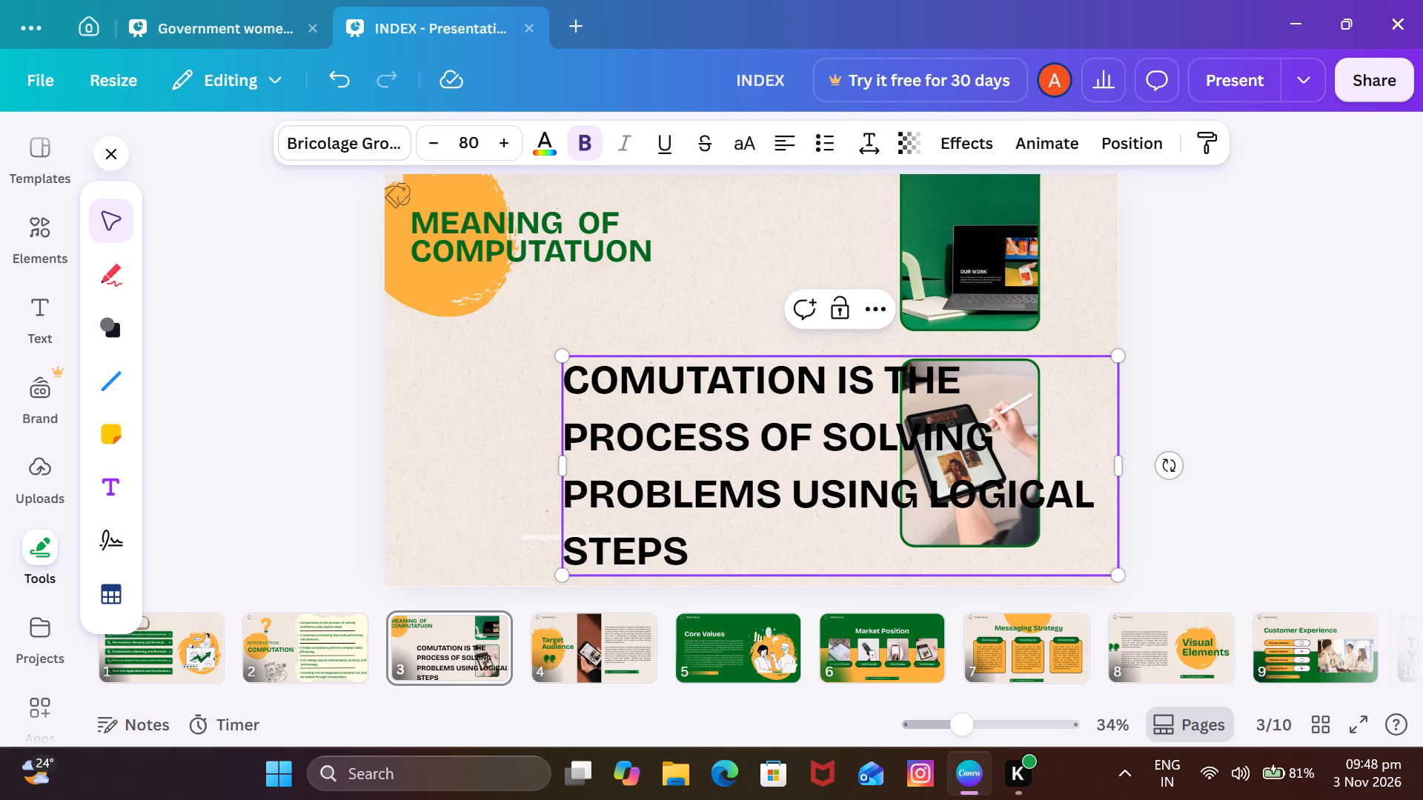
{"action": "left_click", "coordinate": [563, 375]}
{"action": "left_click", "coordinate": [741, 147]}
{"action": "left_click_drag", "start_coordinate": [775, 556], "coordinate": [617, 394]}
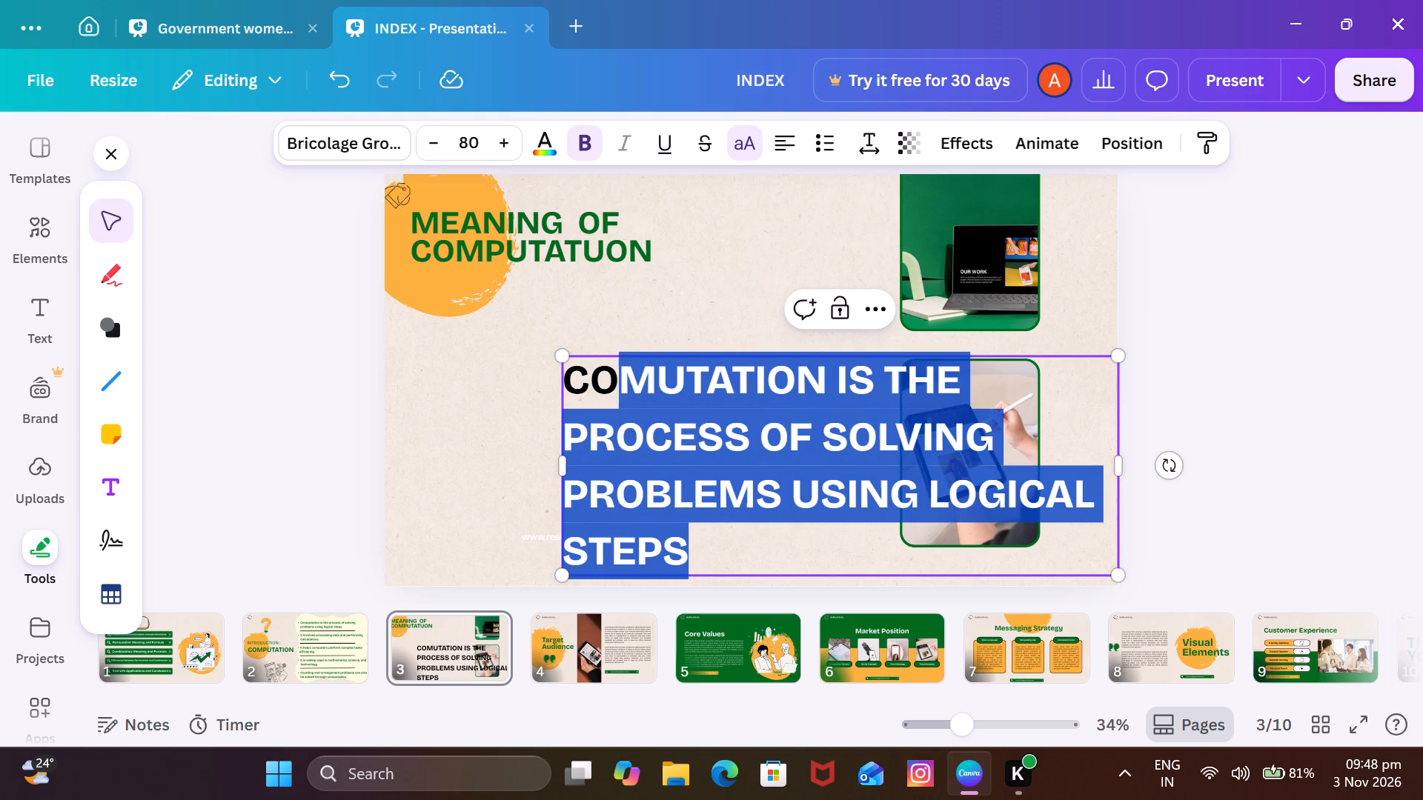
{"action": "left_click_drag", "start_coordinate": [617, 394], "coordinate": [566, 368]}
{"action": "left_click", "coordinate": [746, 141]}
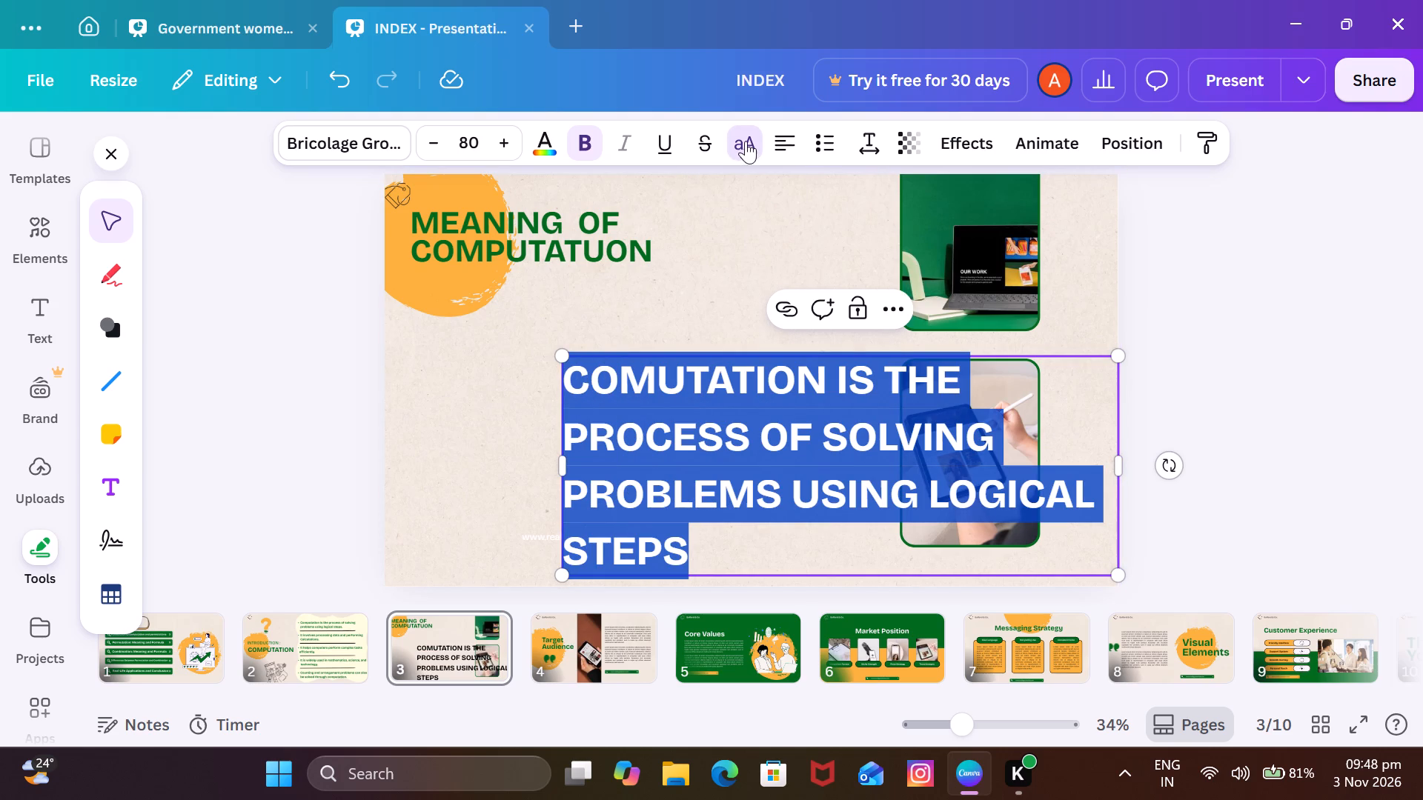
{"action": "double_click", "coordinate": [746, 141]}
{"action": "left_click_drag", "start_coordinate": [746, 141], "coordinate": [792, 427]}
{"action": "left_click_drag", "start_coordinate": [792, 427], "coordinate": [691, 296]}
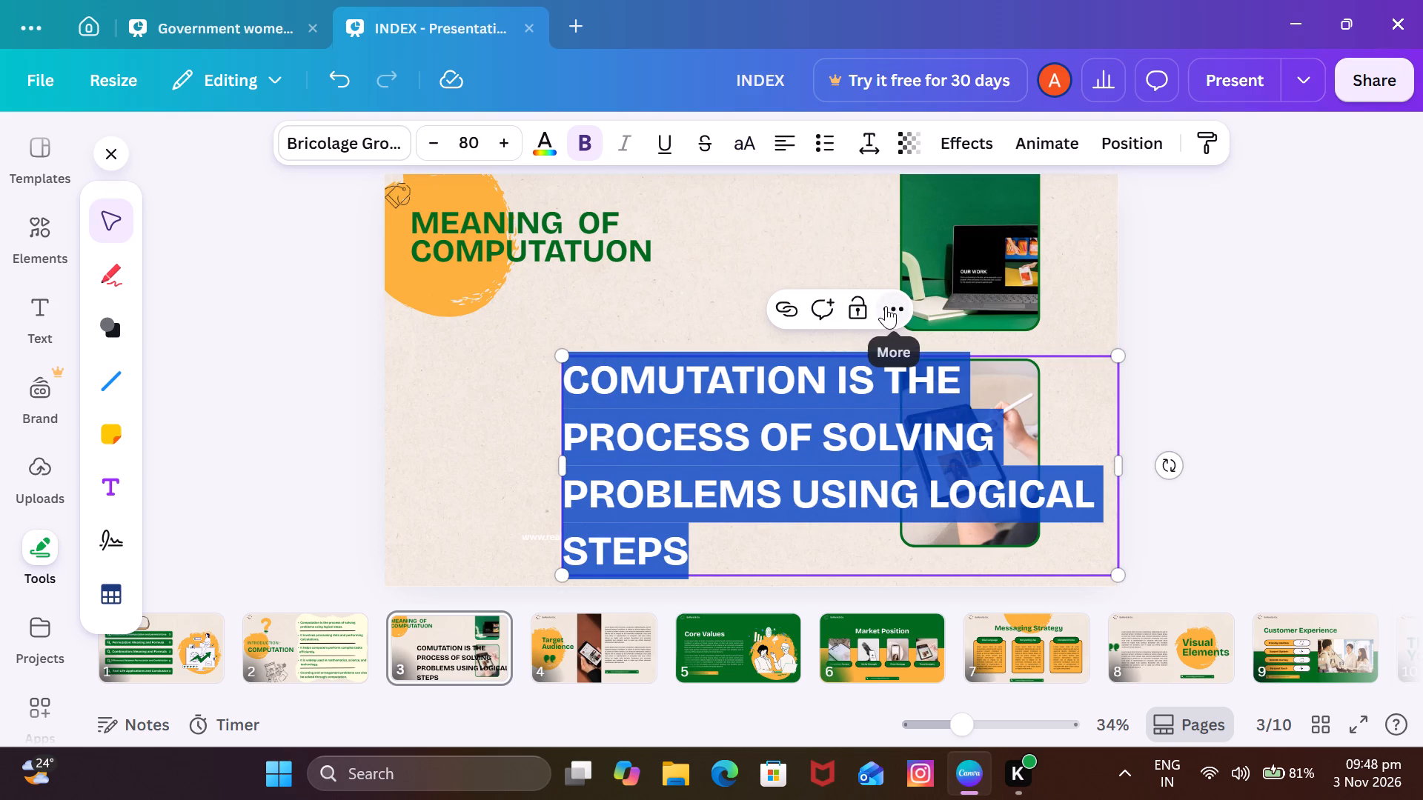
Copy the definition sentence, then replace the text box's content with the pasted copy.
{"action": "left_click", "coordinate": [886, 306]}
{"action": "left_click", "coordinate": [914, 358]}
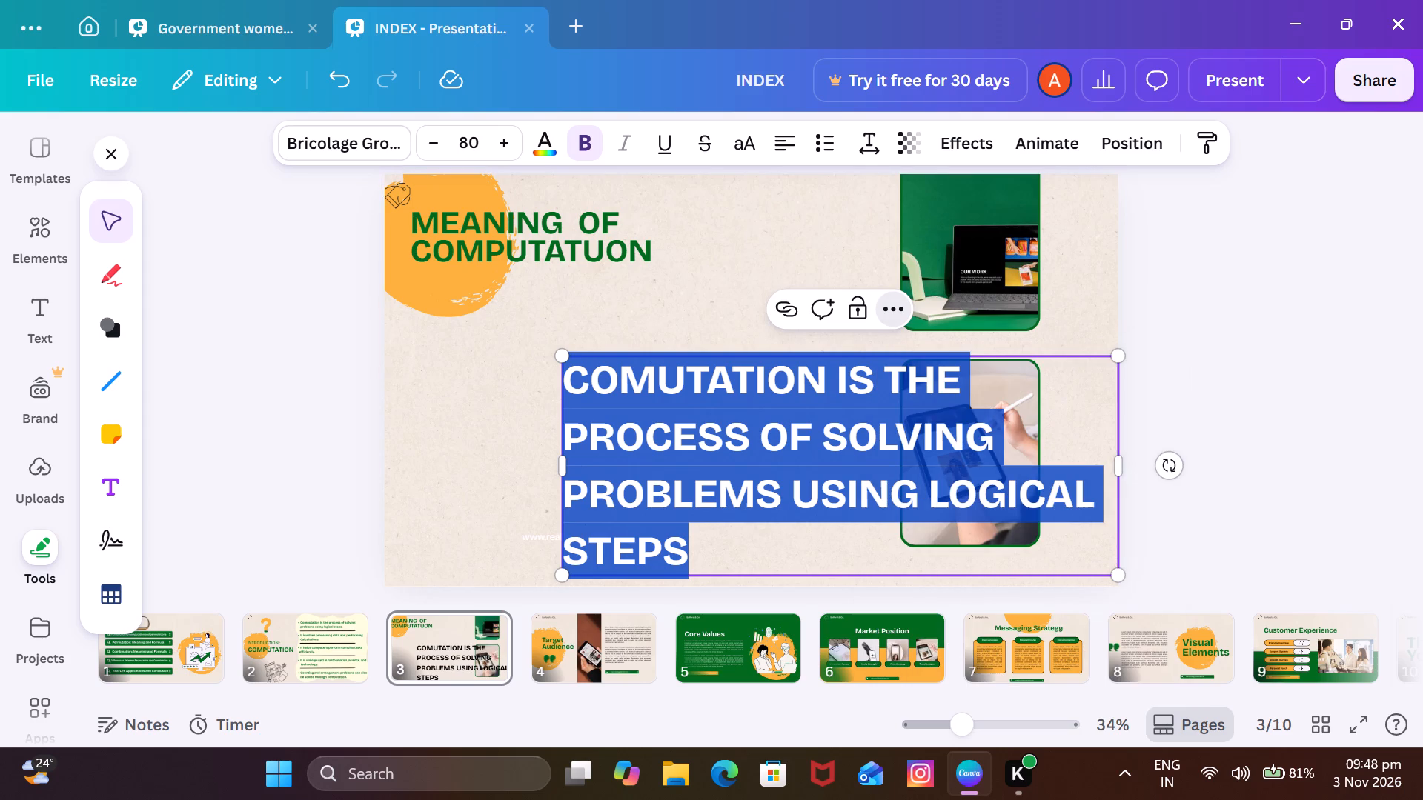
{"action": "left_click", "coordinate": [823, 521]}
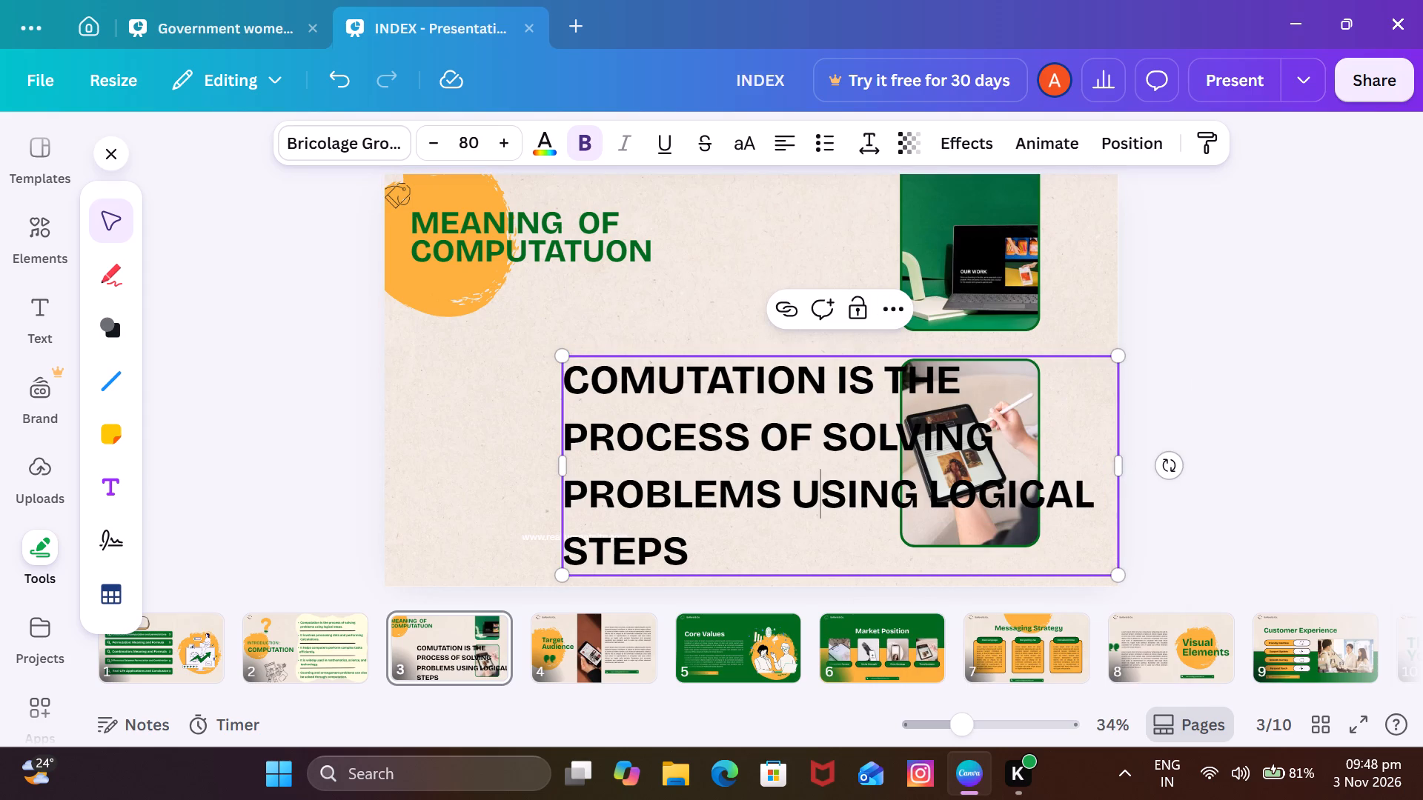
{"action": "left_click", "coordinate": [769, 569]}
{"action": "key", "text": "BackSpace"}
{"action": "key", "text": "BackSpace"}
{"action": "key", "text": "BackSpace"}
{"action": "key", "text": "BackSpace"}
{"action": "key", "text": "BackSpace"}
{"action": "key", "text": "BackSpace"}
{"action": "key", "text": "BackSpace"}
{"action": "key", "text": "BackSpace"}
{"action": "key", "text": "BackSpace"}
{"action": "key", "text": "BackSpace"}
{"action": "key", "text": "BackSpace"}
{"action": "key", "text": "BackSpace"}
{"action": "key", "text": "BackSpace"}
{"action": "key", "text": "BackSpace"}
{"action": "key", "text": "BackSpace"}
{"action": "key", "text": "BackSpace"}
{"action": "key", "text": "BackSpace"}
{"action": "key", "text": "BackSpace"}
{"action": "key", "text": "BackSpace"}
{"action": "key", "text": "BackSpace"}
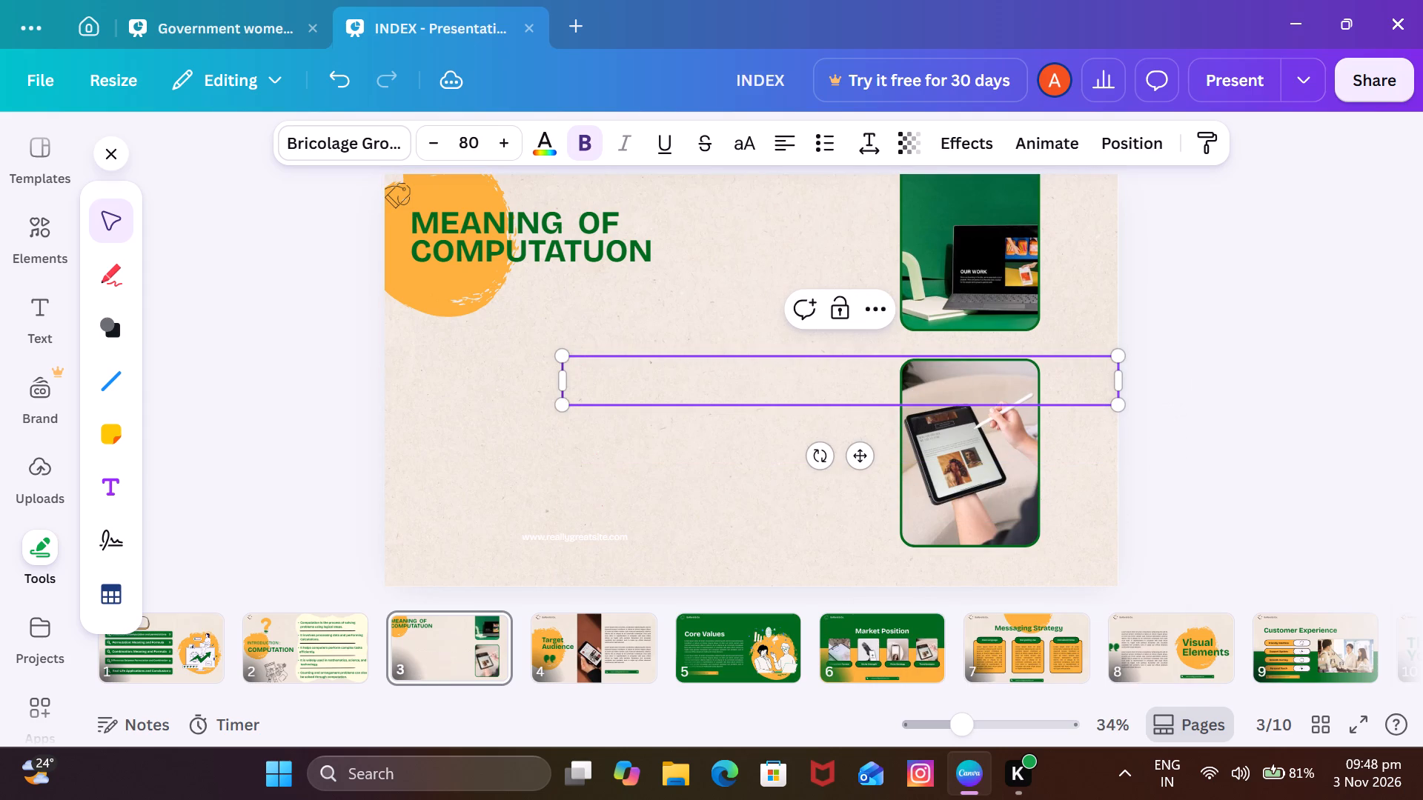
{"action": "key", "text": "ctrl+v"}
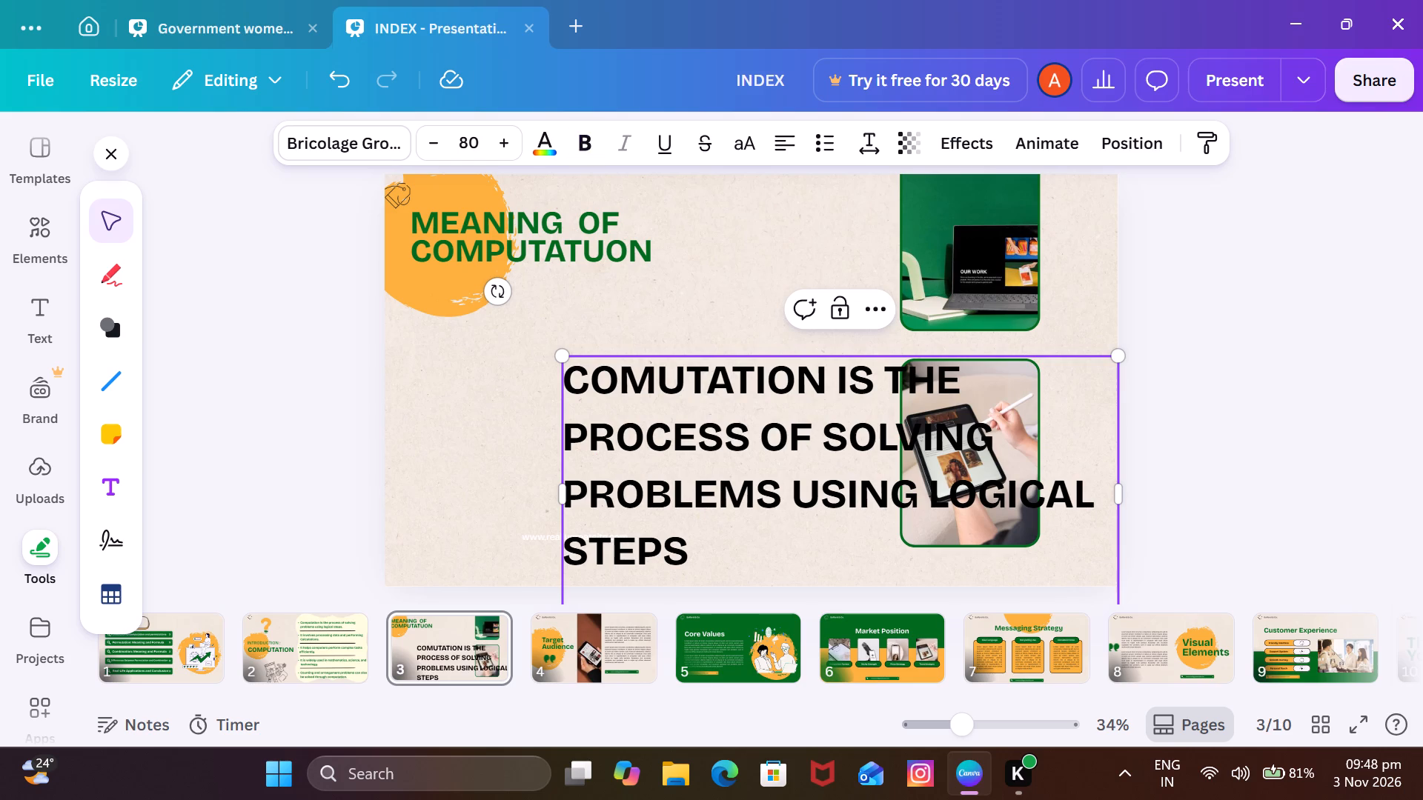
Apply the Uppercase formatting to the whole pasted definition sentence.
{"action": "left_click", "coordinate": [732, 553]}
{"action": "left_click", "coordinate": [571, 377]}
{"action": "left_click_drag", "start_coordinate": [571, 377], "coordinate": [908, 547]}
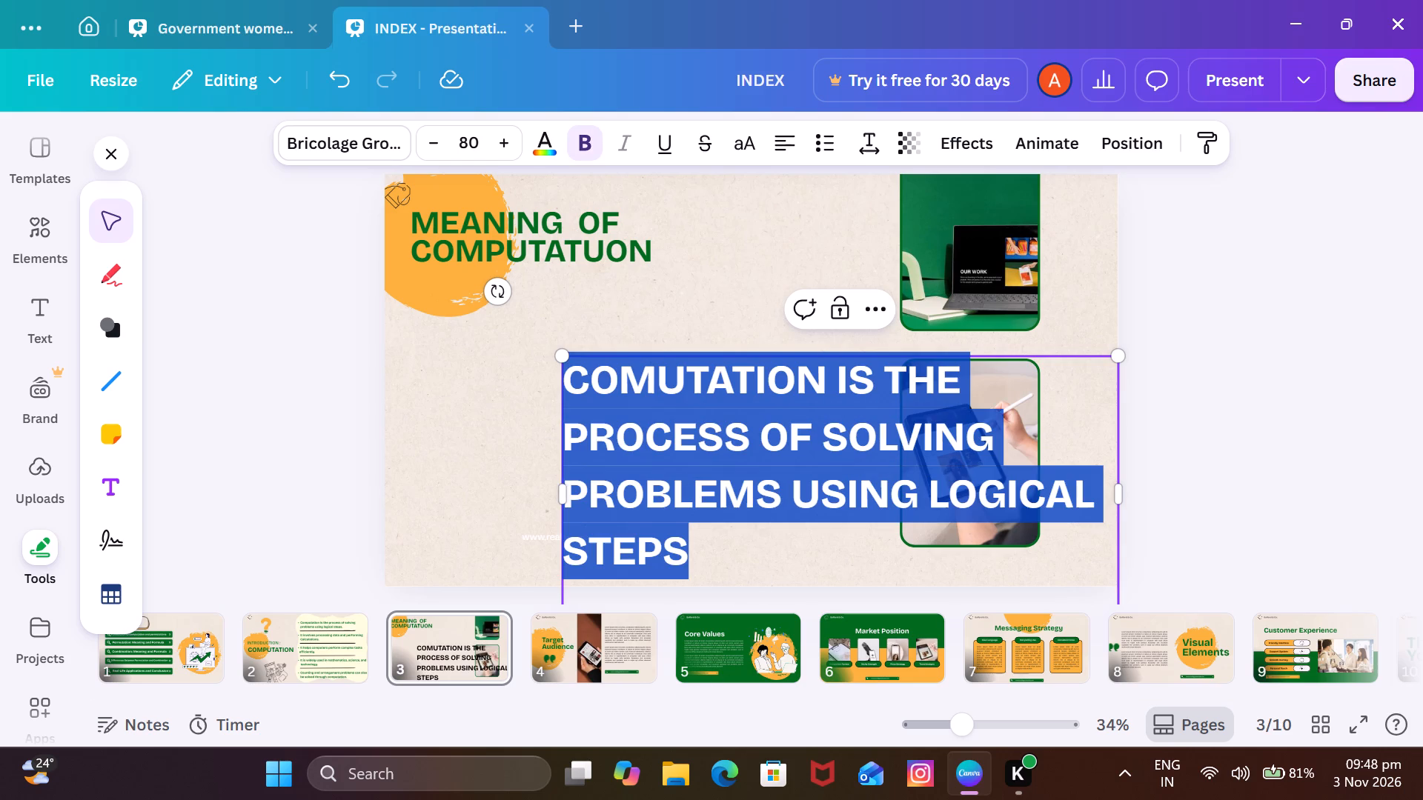
{"action": "left_click_drag", "start_coordinate": [908, 547], "coordinate": [903, 575]}
{"action": "left_click", "coordinate": [750, 147]}
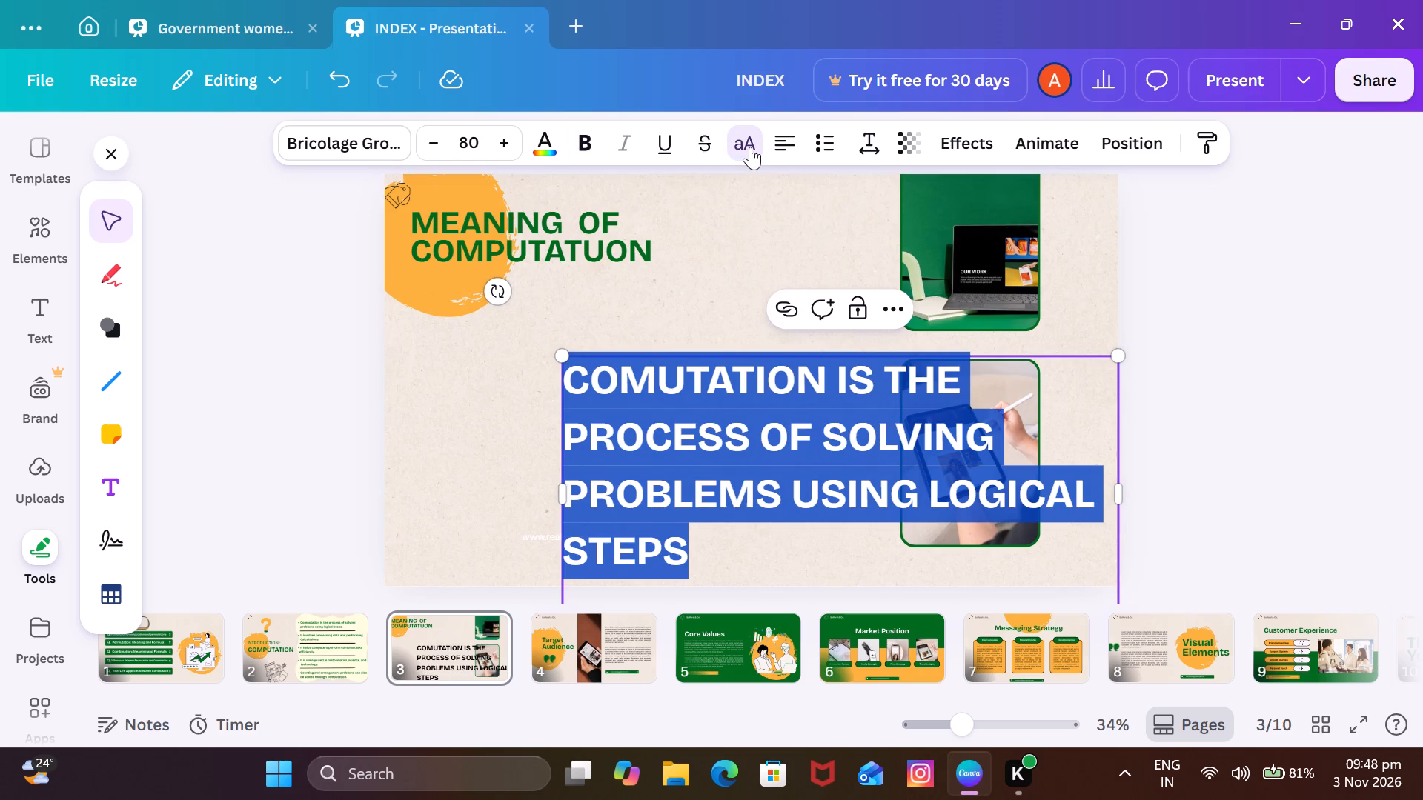
Reduce the definition text's font size to 48.
{"action": "triple_click", "coordinate": [423, 138]}
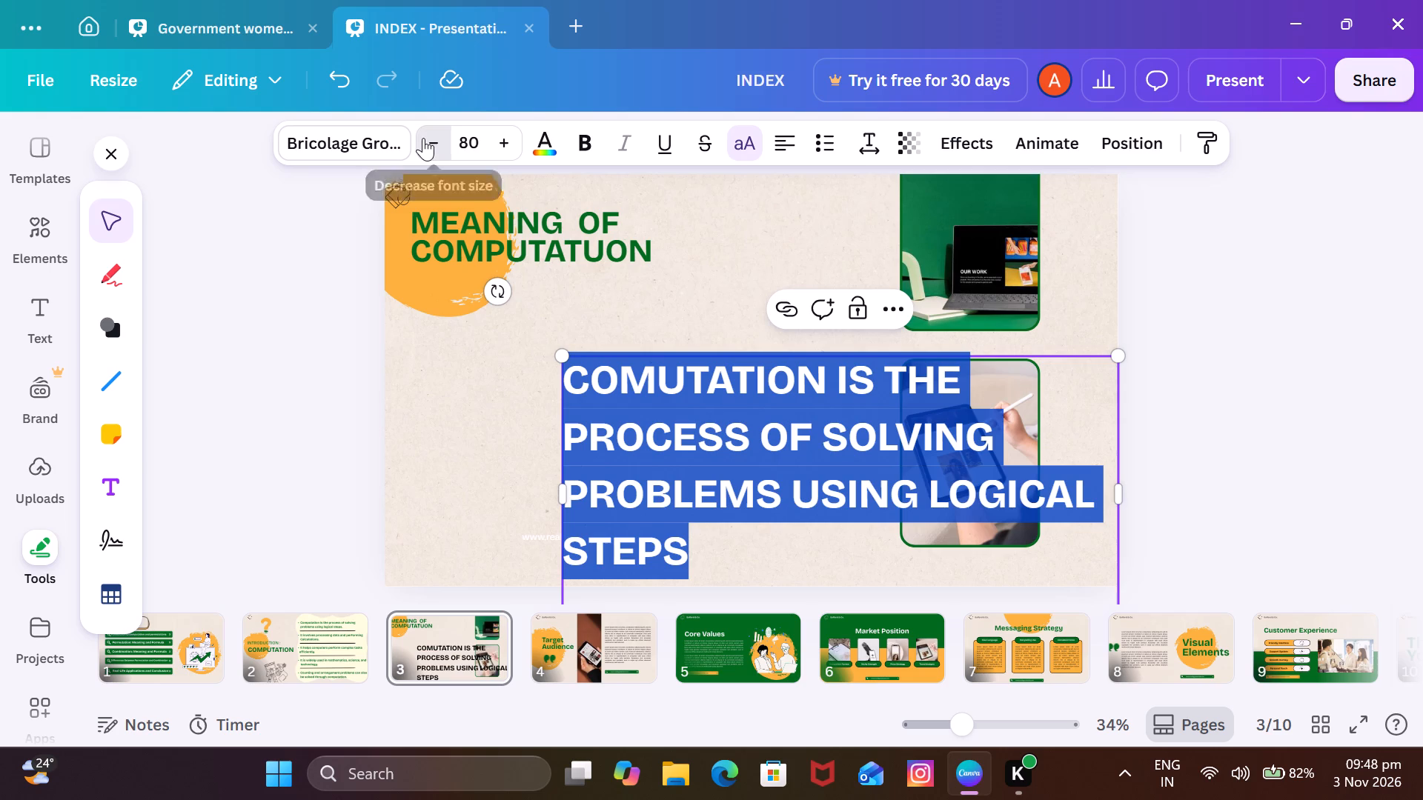
{"action": "triple_click", "coordinate": [423, 138]}
{"action": "triple_click", "coordinate": [423, 138]}
{"action": "triple_click", "coordinate": [423, 138]}
{"action": "triple_click", "coordinate": [423, 138]}
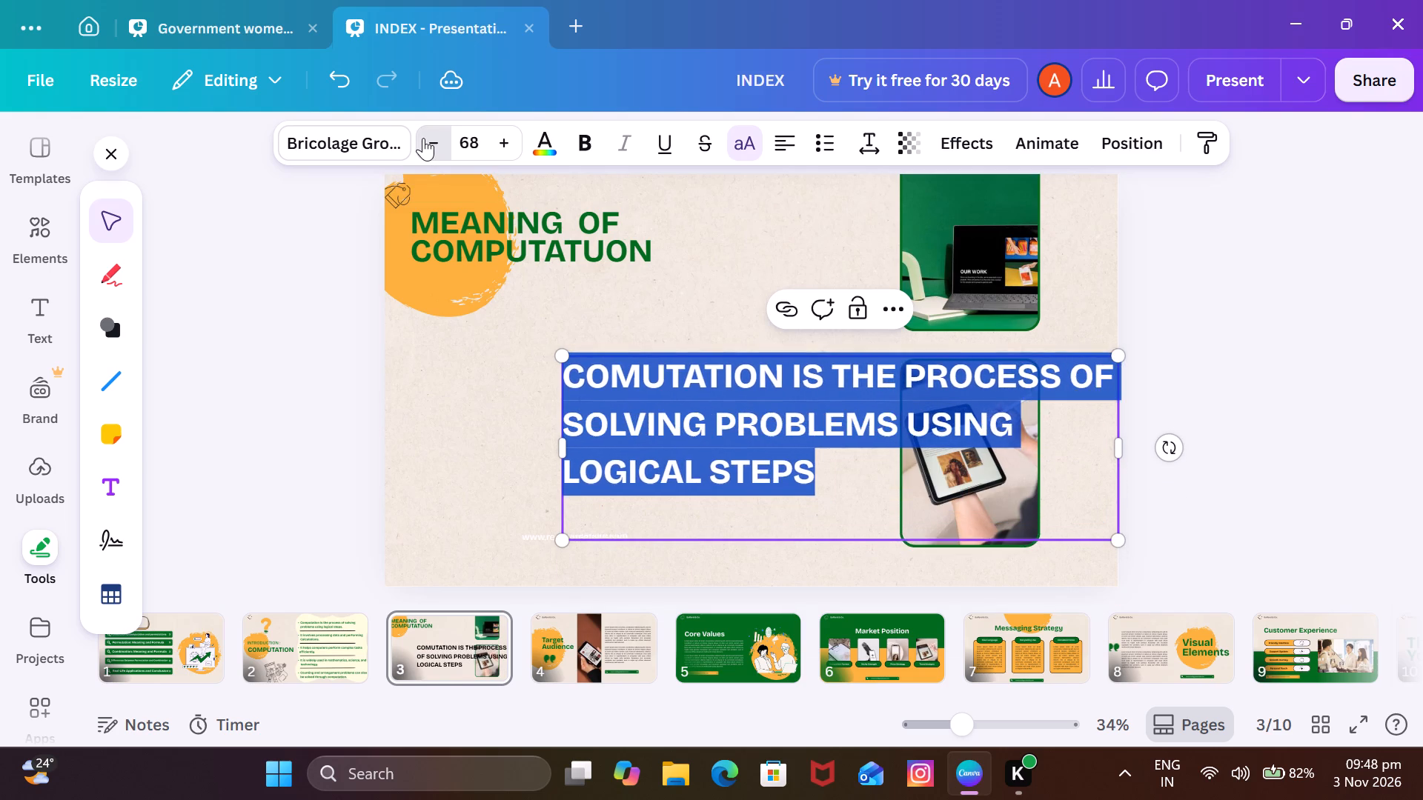
{"action": "triple_click", "coordinate": [423, 138]}
{"action": "triple_click", "coordinate": [423, 138]}
{"action": "triple_click", "coordinate": [423, 138]}
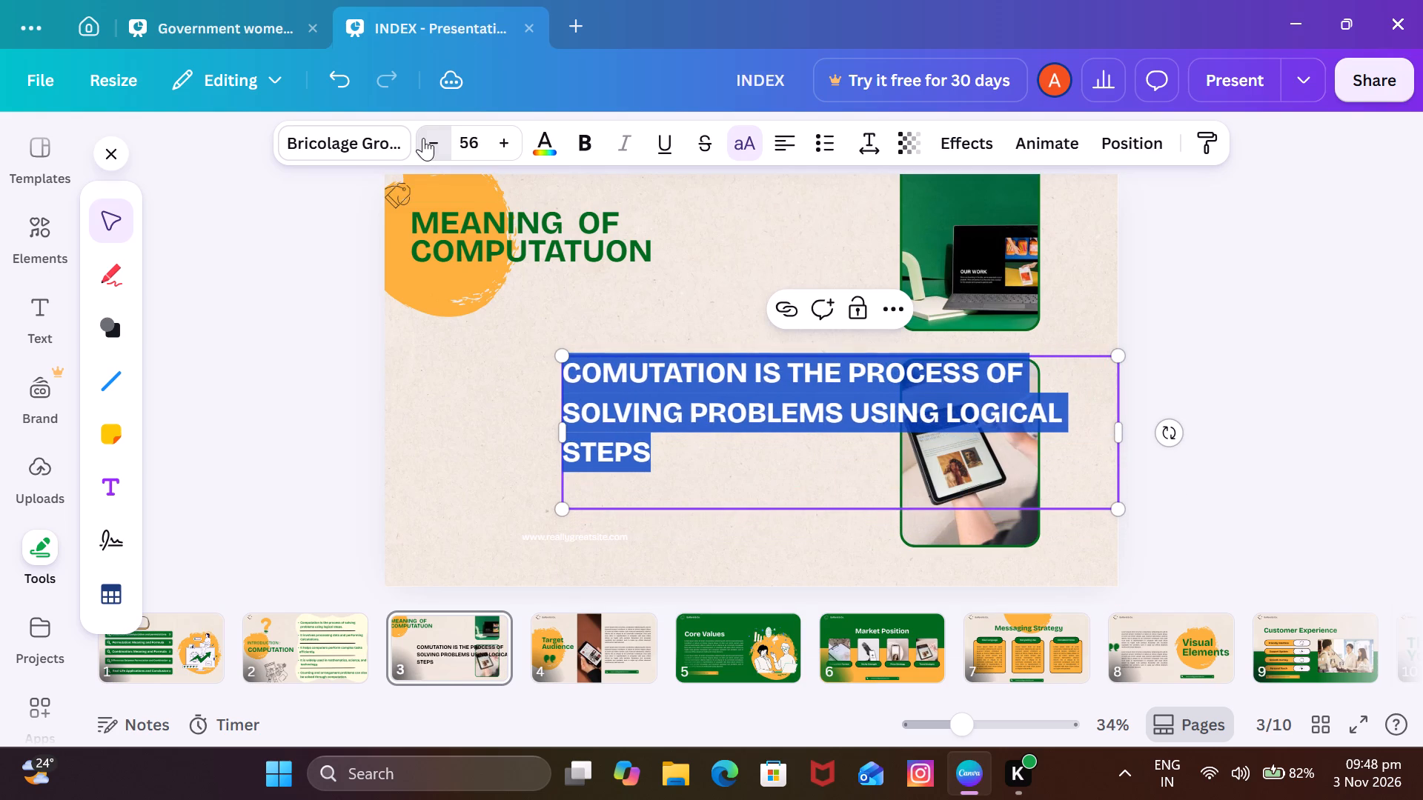
{"action": "triple_click", "coordinate": [423, 138]}
{"action": "triple_click", "coordinate": [423, 138]}
{"action": "double_click", "coordinate": [423, 138]}
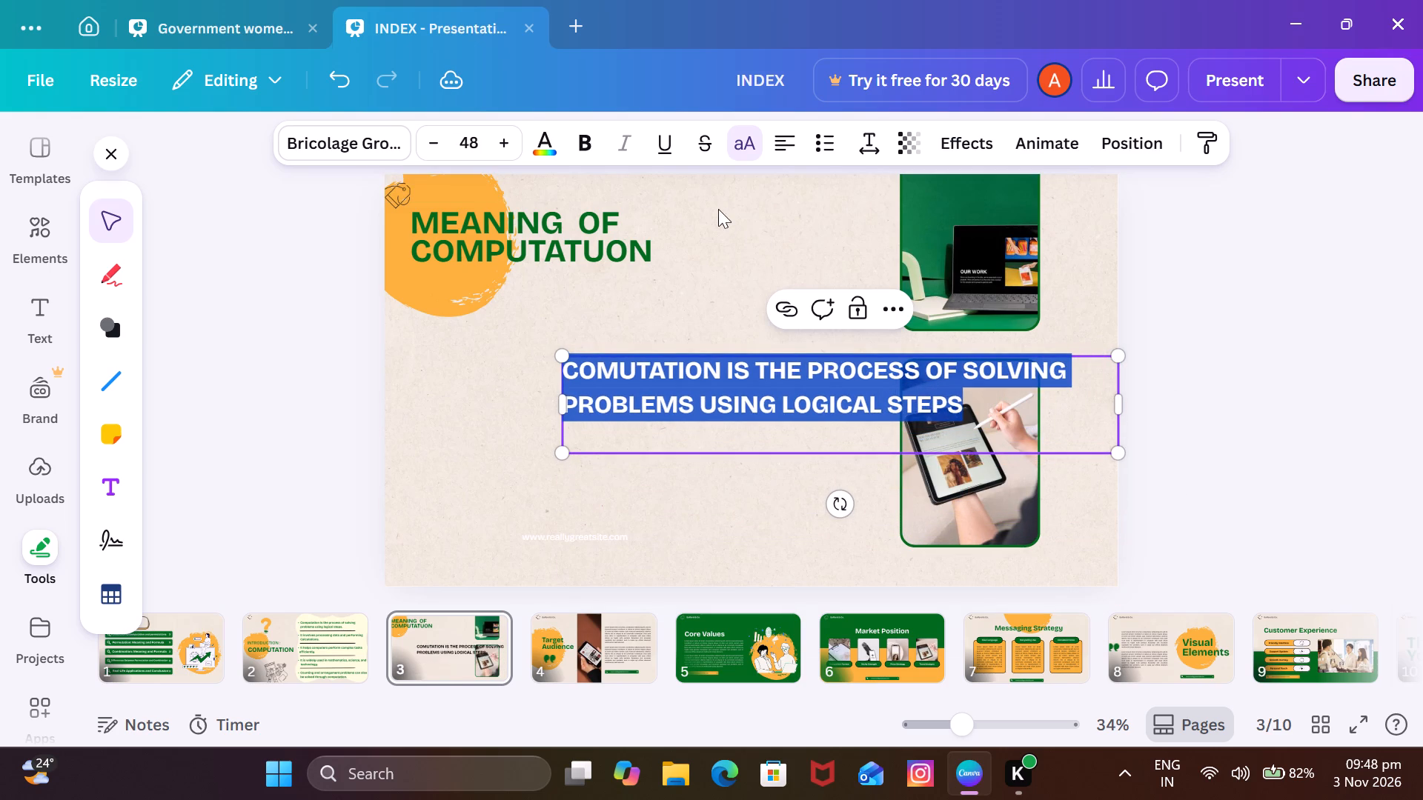
Move the definition text box up and left so it sits directly beneath the heading near the slide's left edge.
{"action": "left_click", "coordinate": [730, 535]}
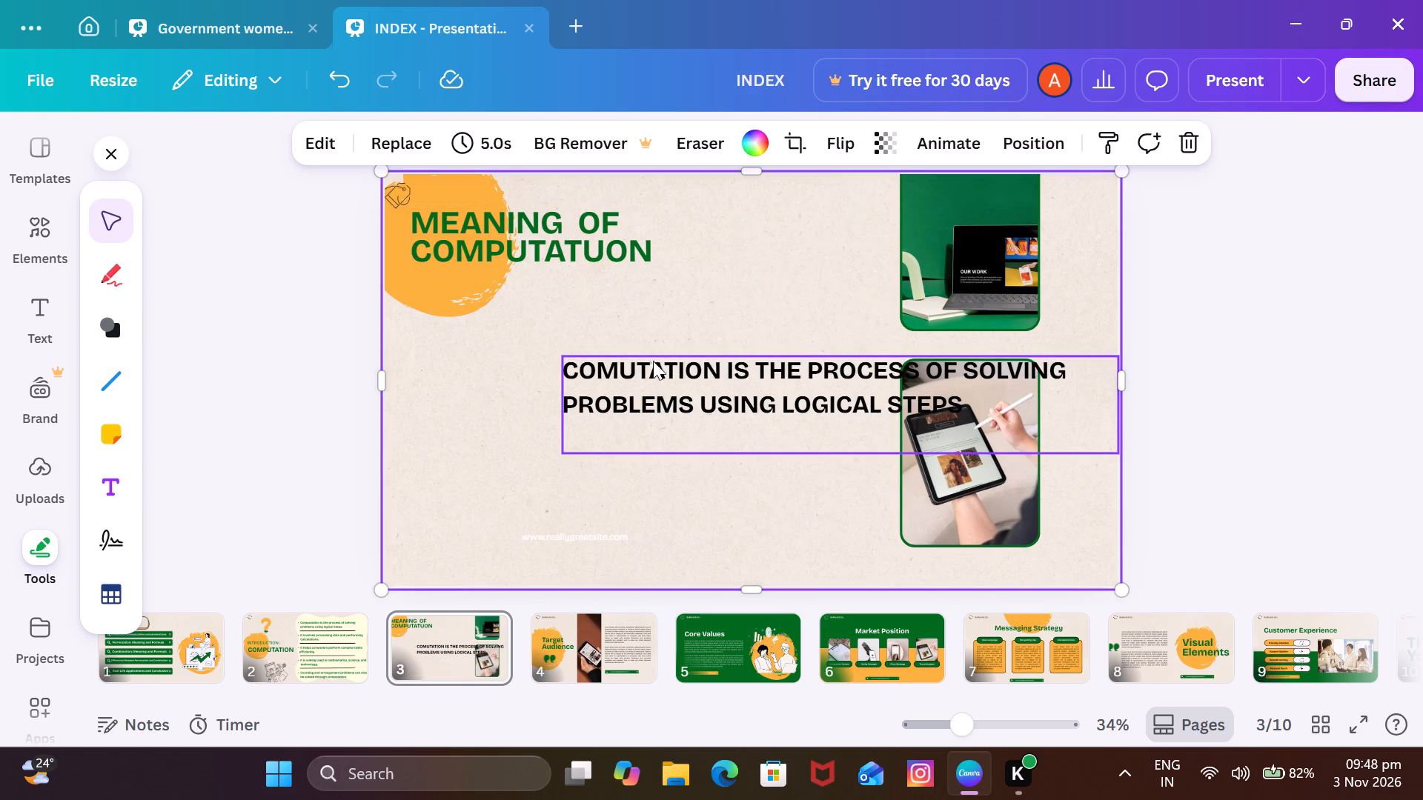
{"action": "left_click_drag", "start_coordinate": [705, 368], "coordinate": [572, 296]}
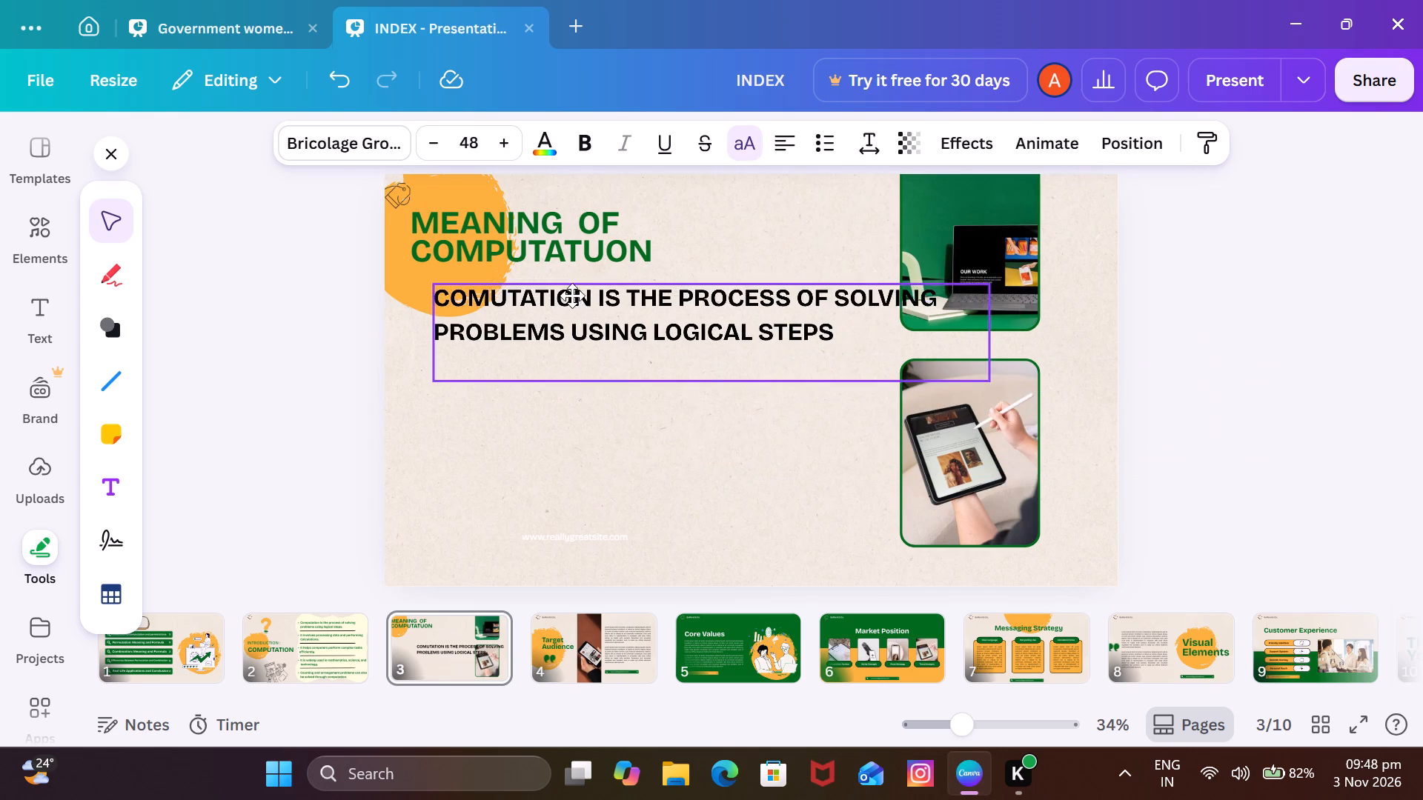
{"action": "left_click_drag", "start_coordinate": [572, 296], "coordinate": [543, 309]}
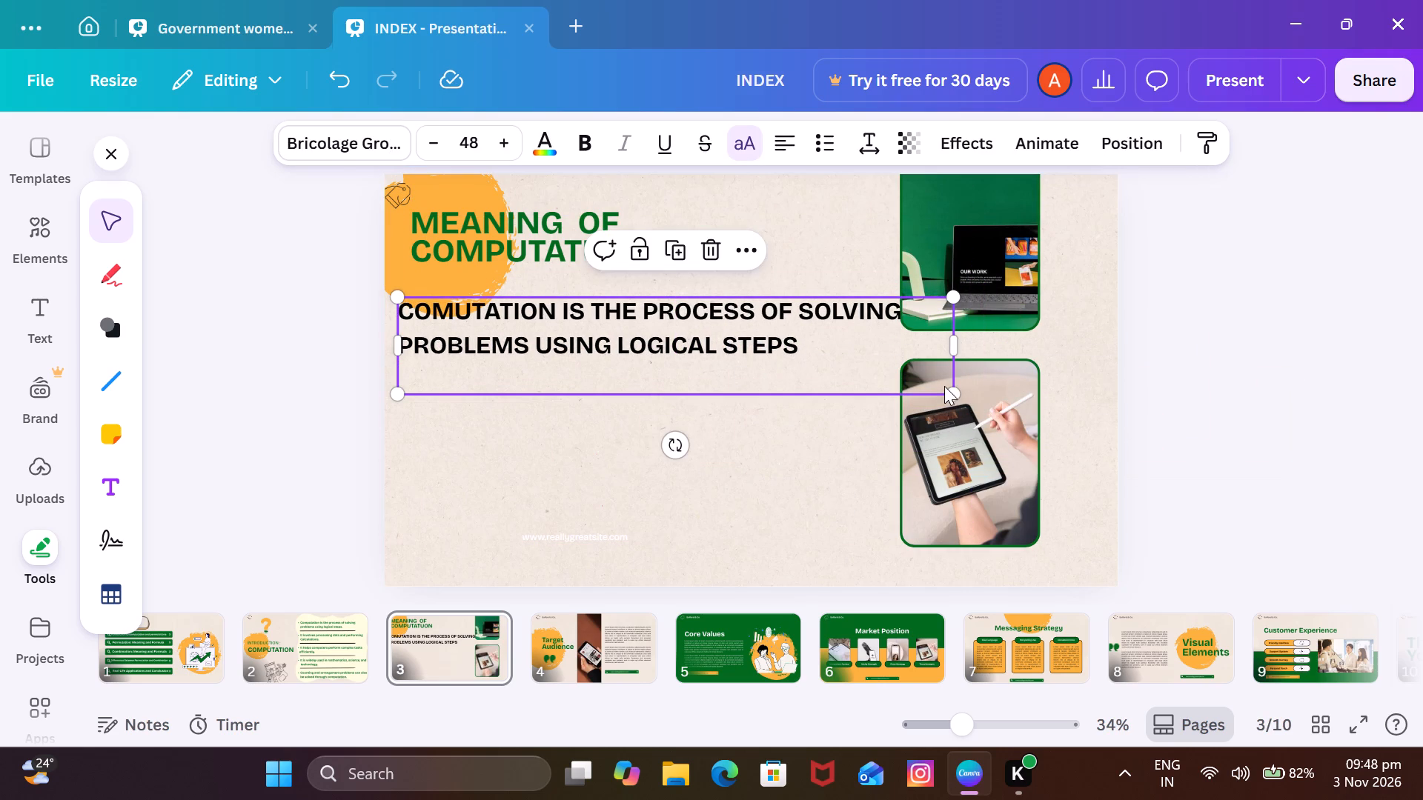
Delete the whole definition sentence from the text box beneath the heading, keeping the box in place.
{"action": "left_click", "coordinate": [847, 347]}
{"action": "key", "text": "BackSpace"}
{"action": "key", "text": "BackSpace"}
{"action": "key", "text": "BackSpace"}
{"action": "key", "text": "BackSpace"}
{"action": "key", "text": "BackSpace"}
{"action": "key", "text": "BackSpace"}
{"action": "key", "text": "BackSpace"}
{"action": "key", "text": "BackSpace"}
{"action": "key", "text": "BackSpace"}
{"action": "key", "text": "BackSpace"}
{"action": "key", "text": "BackSpace"}
{"action": "key", "text": "BackSpace"}
{"action": "key", "text": "BackSpace"}
{"action": "key", "text": "BackSpace"}
{"action": "key", "text": "BackSpace"}
{"action": "key", "text": "BackSpace"}
{"action": "key", "text": "BackSpace"}
{"action": "key", "text": "BackSpace"}
{"action": "key", "text": "BackSpace"}
{"action": "key", "text": "BackSpace"}
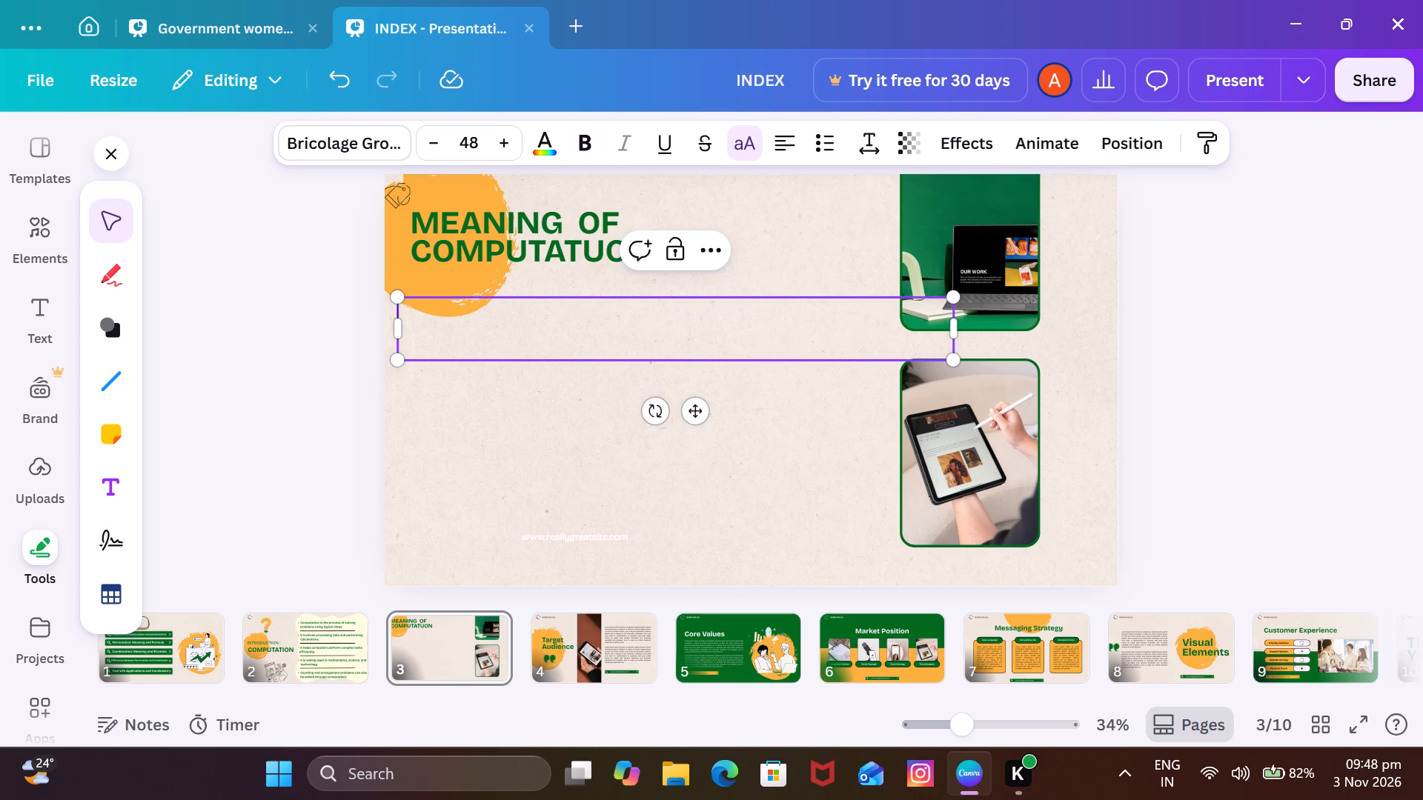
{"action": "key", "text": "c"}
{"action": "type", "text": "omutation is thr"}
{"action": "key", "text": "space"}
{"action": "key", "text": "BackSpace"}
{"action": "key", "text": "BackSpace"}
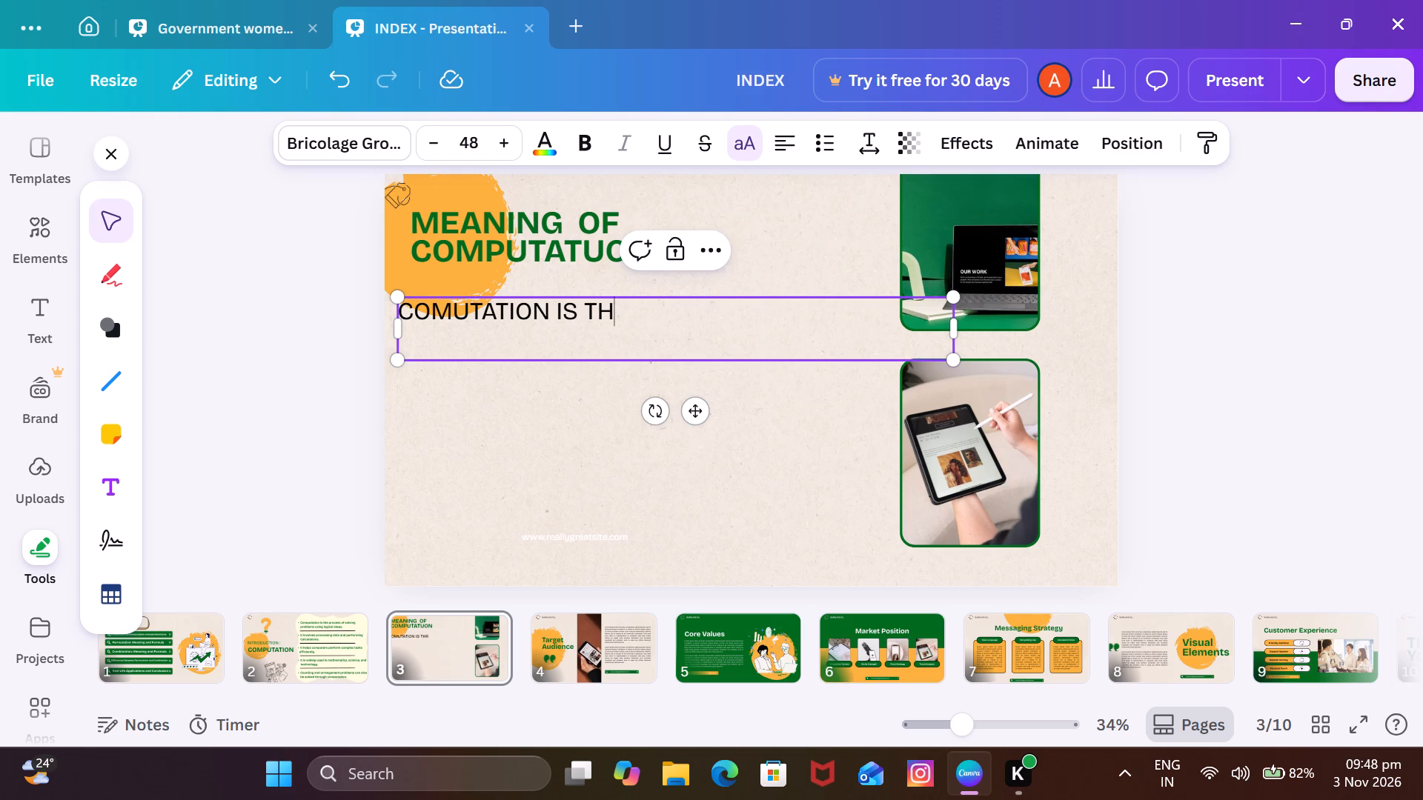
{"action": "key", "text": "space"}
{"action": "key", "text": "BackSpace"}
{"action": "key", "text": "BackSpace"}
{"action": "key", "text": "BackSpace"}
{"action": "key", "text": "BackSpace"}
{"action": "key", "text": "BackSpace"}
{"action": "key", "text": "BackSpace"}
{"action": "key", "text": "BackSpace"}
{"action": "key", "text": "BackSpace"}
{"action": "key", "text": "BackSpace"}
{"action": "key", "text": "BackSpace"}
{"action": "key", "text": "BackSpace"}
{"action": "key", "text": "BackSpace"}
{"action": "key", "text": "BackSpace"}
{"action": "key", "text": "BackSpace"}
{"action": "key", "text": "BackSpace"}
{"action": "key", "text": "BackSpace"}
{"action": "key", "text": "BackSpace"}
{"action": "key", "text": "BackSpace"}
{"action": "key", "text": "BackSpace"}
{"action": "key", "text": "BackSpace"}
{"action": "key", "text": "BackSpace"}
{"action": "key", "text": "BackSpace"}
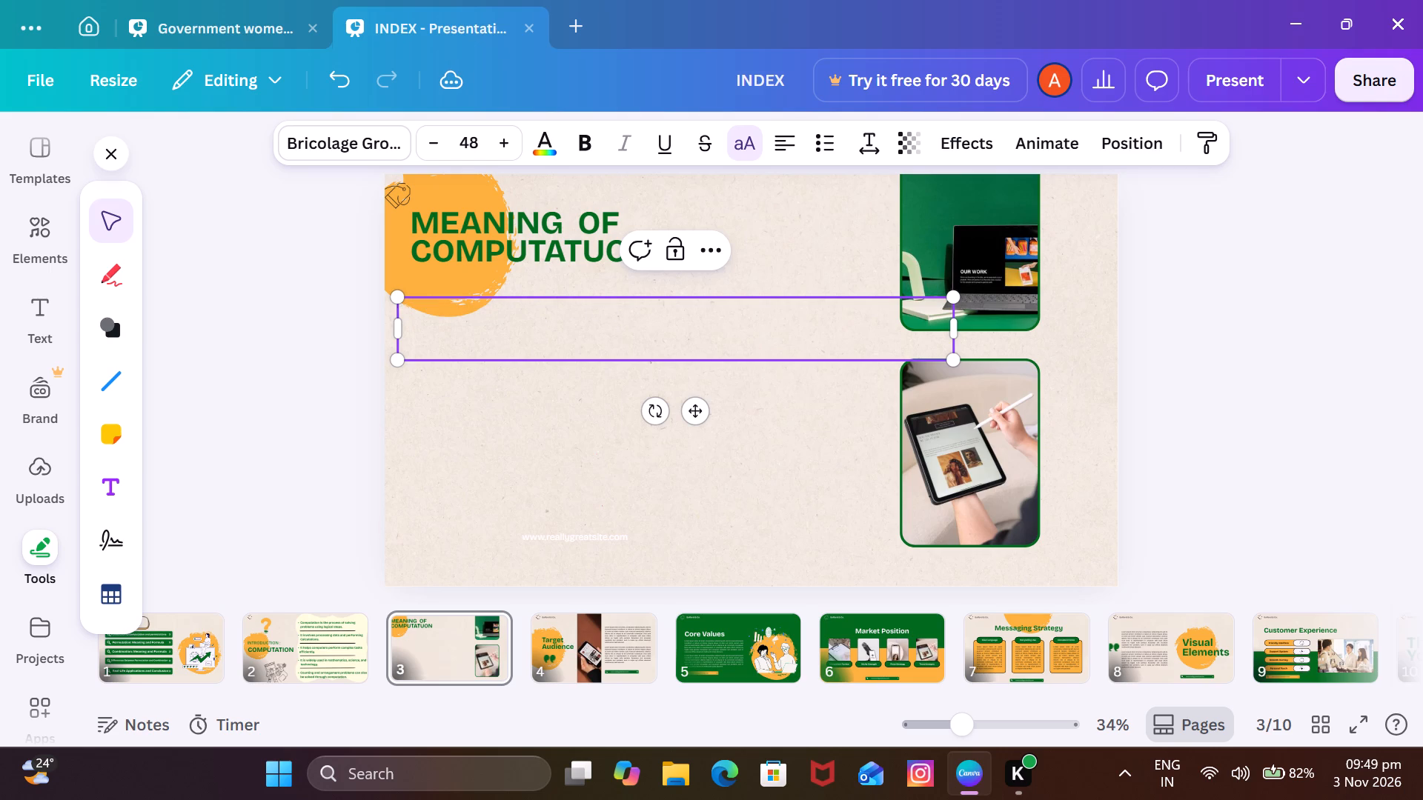
Turn off the Uppercase formatting in the empty definition text box beneath the heading.
{"action": "left_click_drag", "start_coordinate": [766, 138], "coordinate": [736, 142]}
{"action": "left_click", "coordinate": [736, 142]}
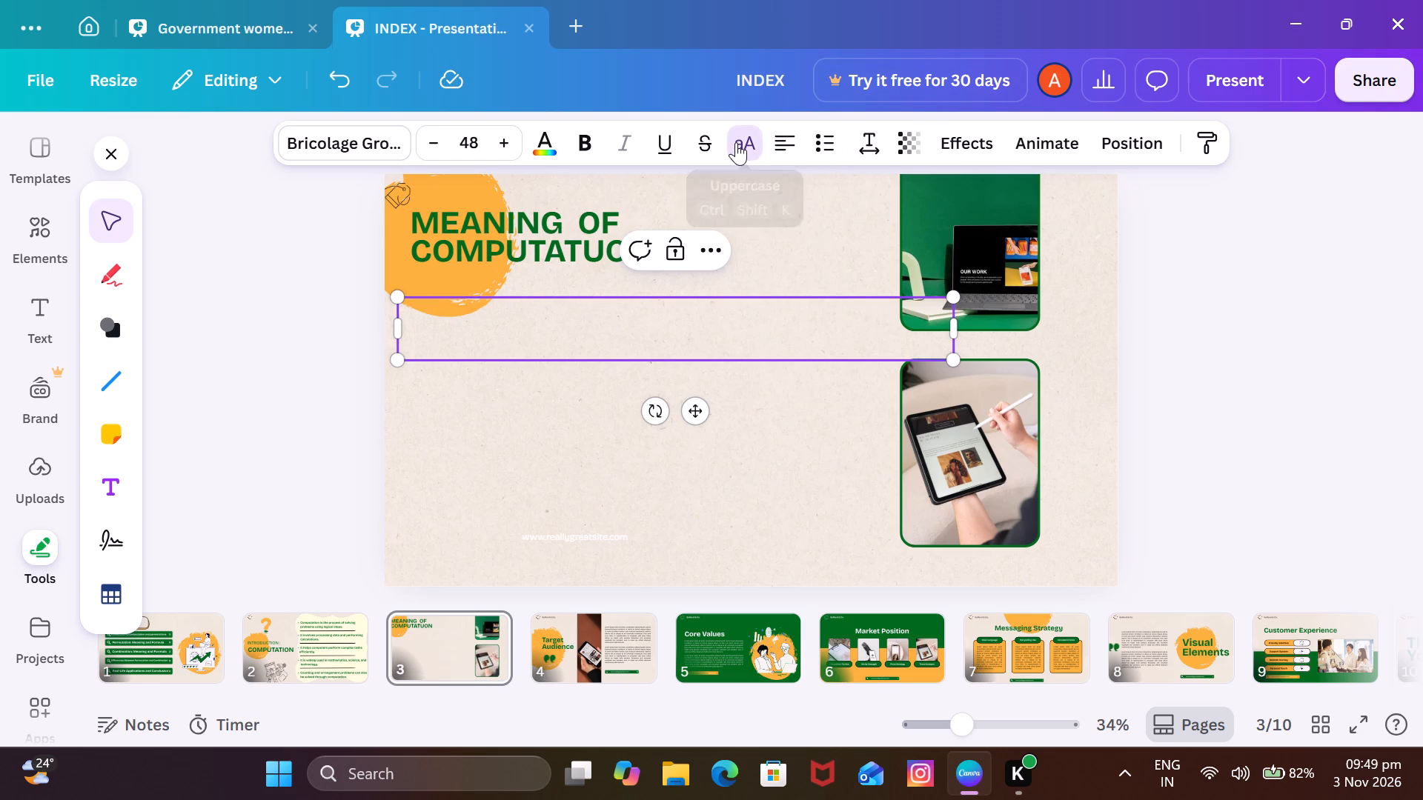
{"action": "triple_click", "coordinate": [736, 142]}
{"action": "left_click", "coordinate": [736, 142]}
{"action": "key", "text": "c"}
{"action": "key", "text": "BackSpace"}
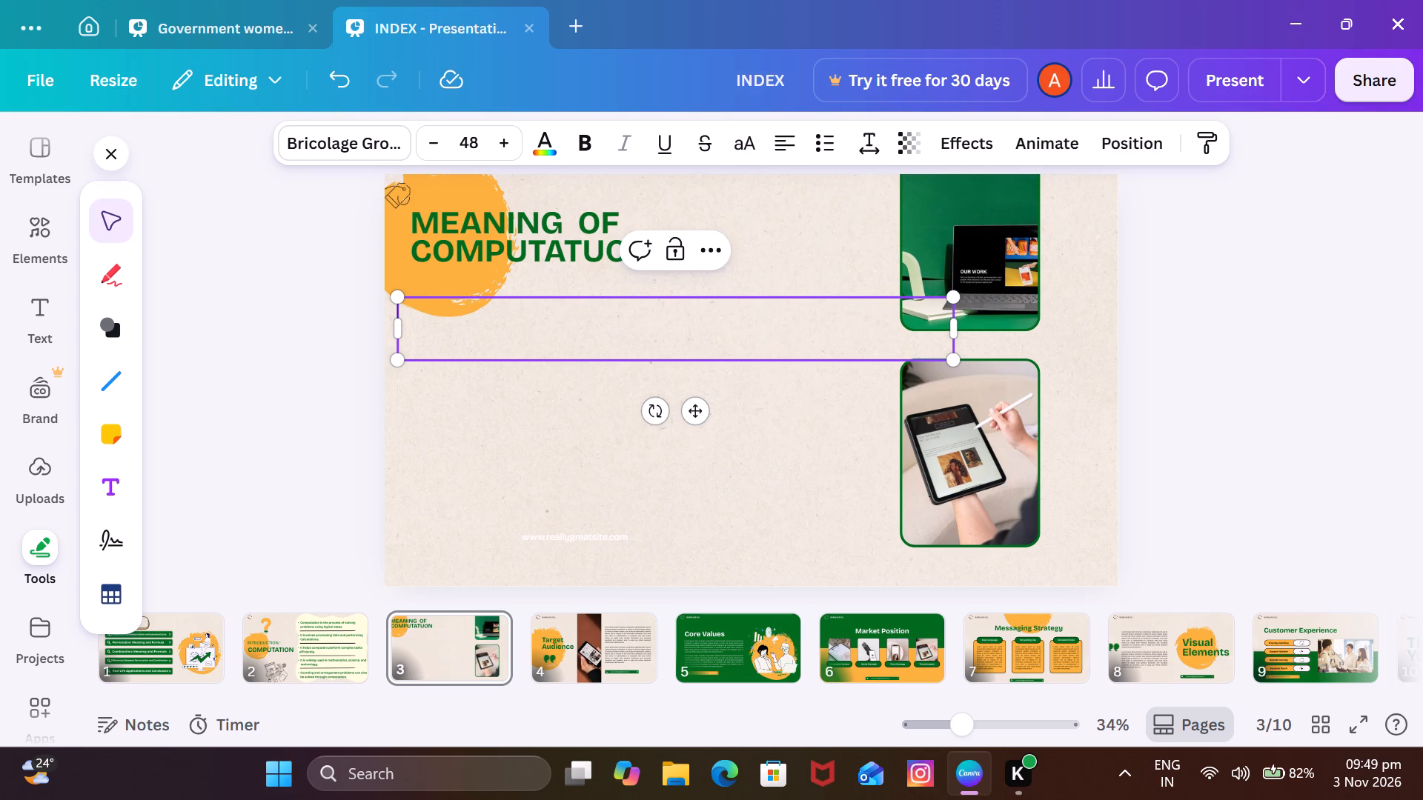
Write "Computation is the process of solving problems using logical steps." in the definition text box.
{"action": "key", "text": "c"}
{"action": "type", "text": "omutation"}
{"action": "key", "text": "space"}
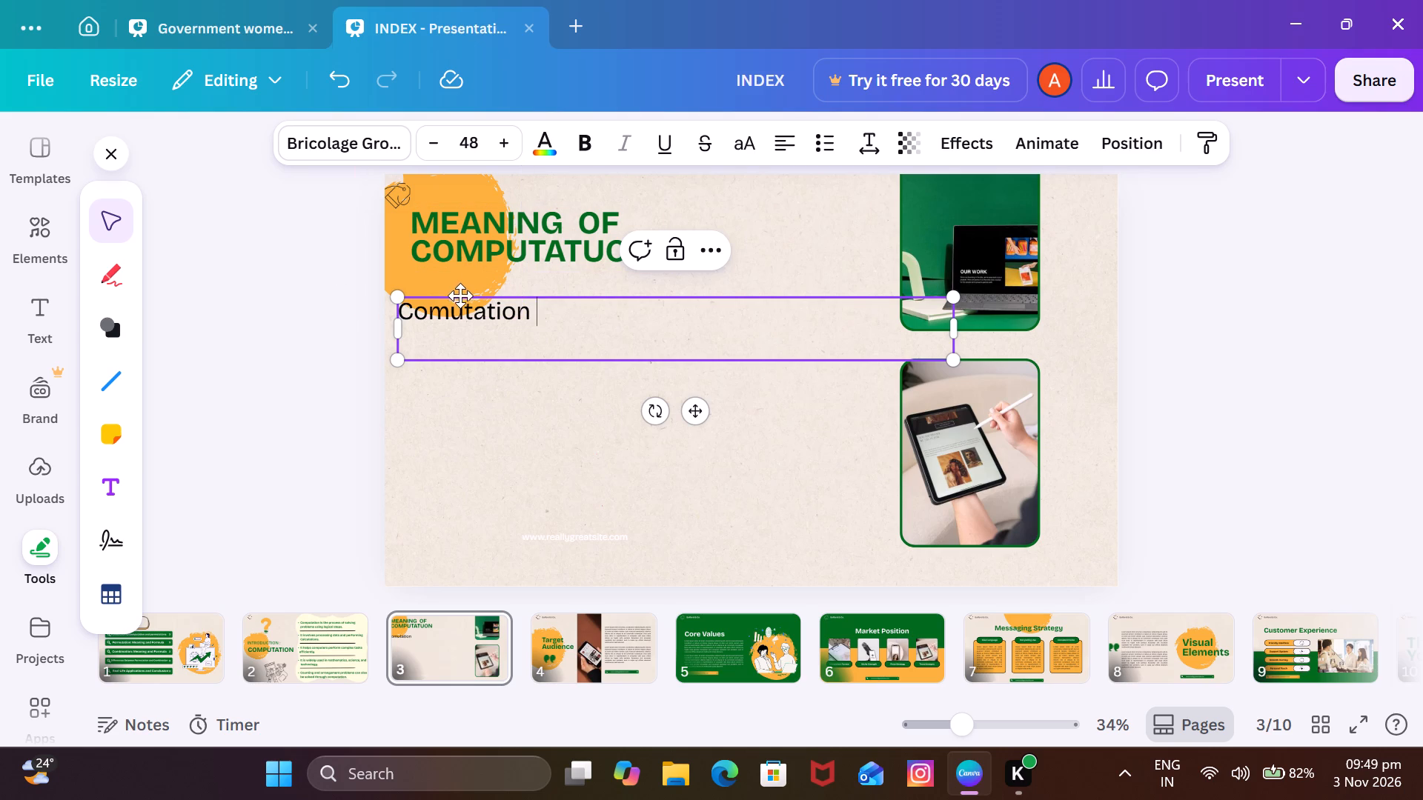
{"action": "left_click", "coordinate": [444, 314]}
{"action": "key", "text": "p"}
{"action": "left_click", "coordinate": [567, 306]}
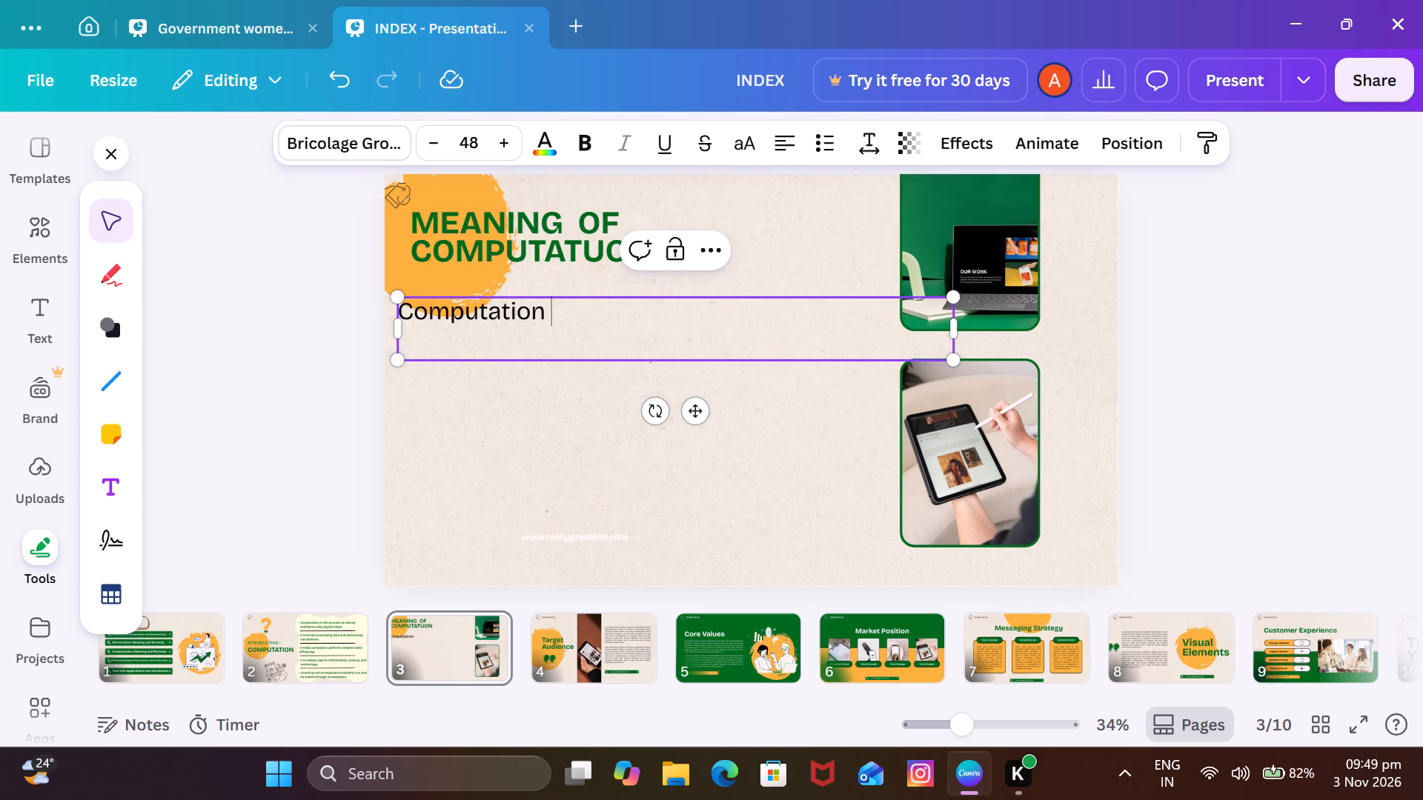
{"action": "type", "text": "is th"}
{"action": "key", "text": "space"}
{"action": "key", "text": "BackSpace"}
{"action": "type", "text": "e process of solving"}
{"action": "key", "text": "space"}
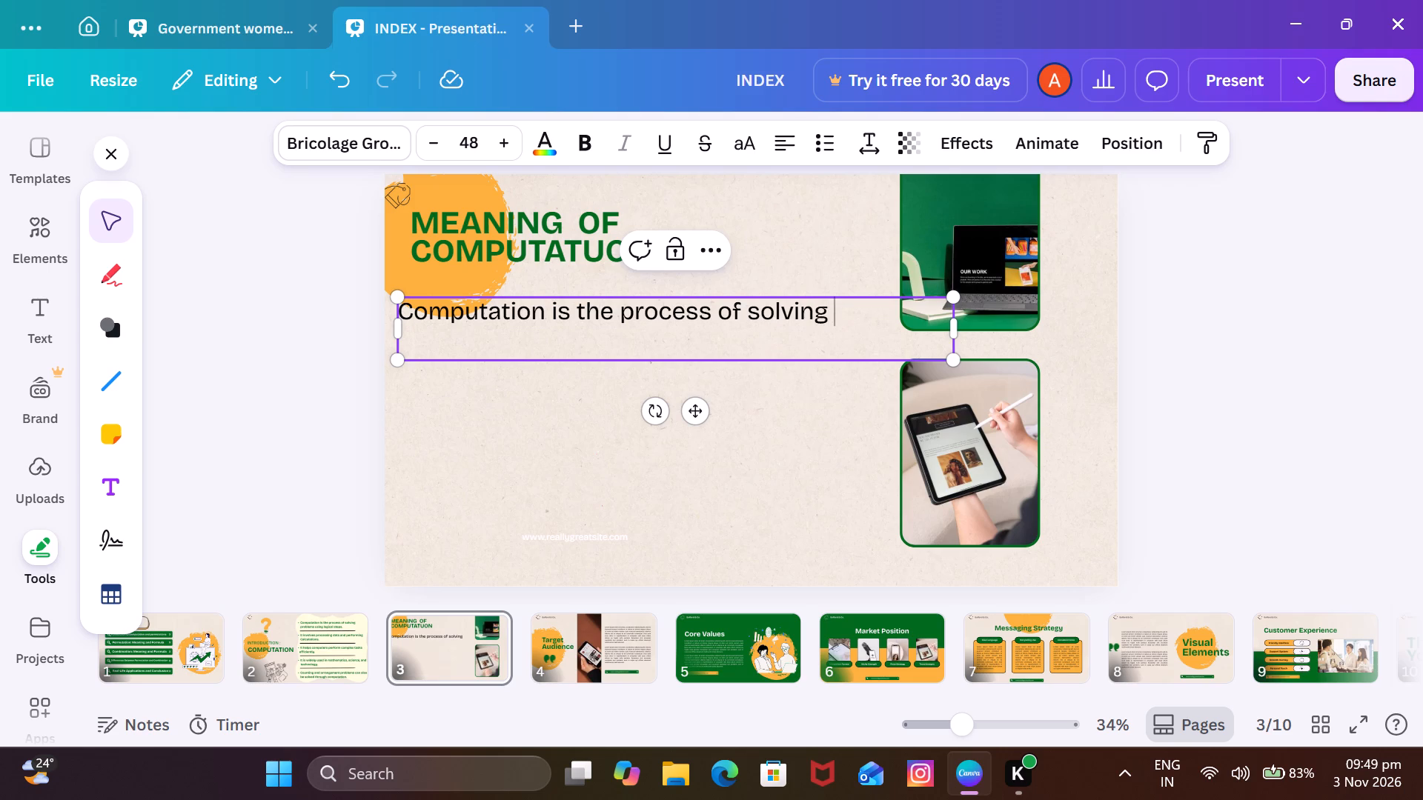
{"action": "type", "text": "proble"}
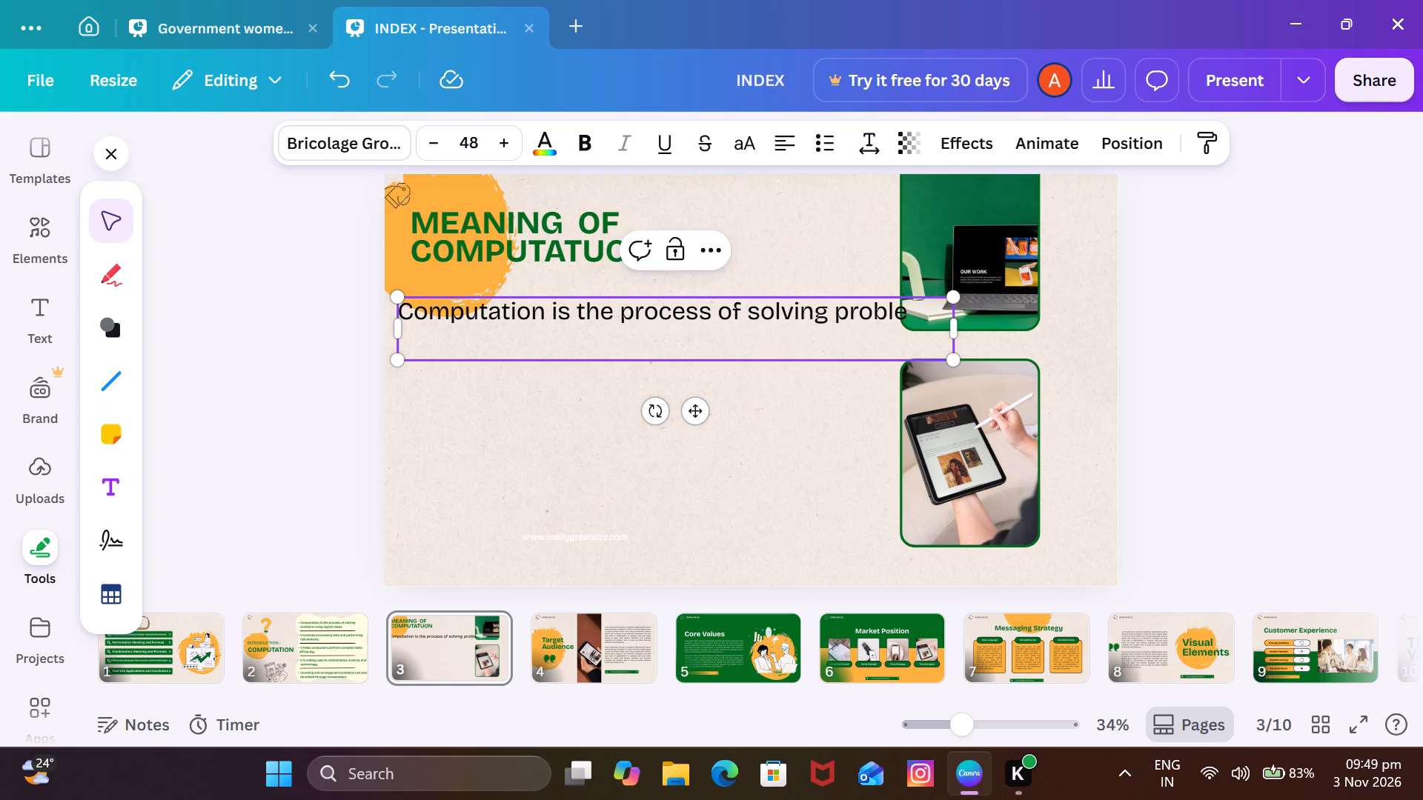
{"action": "type", "text": "ms using"}
{"action": "key", "text": "space"}
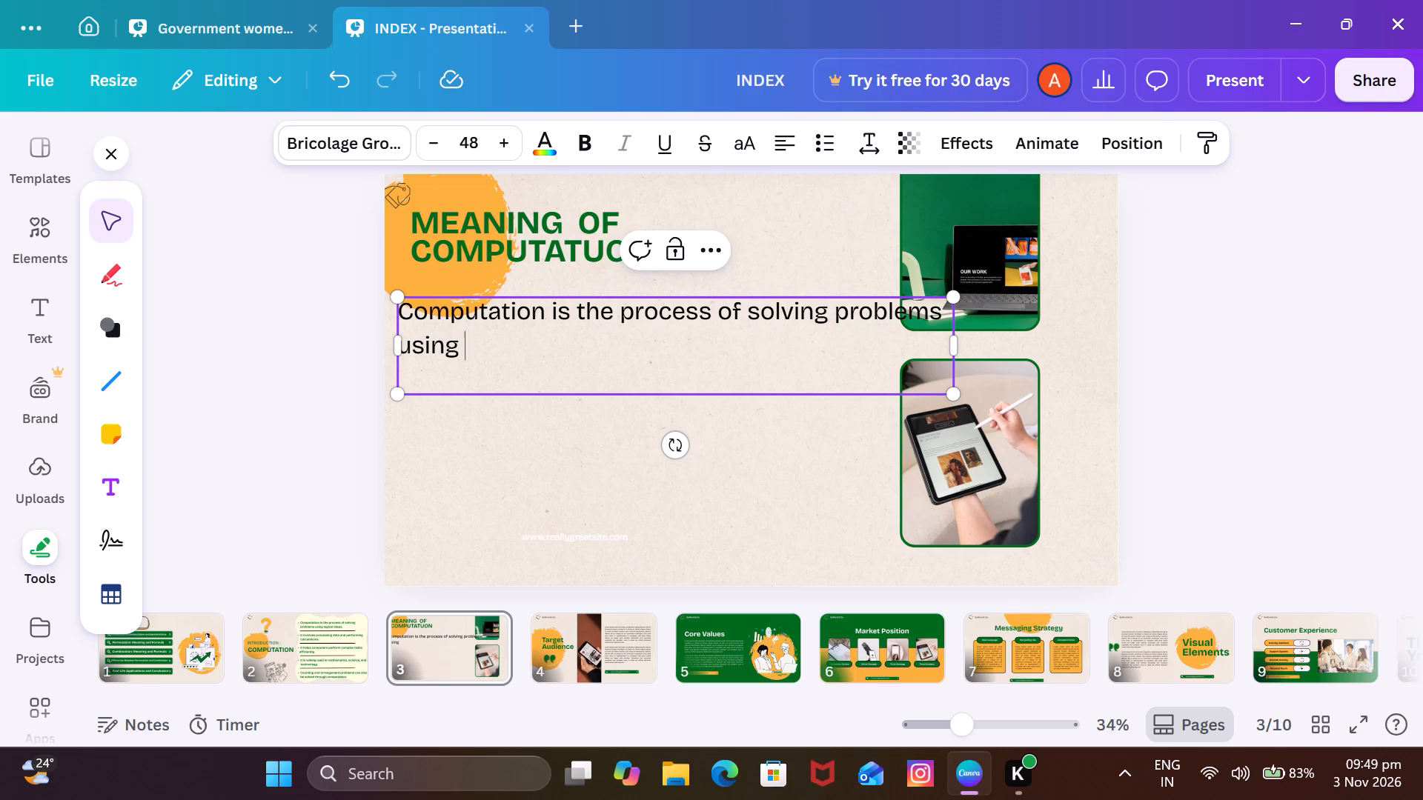
{"action": "type", "text": "logiv"}
{"action": "key", "text": "BackSpace"}
{"action": "type", "text": "cal steps"}
{"action": "key", "text": "period"}
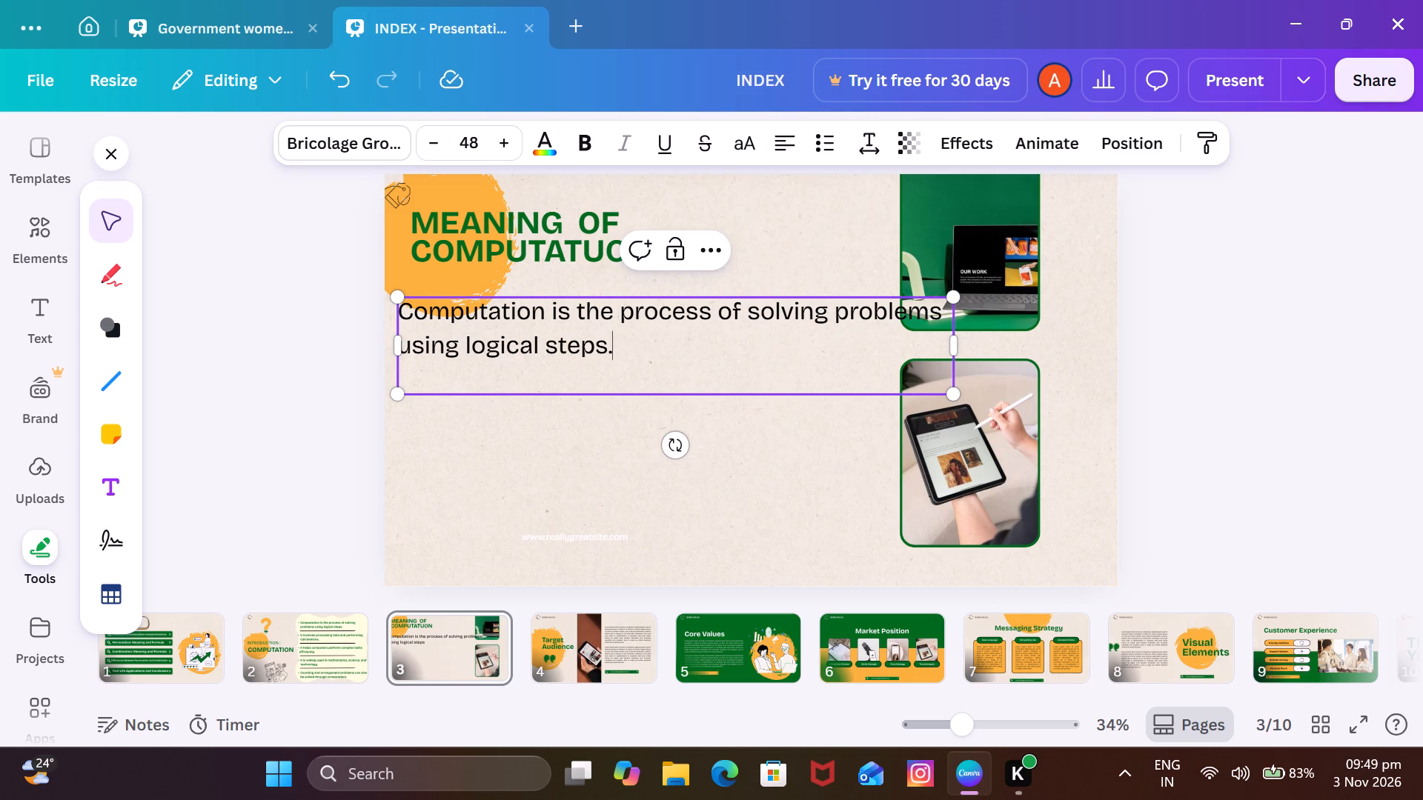
{"action": "left_click", "coordinate": [737, 450]}
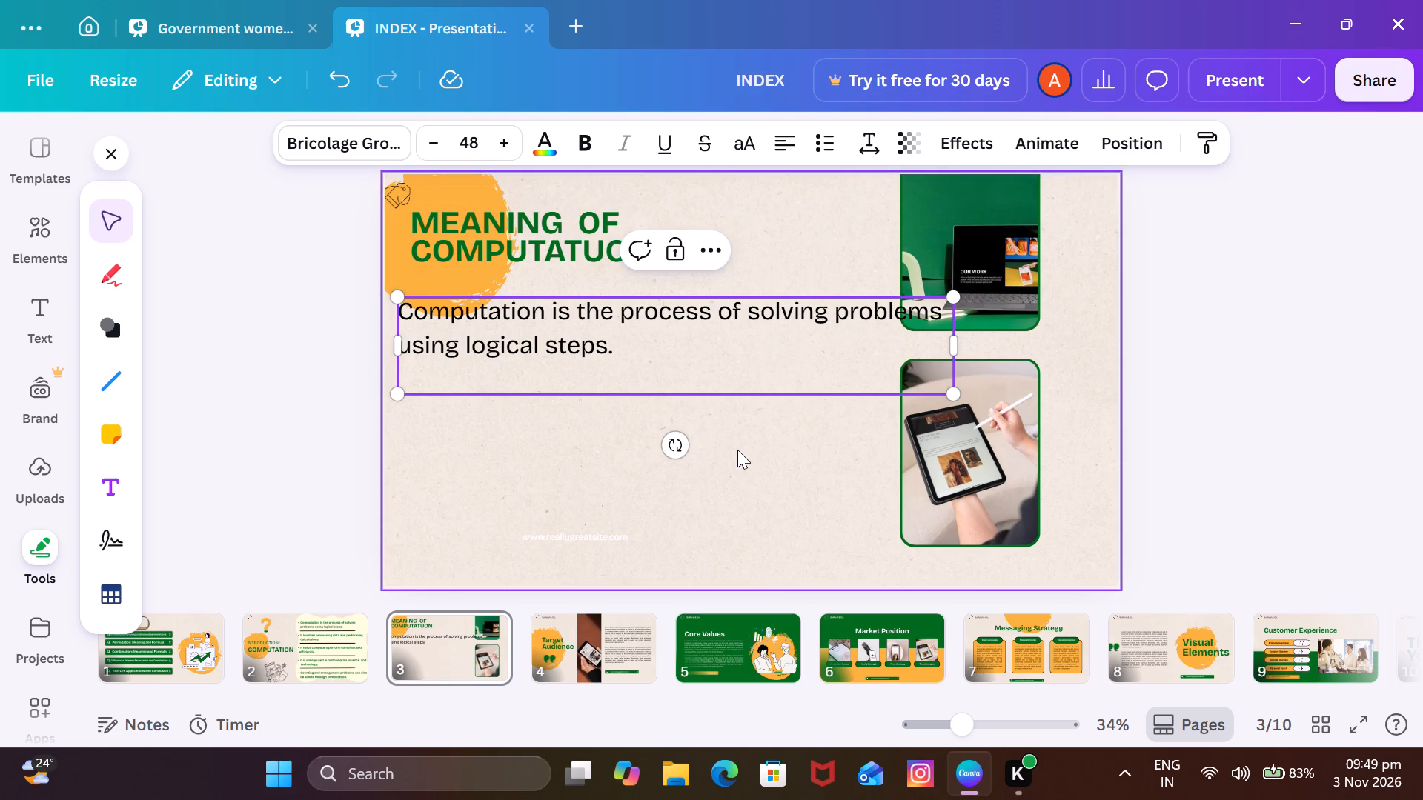
Add a new line after the first sentence reading "It involves processing data and performing calculations.".
{"action": "left_click", "coordinate": [643, 347]}
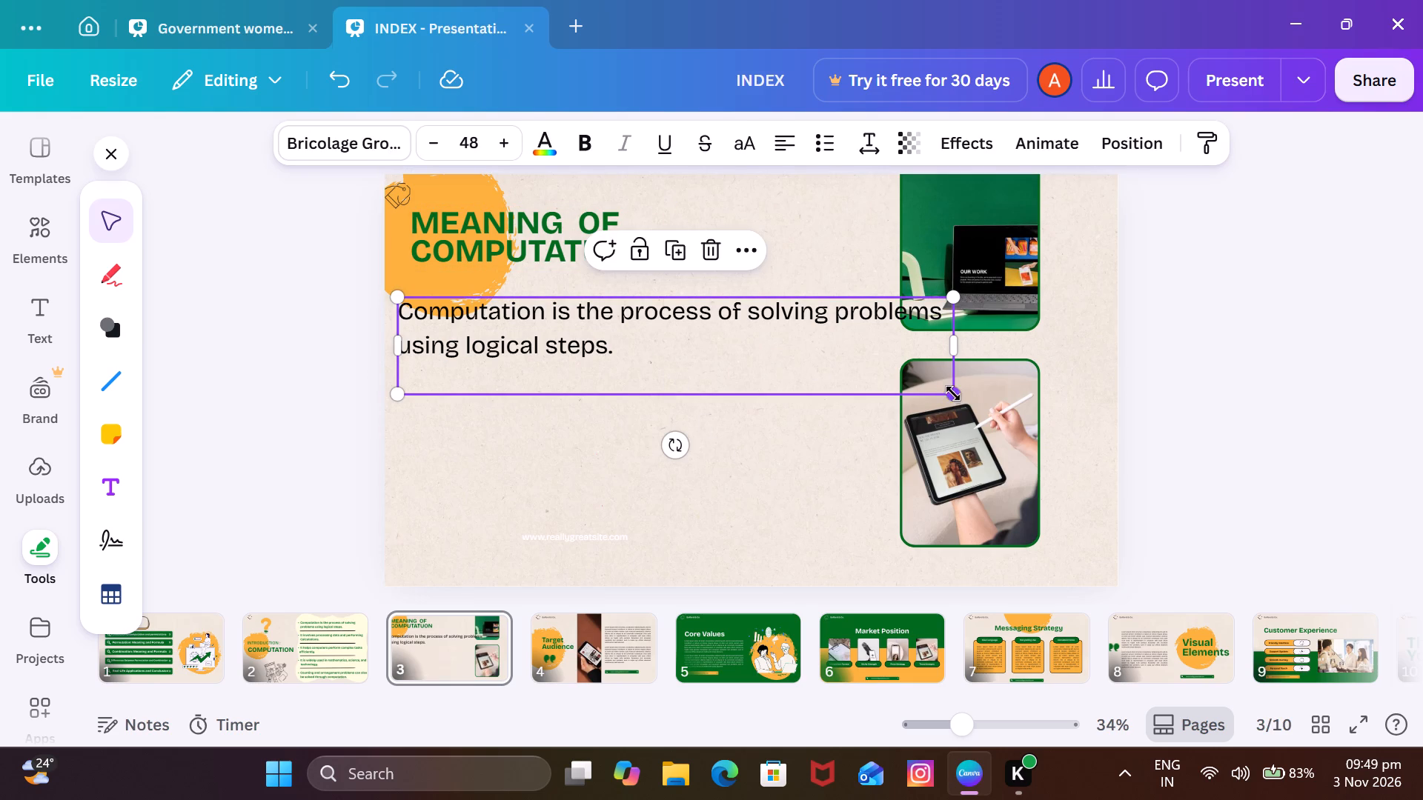
{"action": "left_click", "coordinate": [754, 333]}
{"action": "key", "text": "Return"}
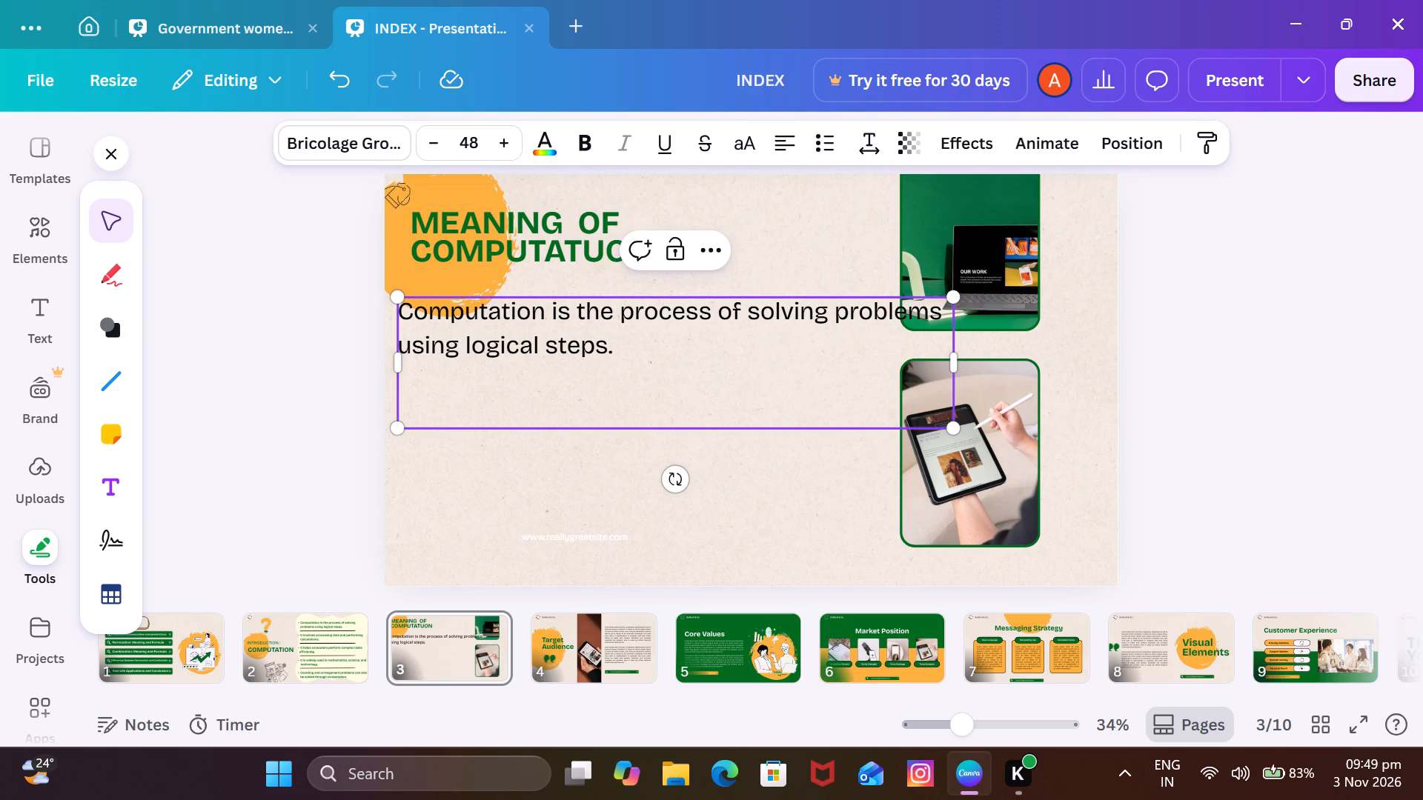
{"action": "type", "text": "t"}
{"action": "key", "text": "space"}
{"action": "type", "text": "in"}
{"action": "type", "text": "volves"}
{"action": "key", "text": "space"}
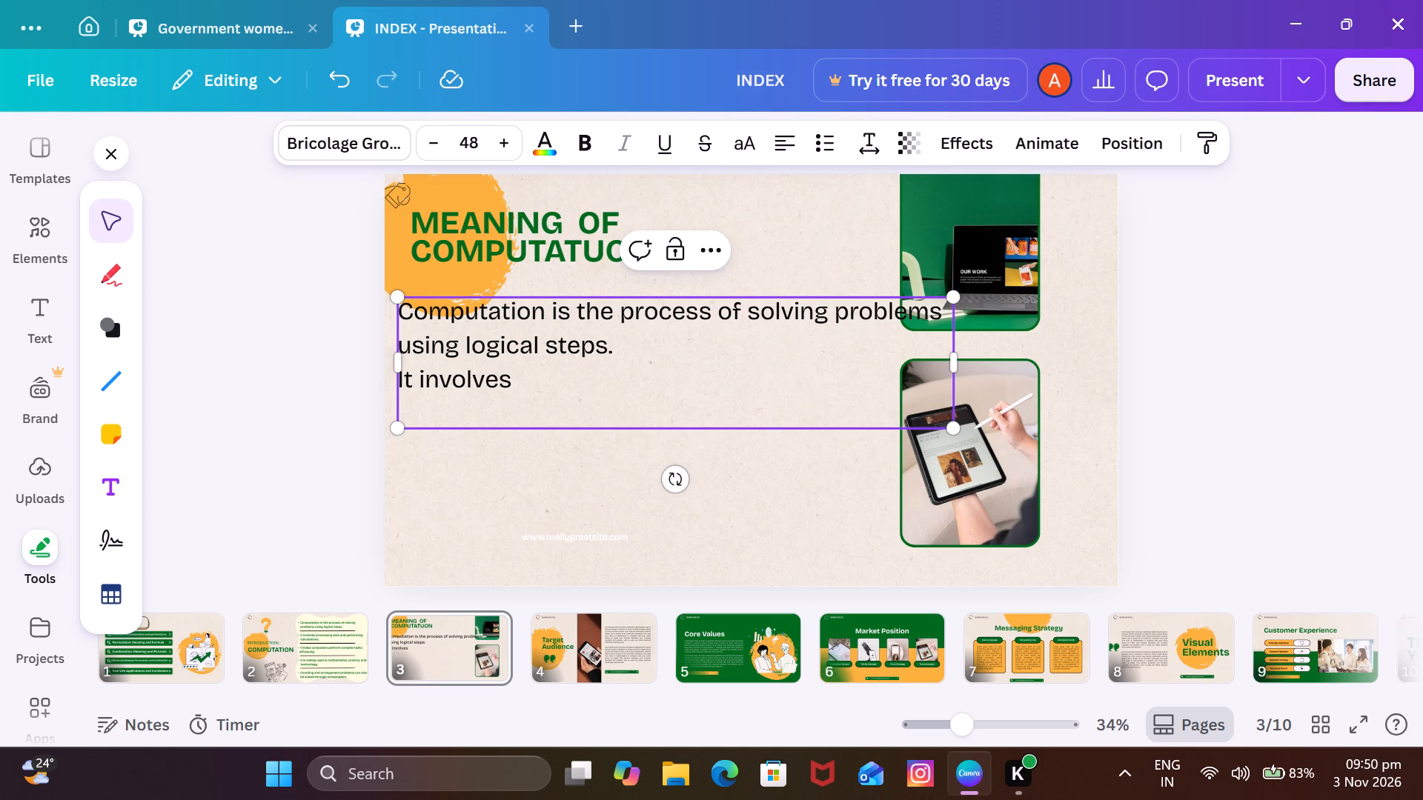
{"action": "type", "text": "processing"}
{"action": "key", "text": "space"}
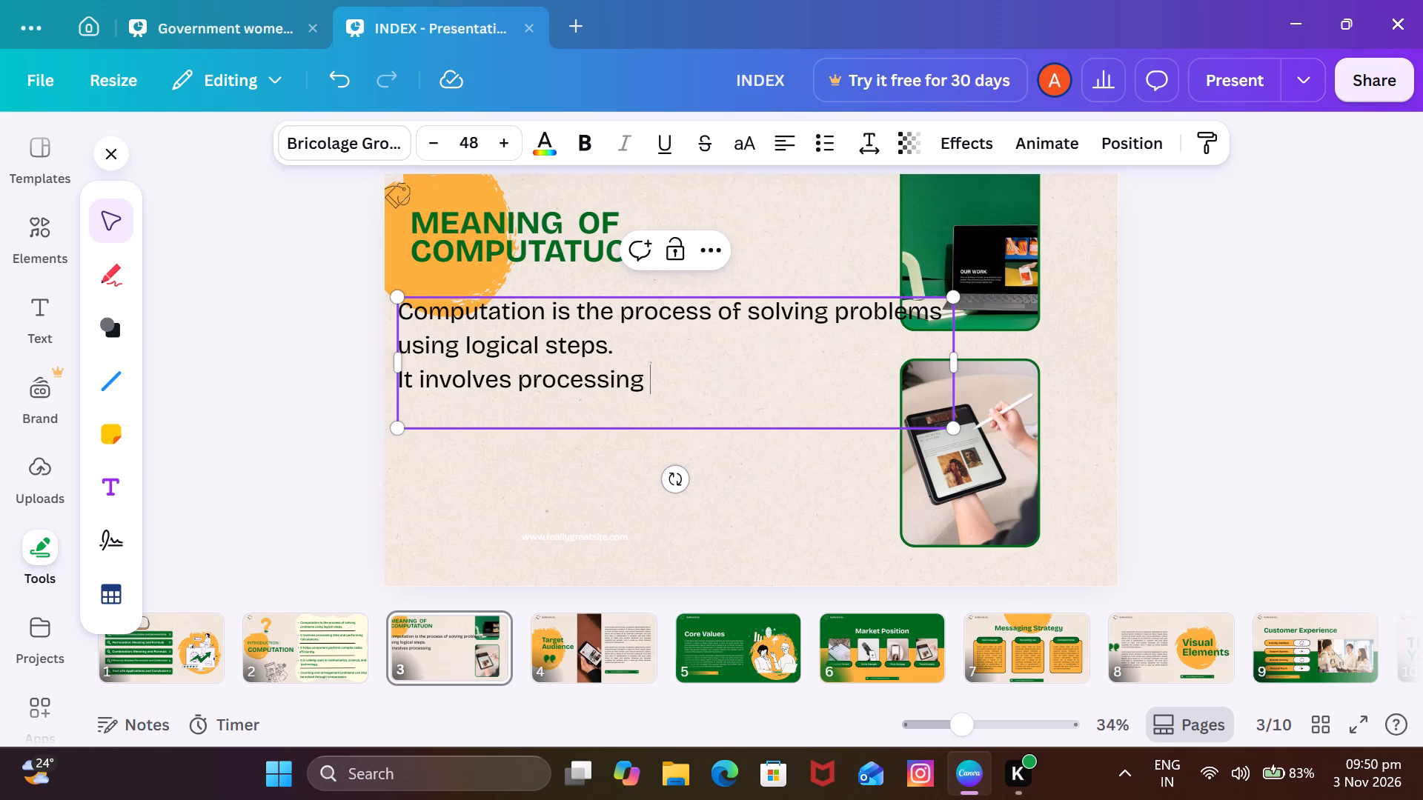
{"action": "type", "text": "data and"}
{"action": "key", "text": "space"}
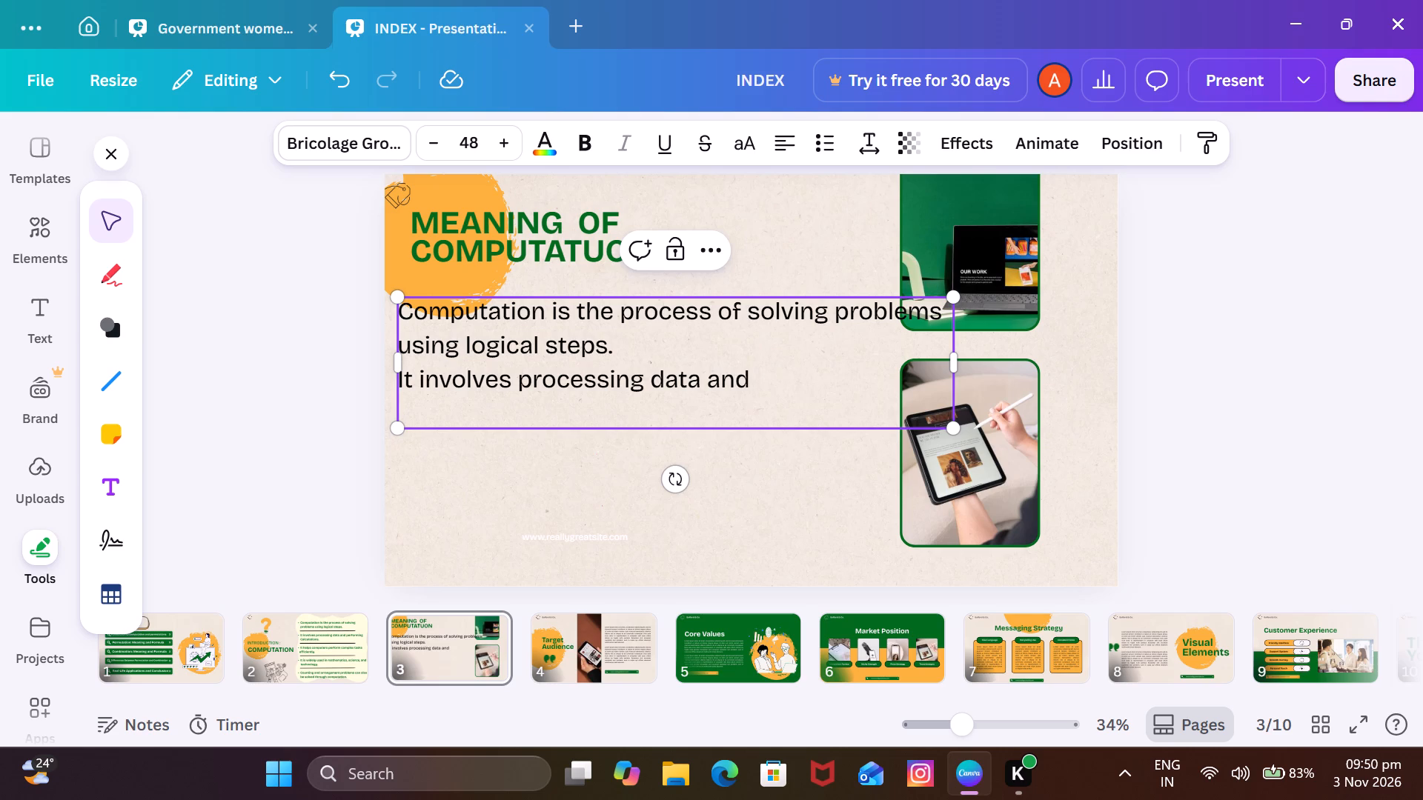
{"action": "type", "text": "performing"}
{"action": "key", "text": "space"}
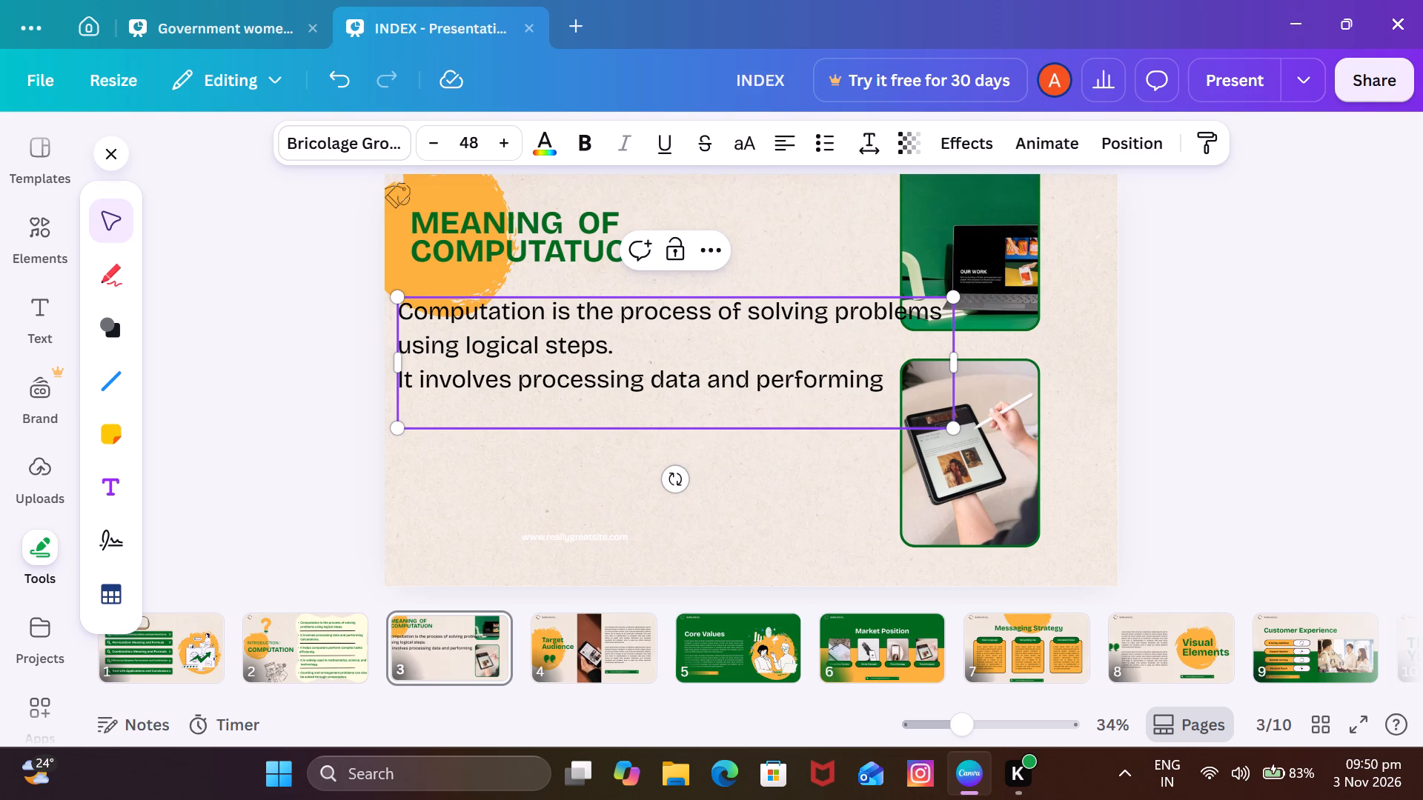
{"action": "type", "text": "calculations."}
Start a third sentence on a new line with "It helps computer" and dismiss the chat notification.
{"action": "key", "text": "Return"}
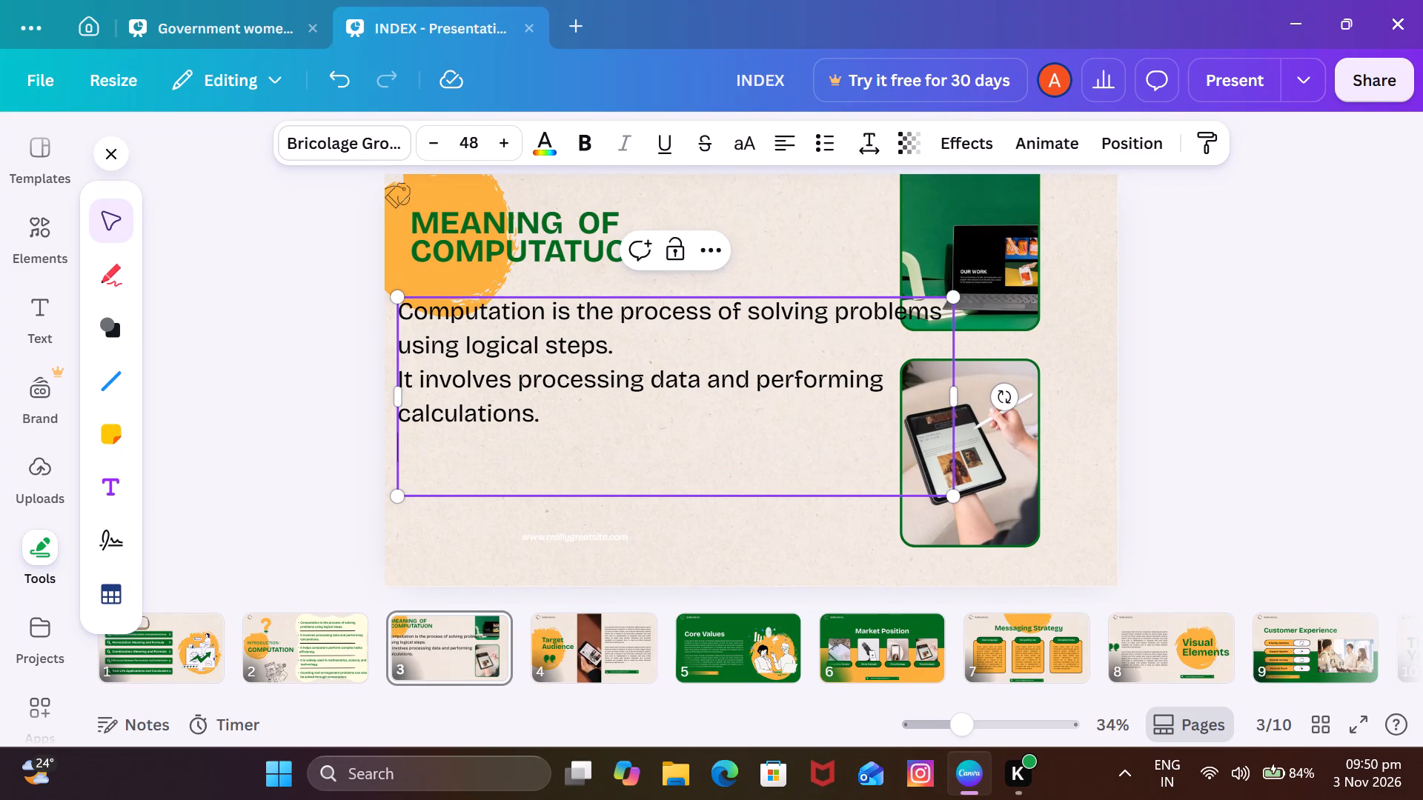
{"action": "type", "text": "t"}
{"action": "key", "text": "space"}
{"action": "type", "text": "helps"}
{"action": "key", "text": "space"}
{"action": "type", "text": "co"}
{"action": "type", "text": "mputer"}
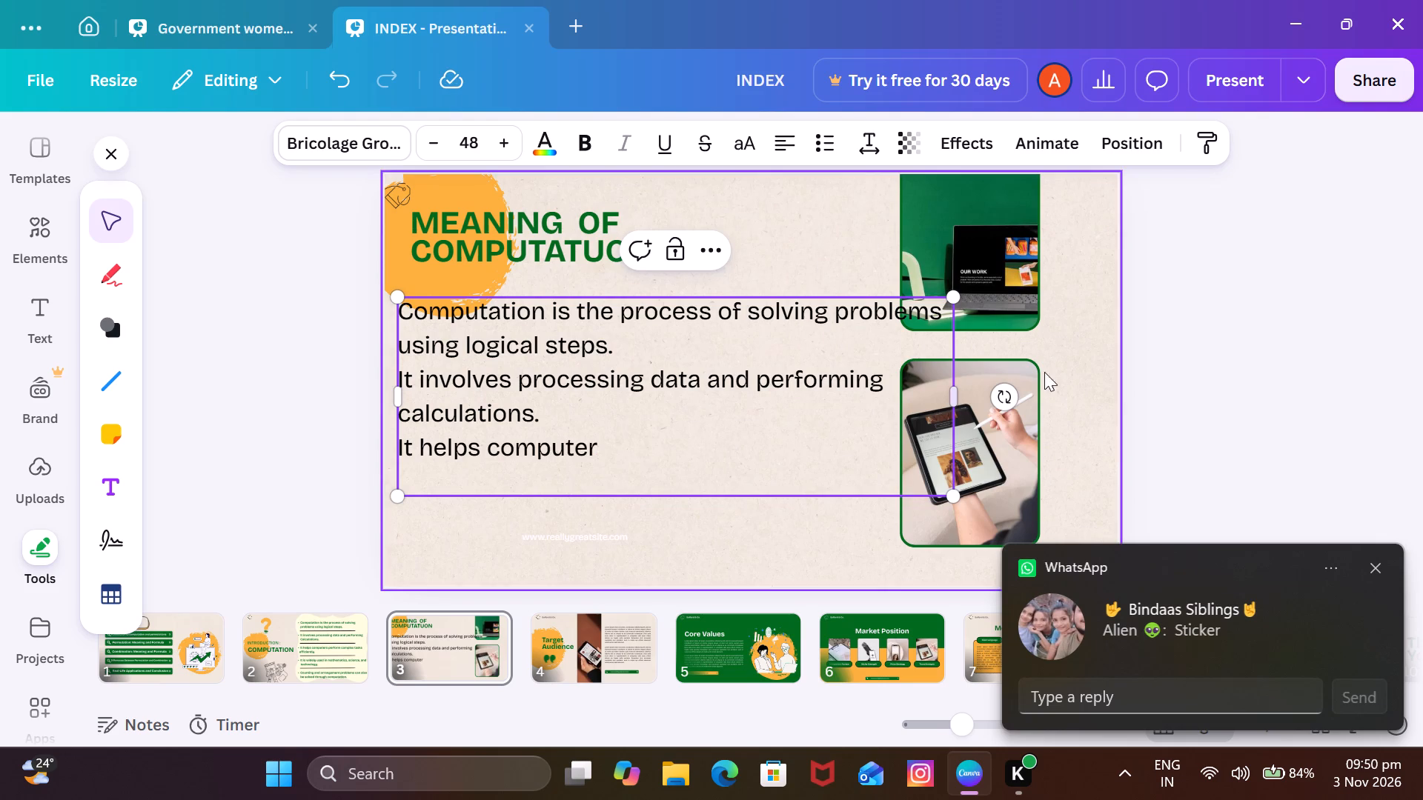
{"action": "left_click", "coordinate": [1379, 564]}
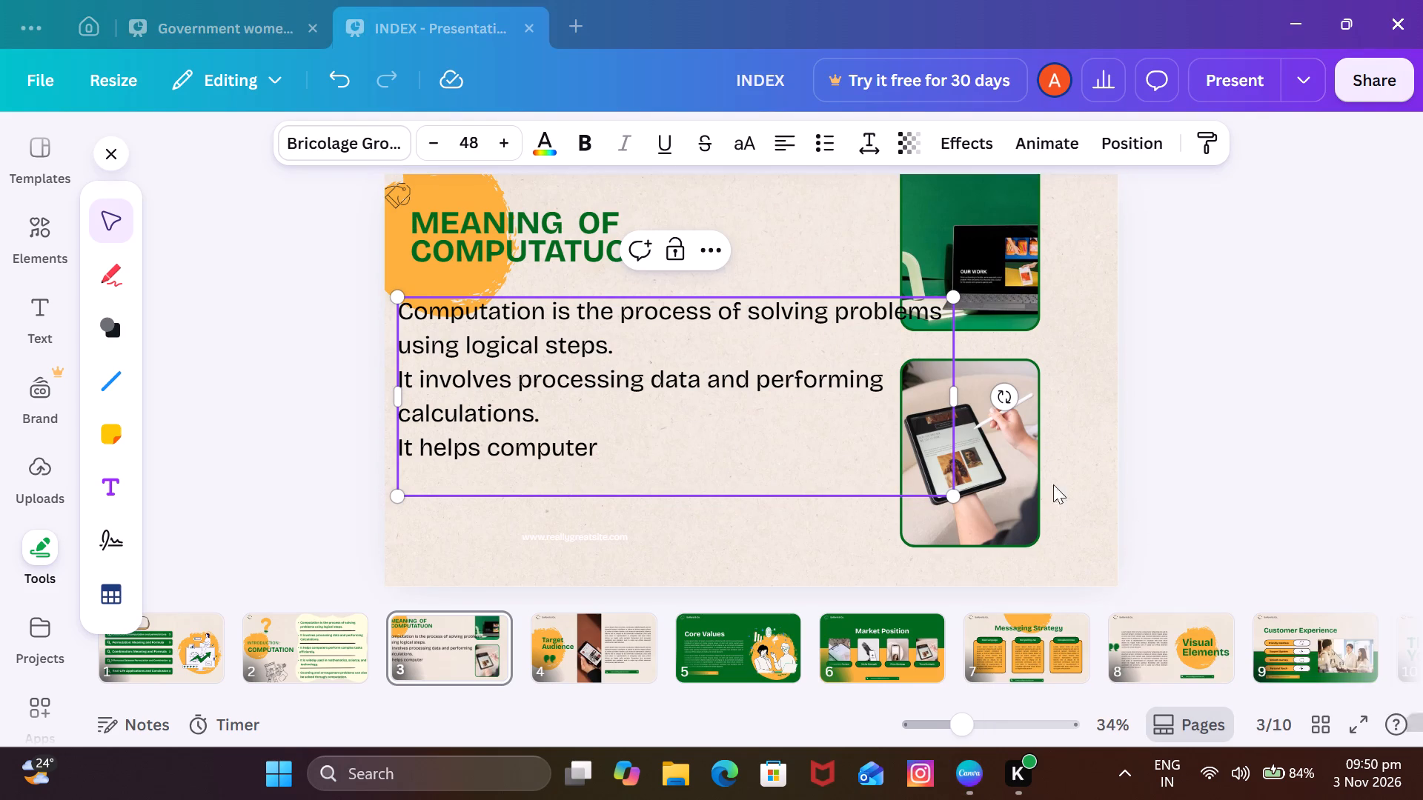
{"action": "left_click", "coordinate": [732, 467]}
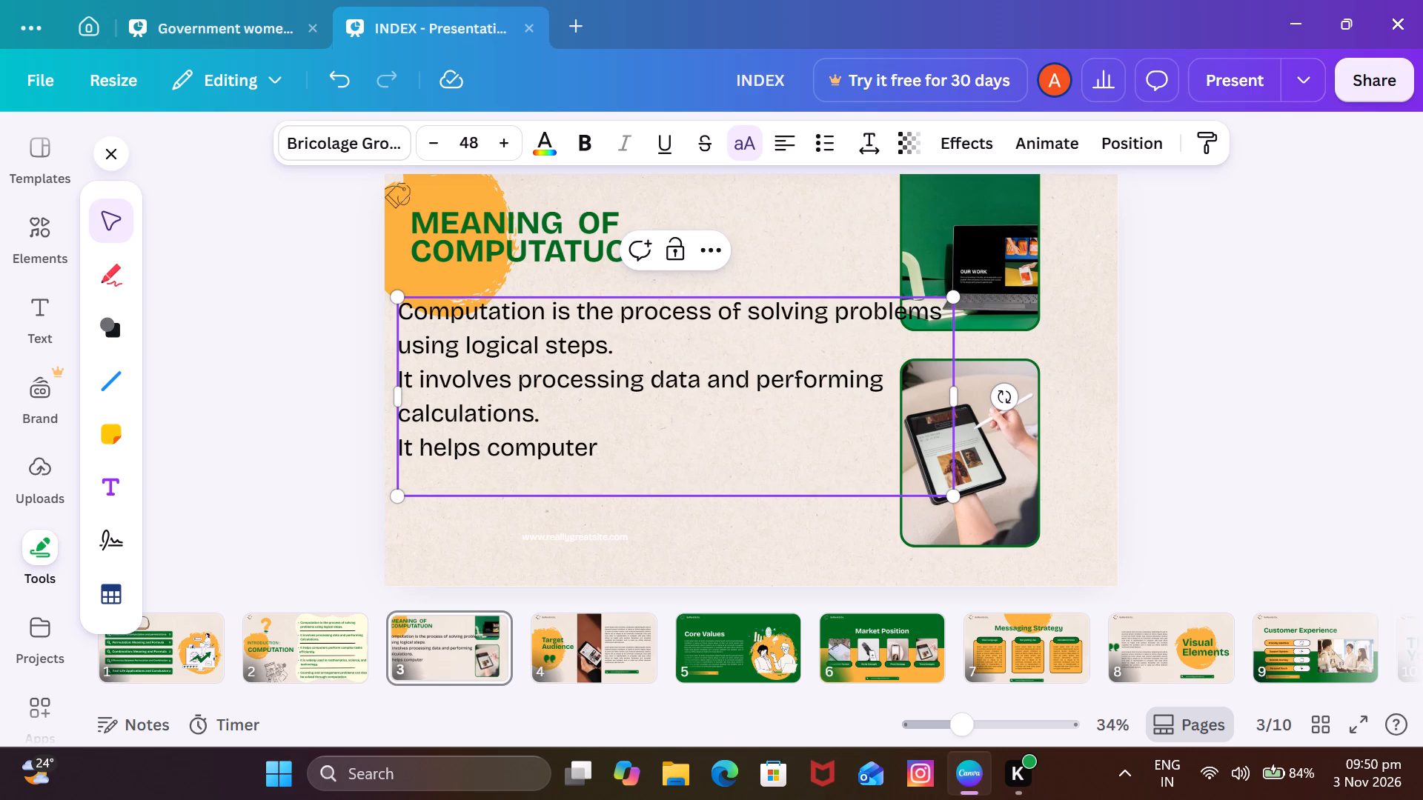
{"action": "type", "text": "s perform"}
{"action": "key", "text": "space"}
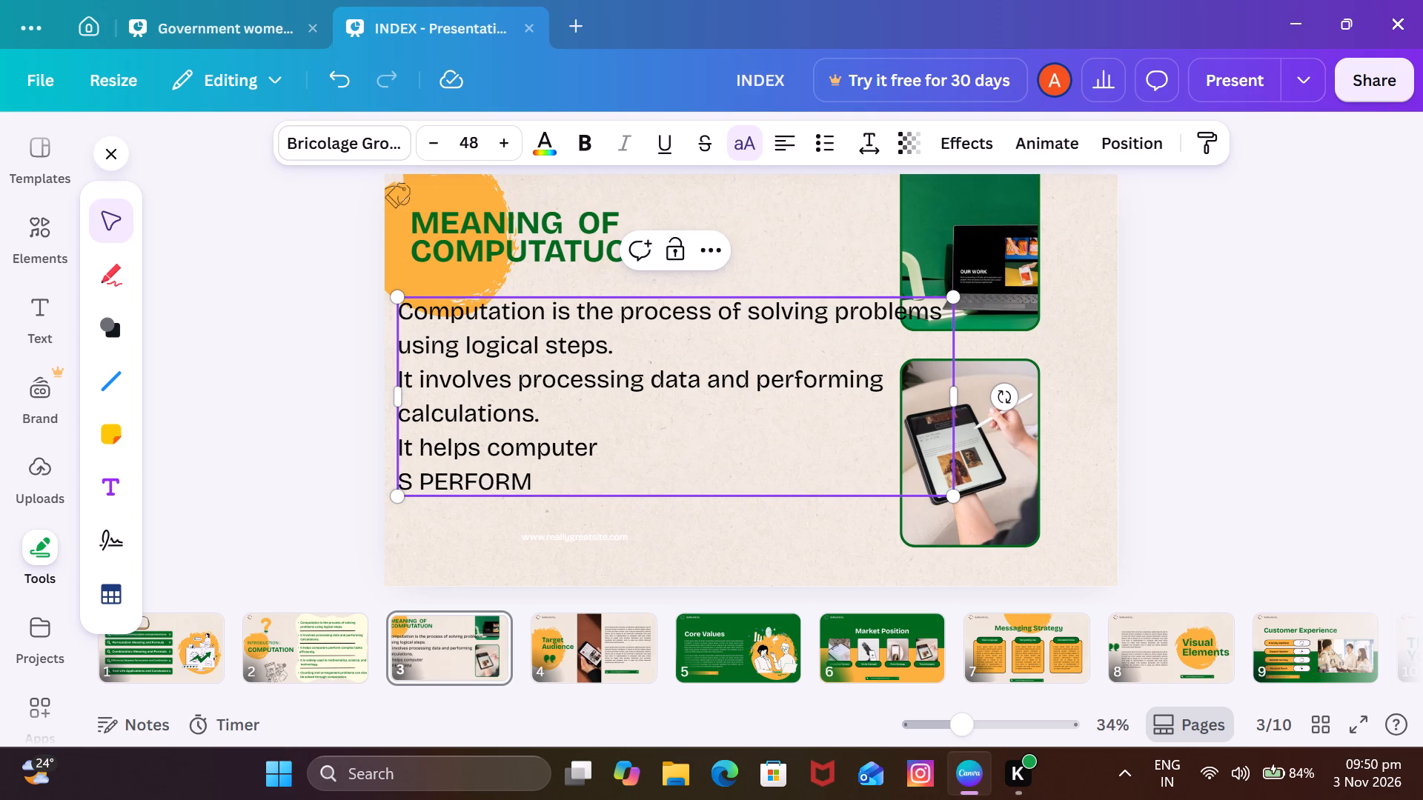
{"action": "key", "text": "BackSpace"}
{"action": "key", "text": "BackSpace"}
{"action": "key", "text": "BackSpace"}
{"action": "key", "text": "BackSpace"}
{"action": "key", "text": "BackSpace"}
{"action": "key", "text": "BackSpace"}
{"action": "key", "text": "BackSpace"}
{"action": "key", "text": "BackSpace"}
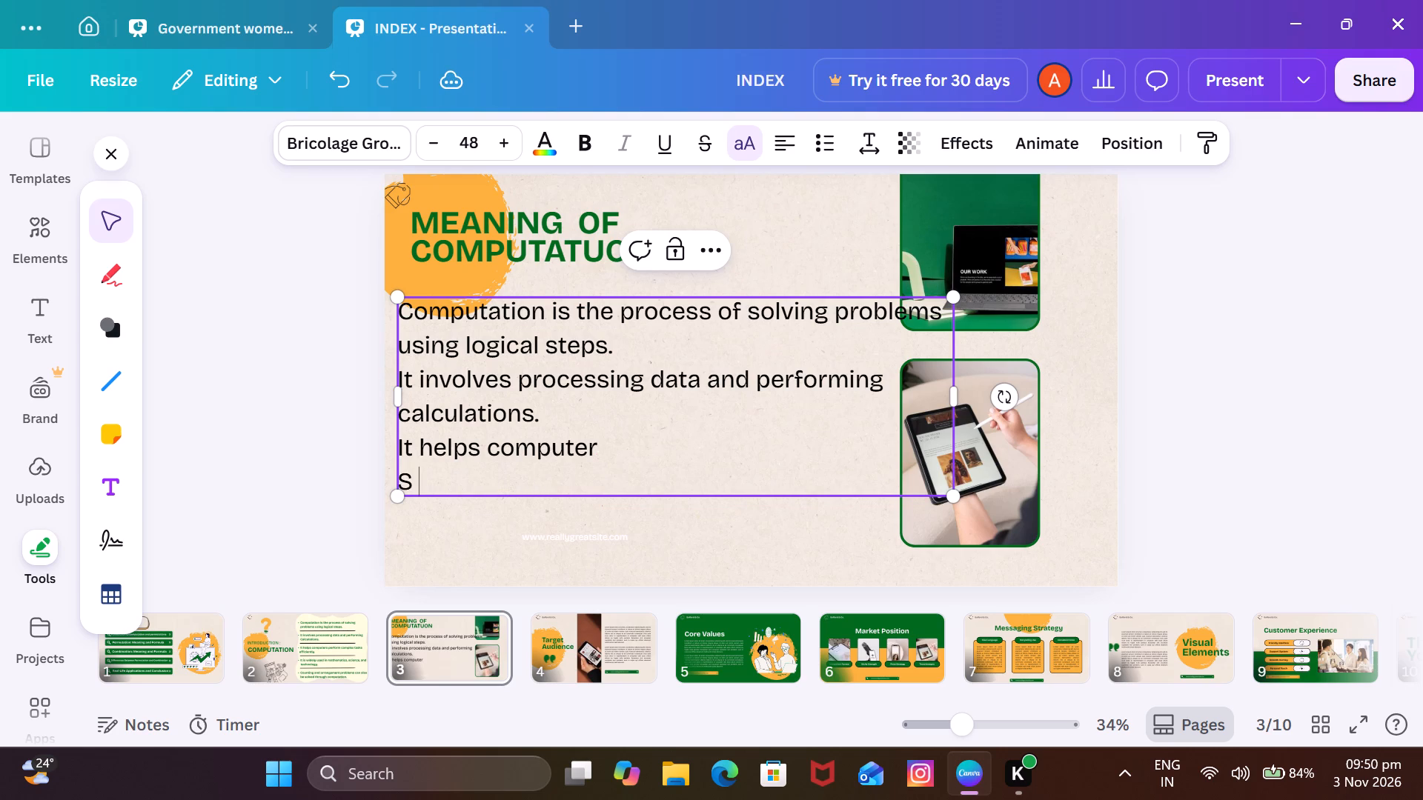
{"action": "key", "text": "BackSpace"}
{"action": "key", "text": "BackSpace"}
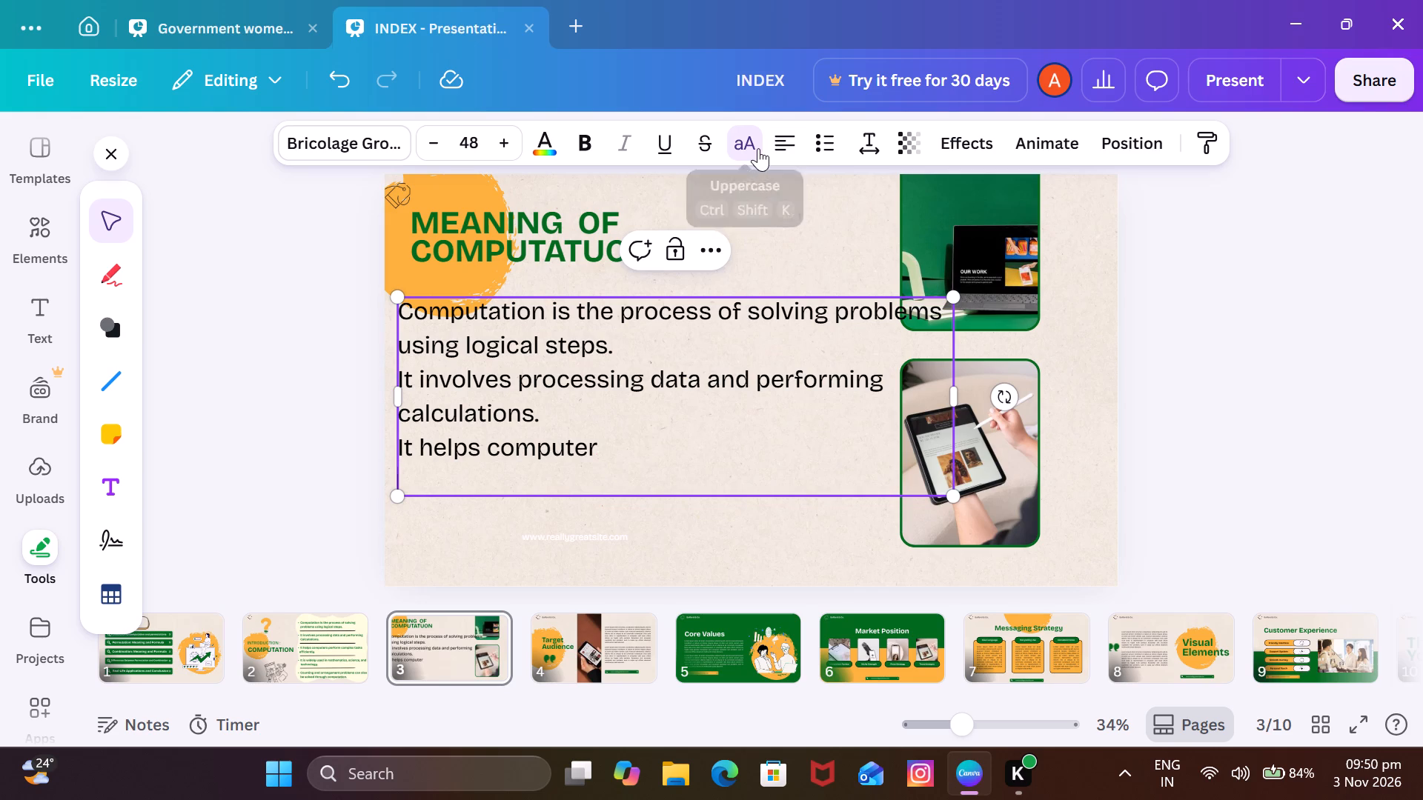
Complete the third definition sentence after "It helps computer" with "perform complex tasks efficiently.".
{"action": "left_click", "coordinate": [758, 148]}
{"action": "left_click", "coordinate": [678, 439]}
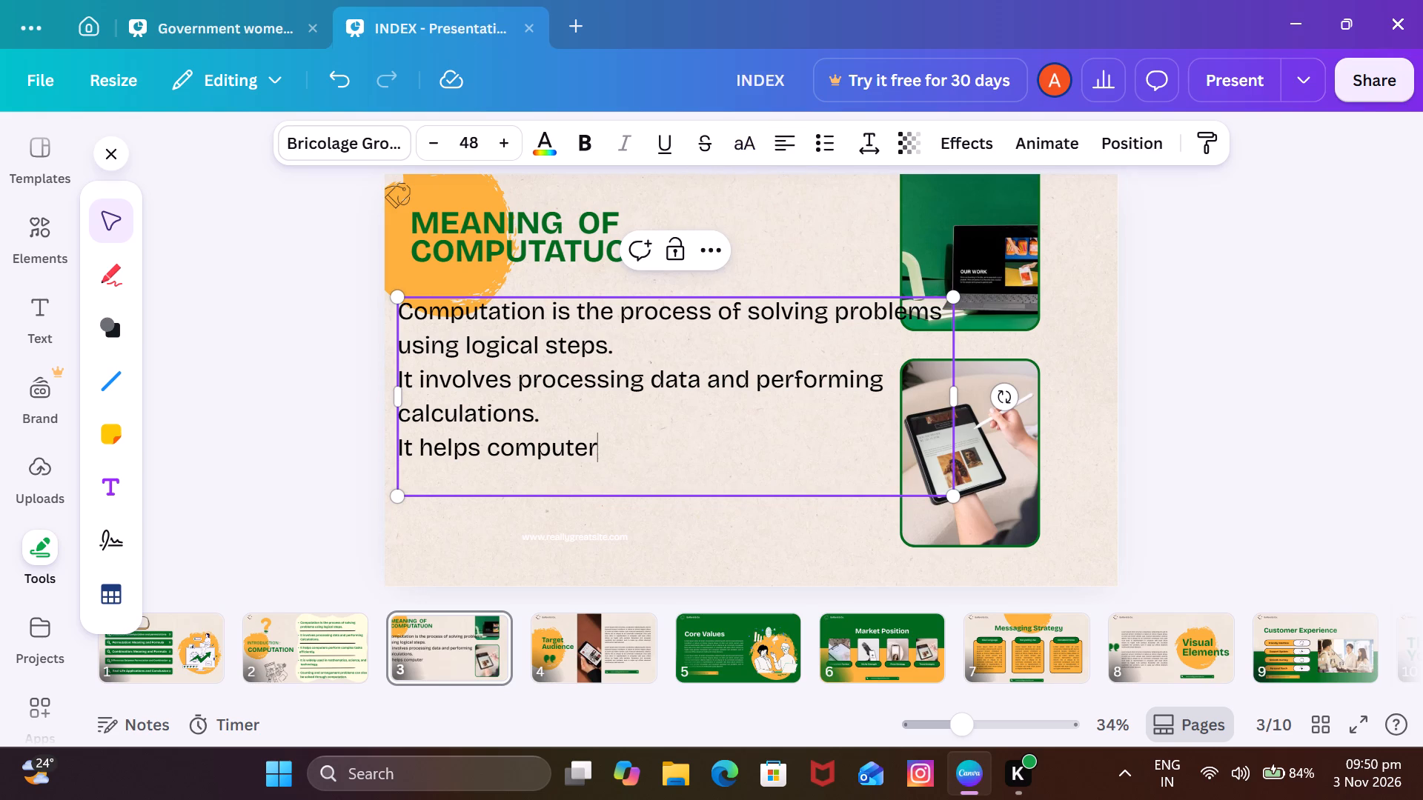
{"action": "key", "text": "space"}
{"action": "type", "text": "perform"}
{"action": "key", "text": "space"}
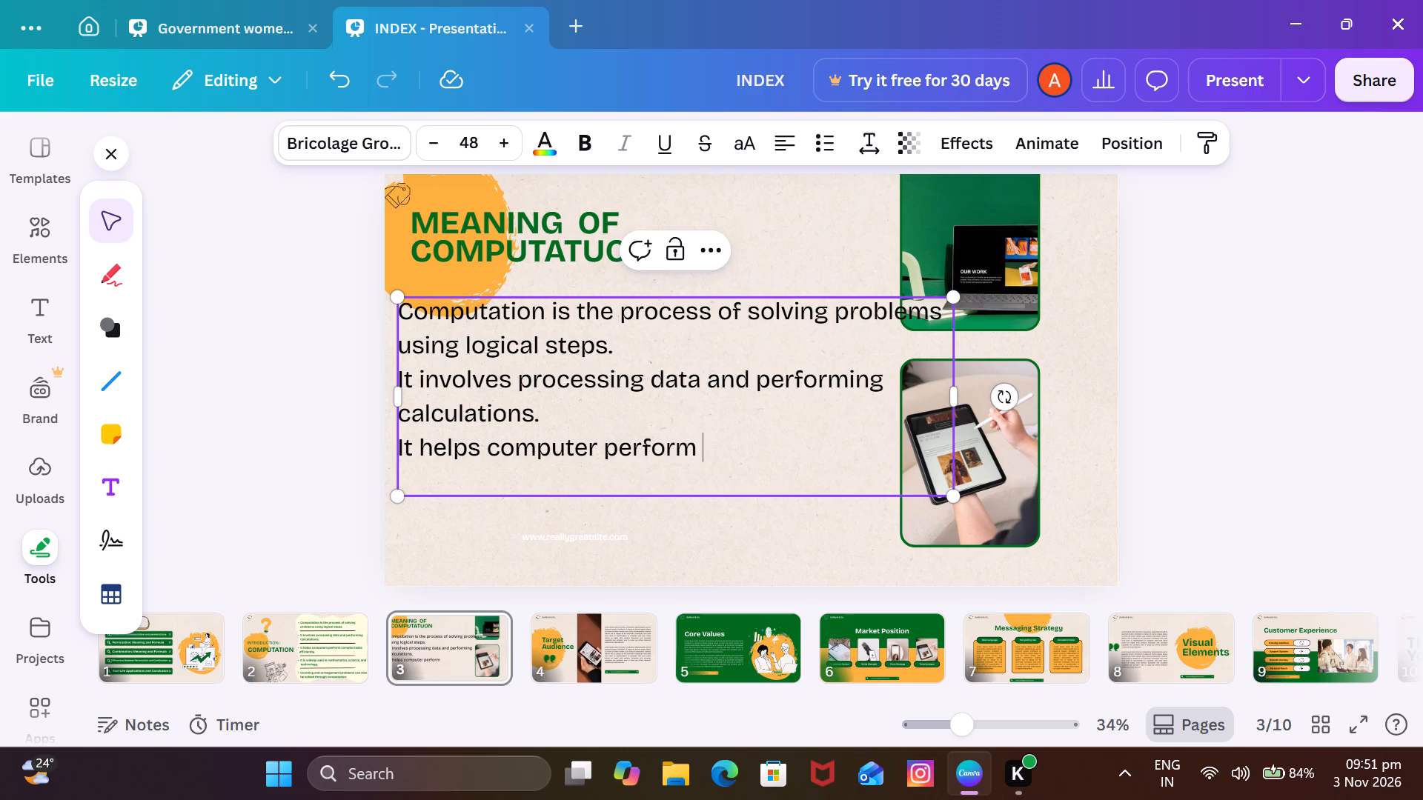
{"action": "type", "text": "complex"}
{"action": "key", "text": "space"}
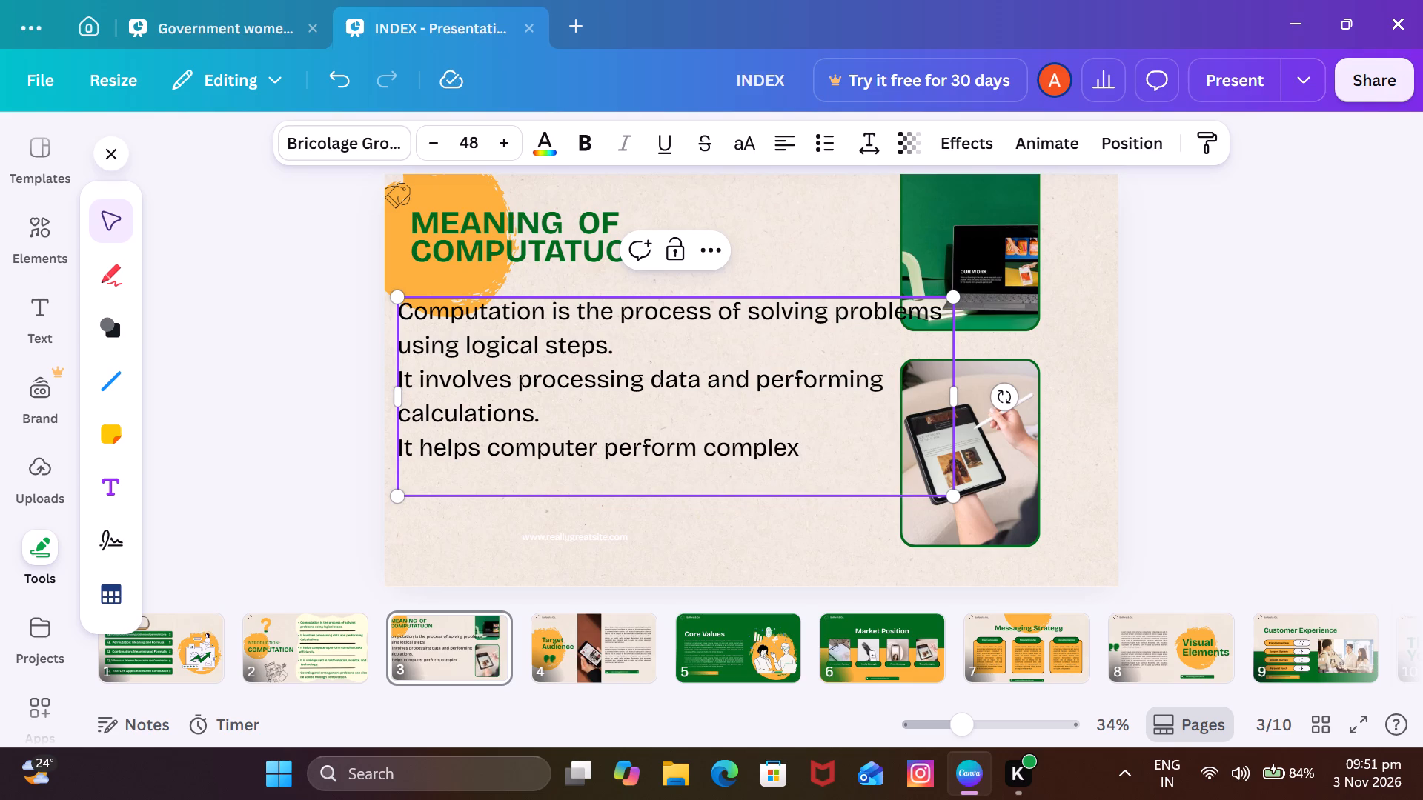
{"action": "type", "text": "tasl"}
{"action": "key", "text": "BackSpace"}
{"action": "key", "text": "k"}
{"action": "type", "text": "s effic"}
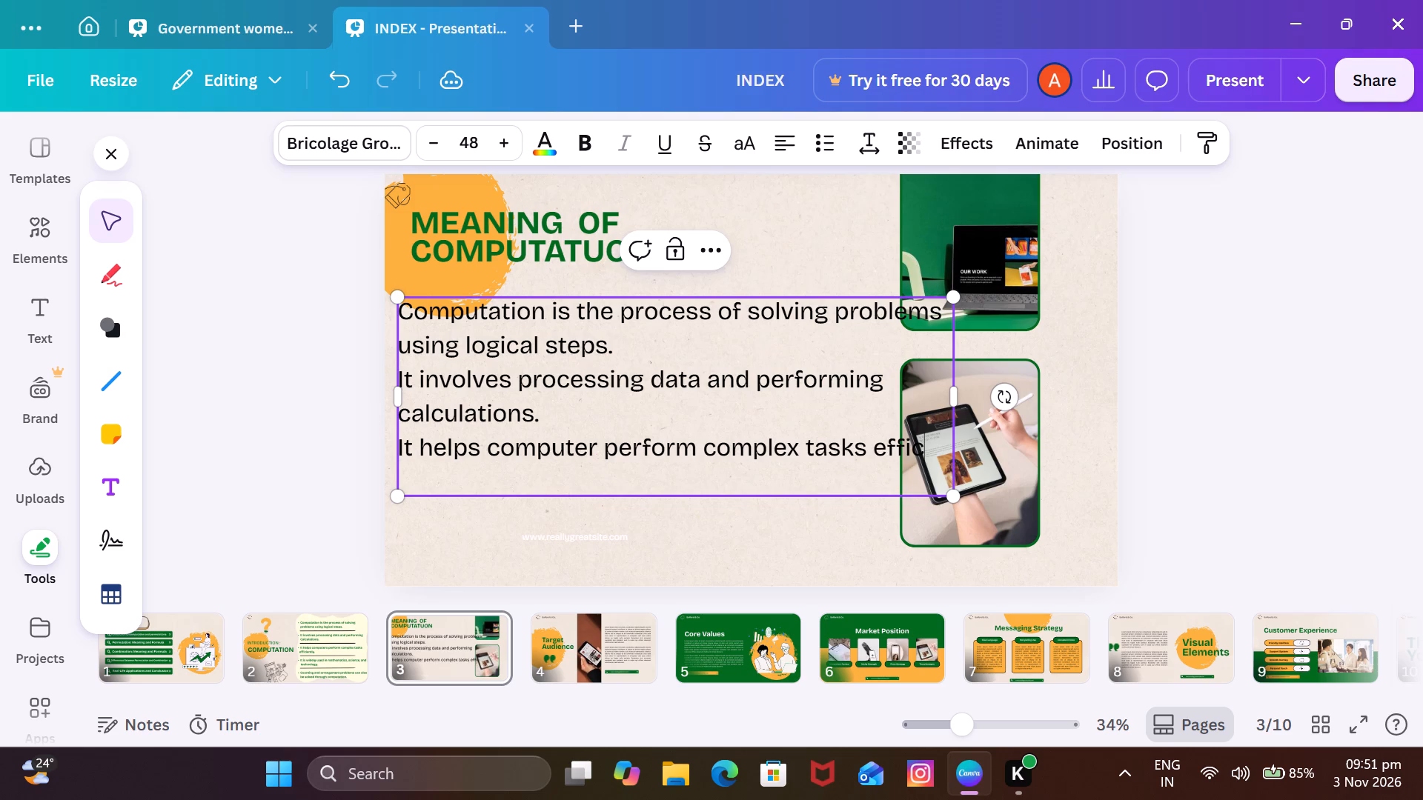
{"action": "type", "text": "iently"}
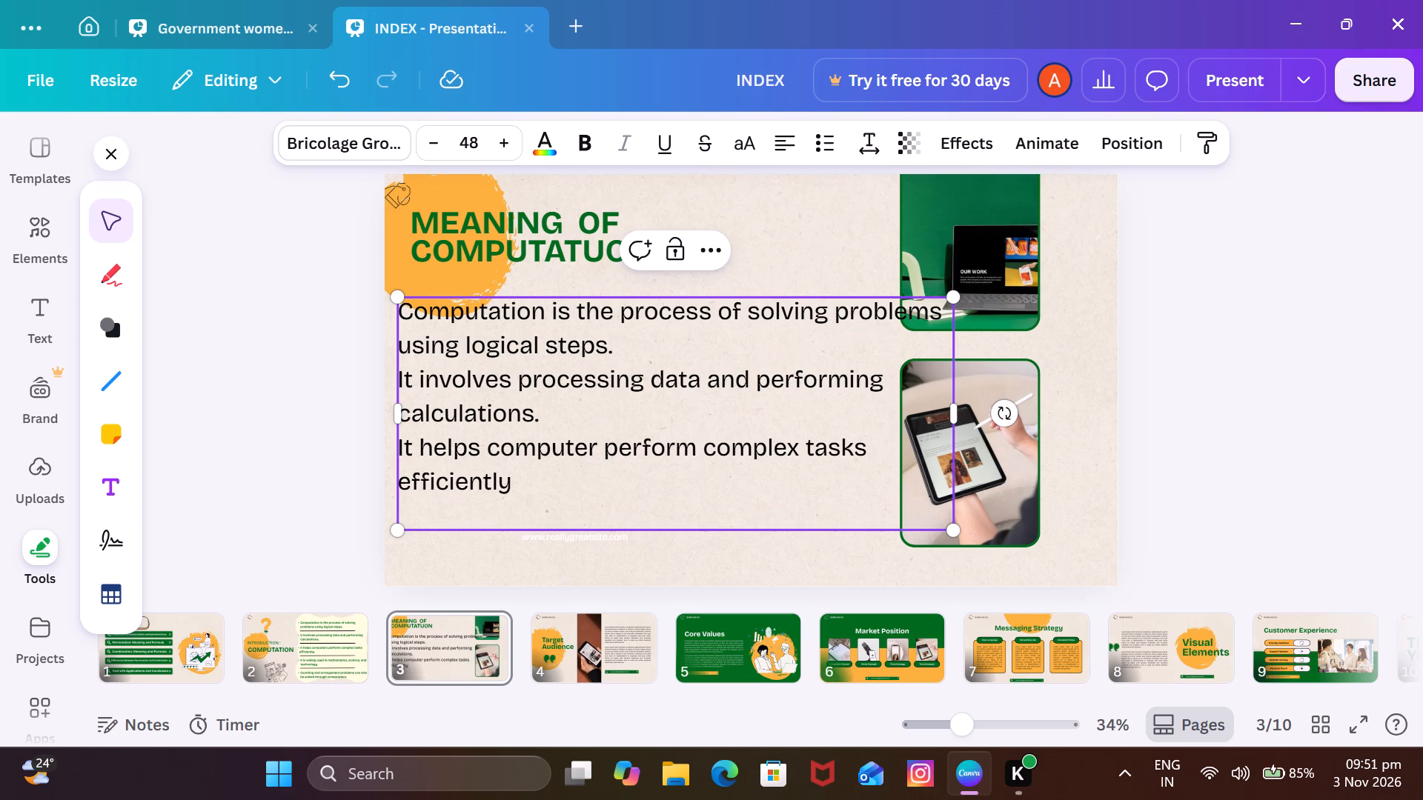
{"action": "key", "text": "period"}
Start a fourth sentence on a new line of the definition text box with "It is widely used in mathematics".
{"action": "key", "text": "Return"}
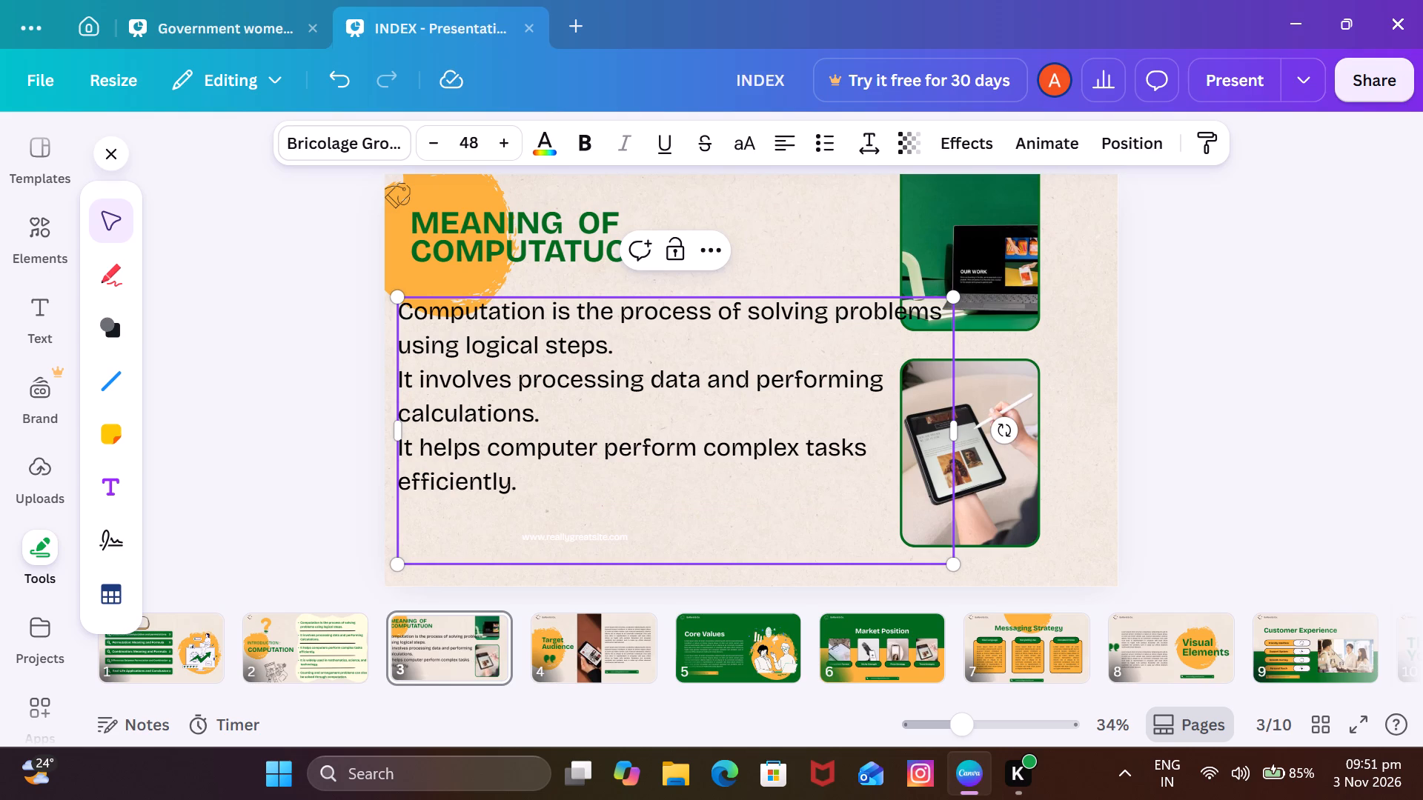
{"action": "key", "text": "i"}
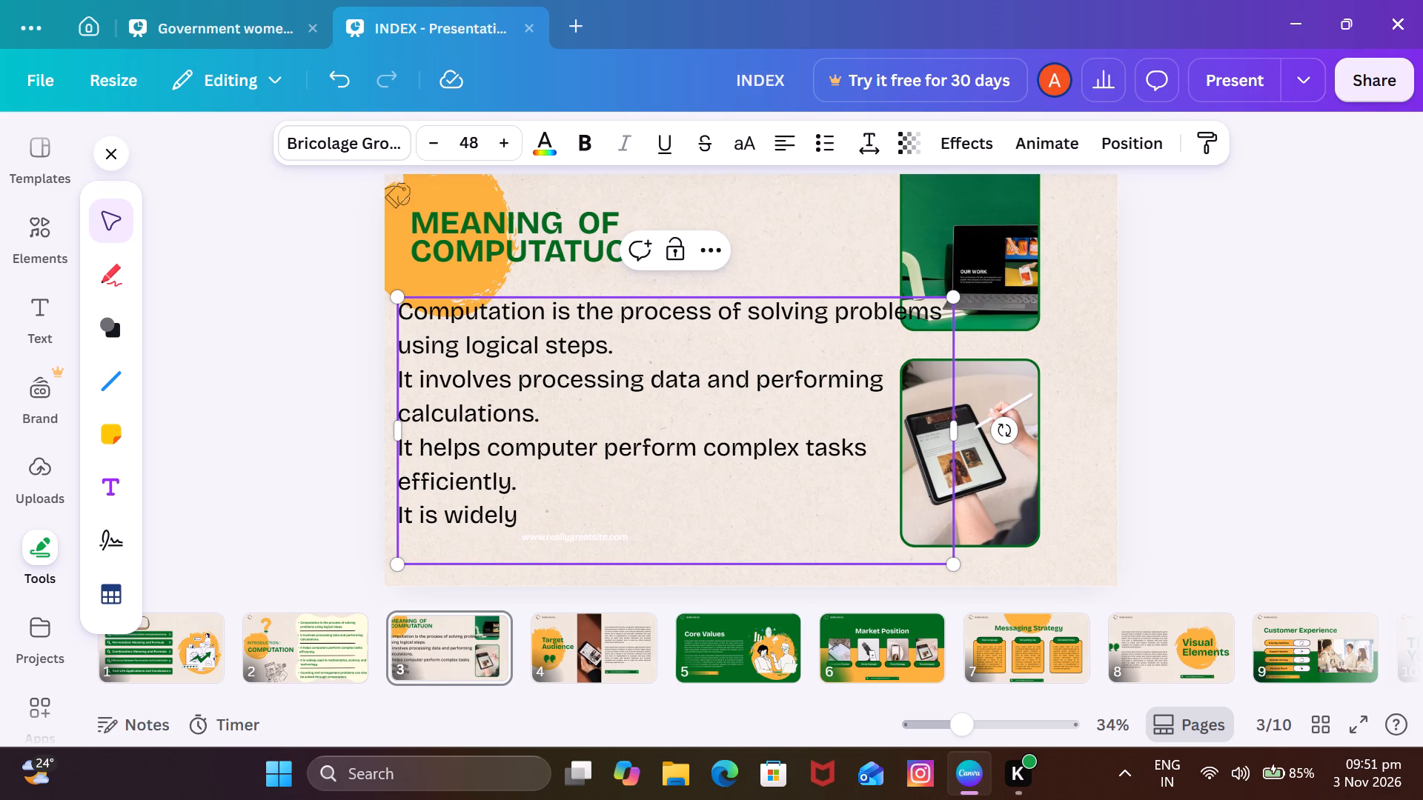
{"action": "type", "text": "used in"}
{"action": "key", "text": "space"}
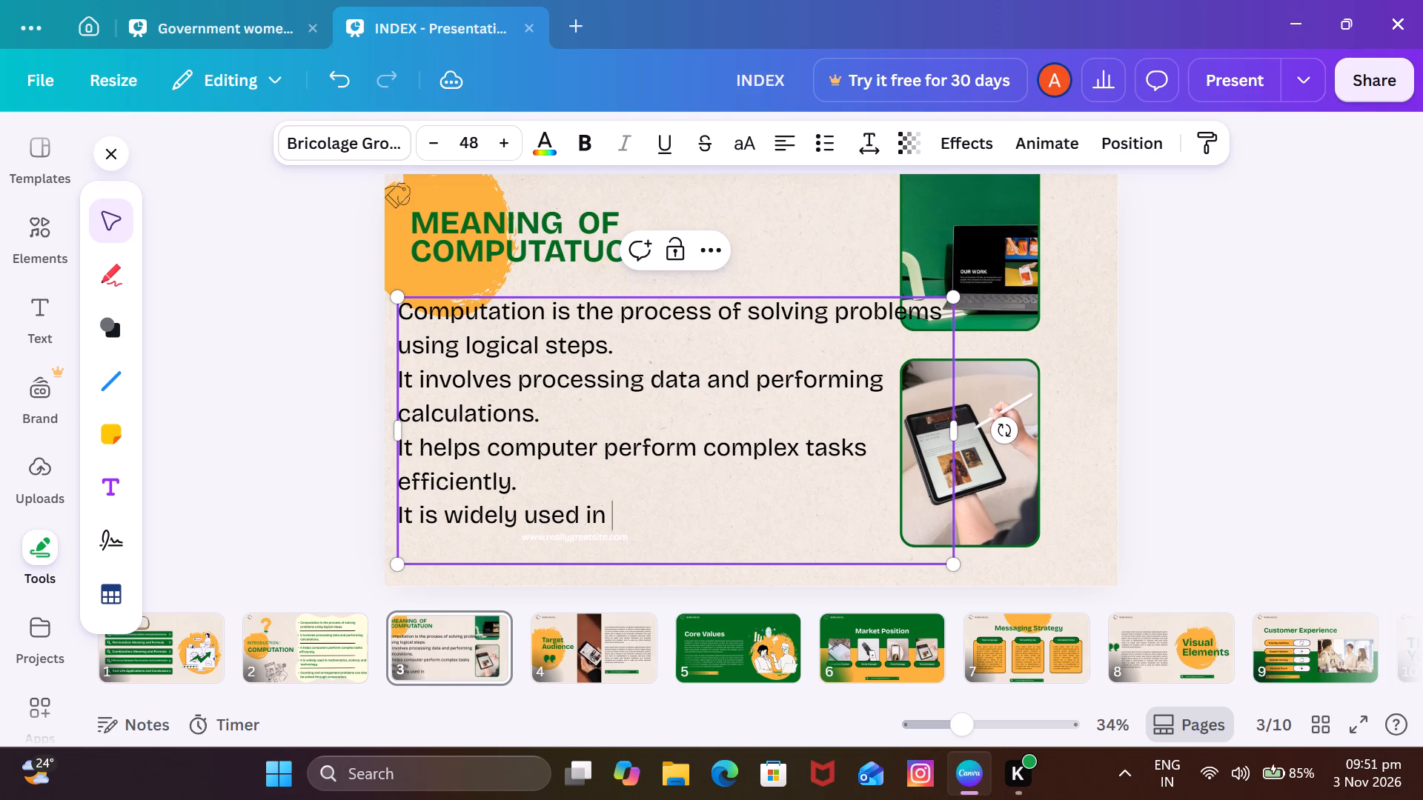
{"action": "type", "text": "mathemati"}
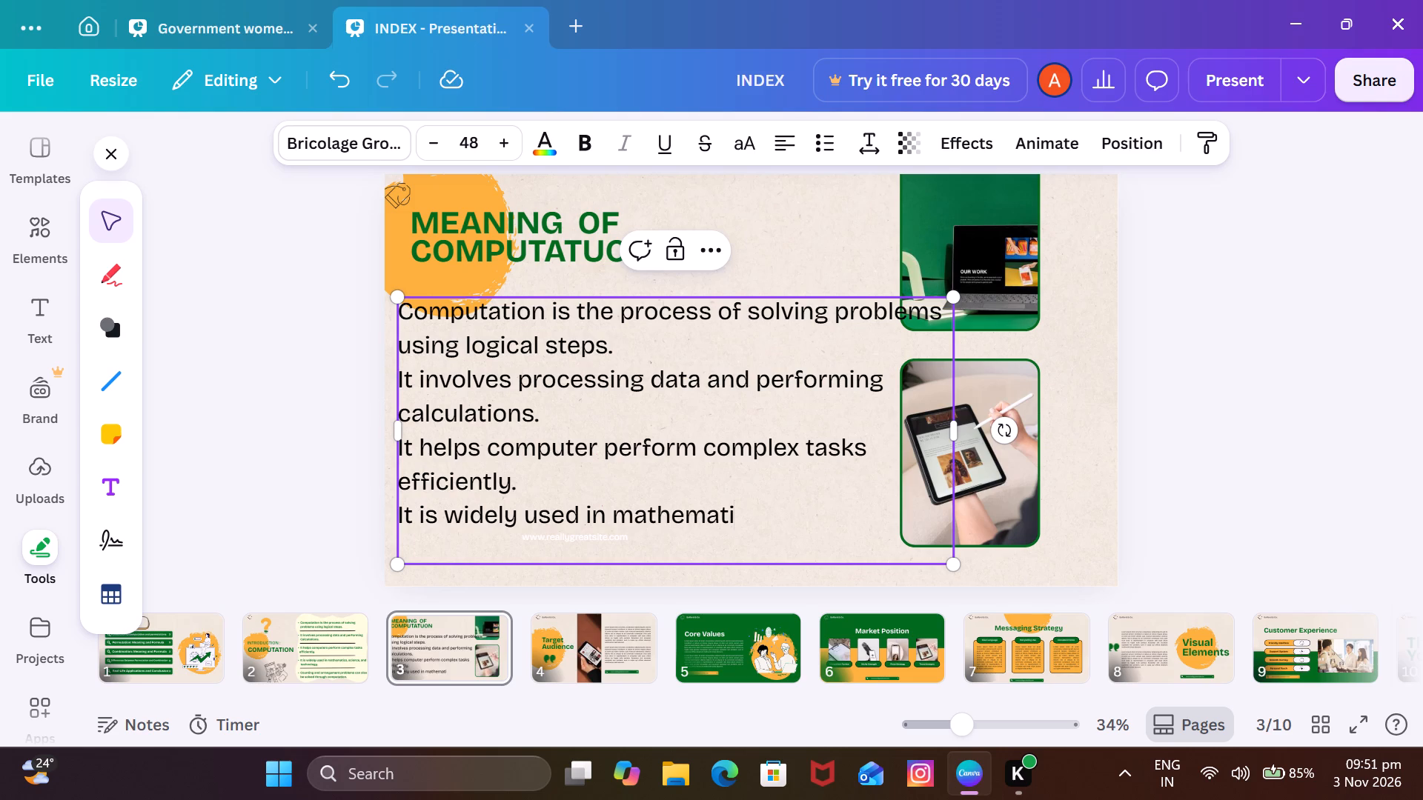
{"action": "type", "text": "cs"}
{"action": "key", "text": "space"}
{"action": "key", "text": "BackSpace"}
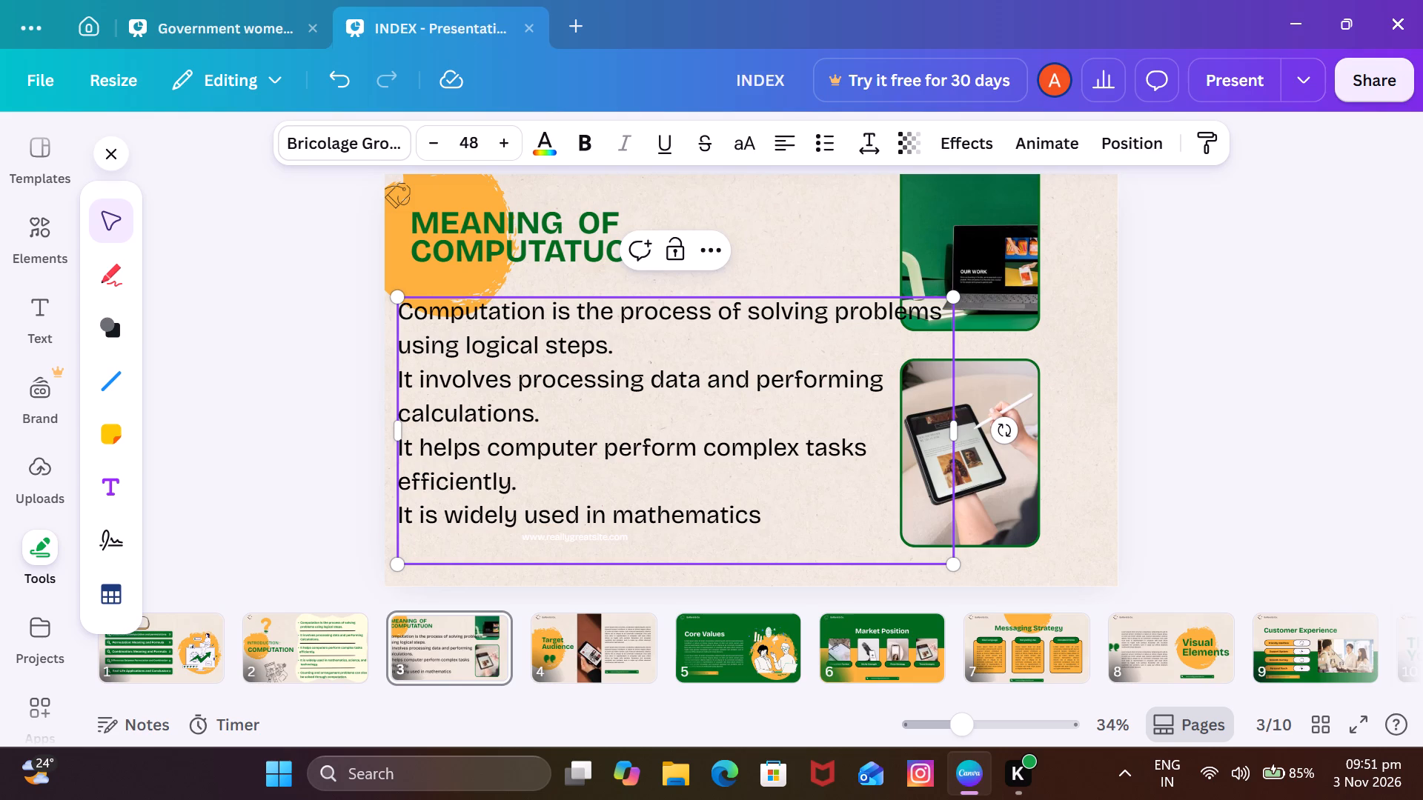
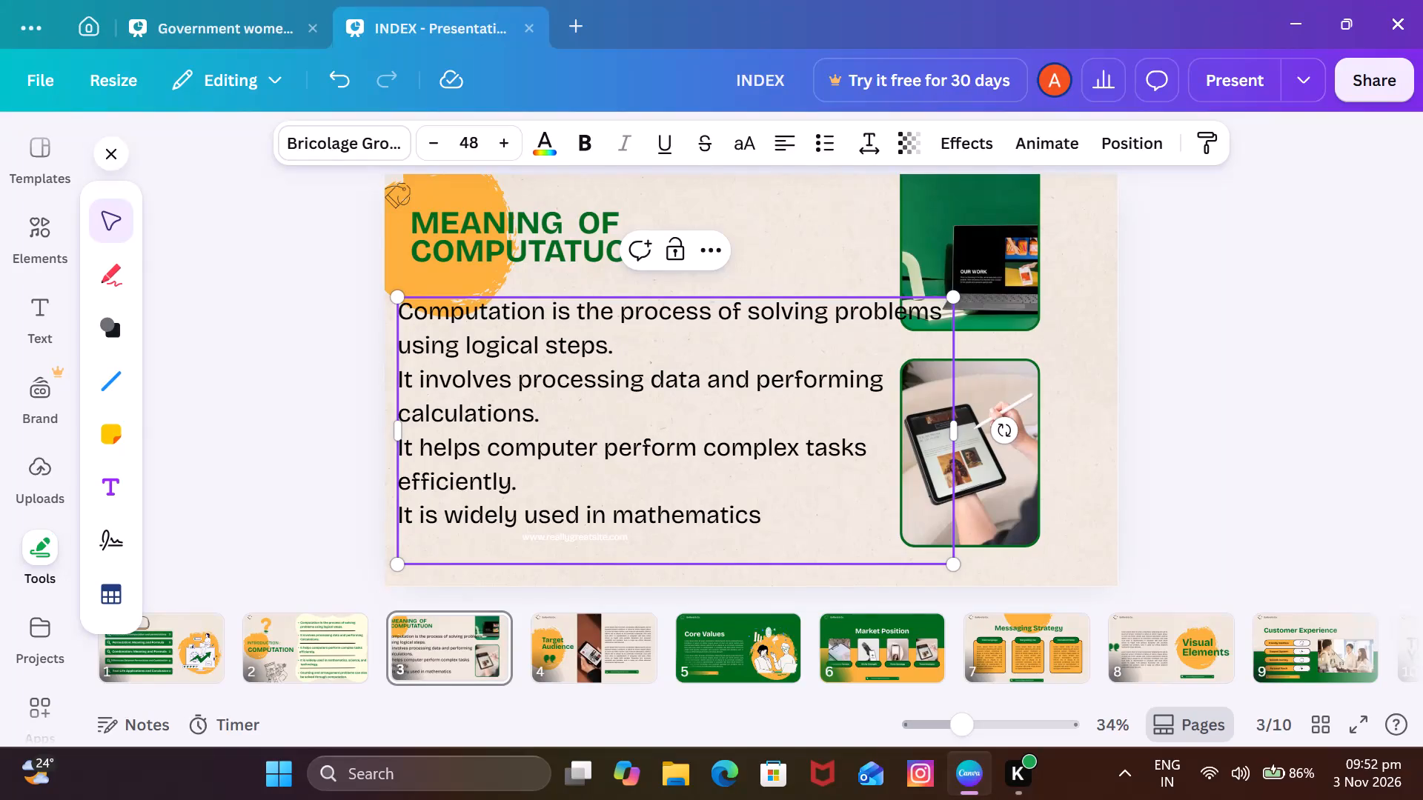
Complete the fourth definition sentence after "mathematics" with ", science, and technology.".
{"action": "left_click", "coordinate": [785, 524]}
{"action": "key", "text": "comma"}
{"action": "key", "text": "s"}
{"action": "key", "text": "BackSpace"}
{"action": "key", "text": "space"}
{"action": "type", "text": "s"}
{"action": "type", "text": "cience"}
{"action": "key", "text": "comma"}
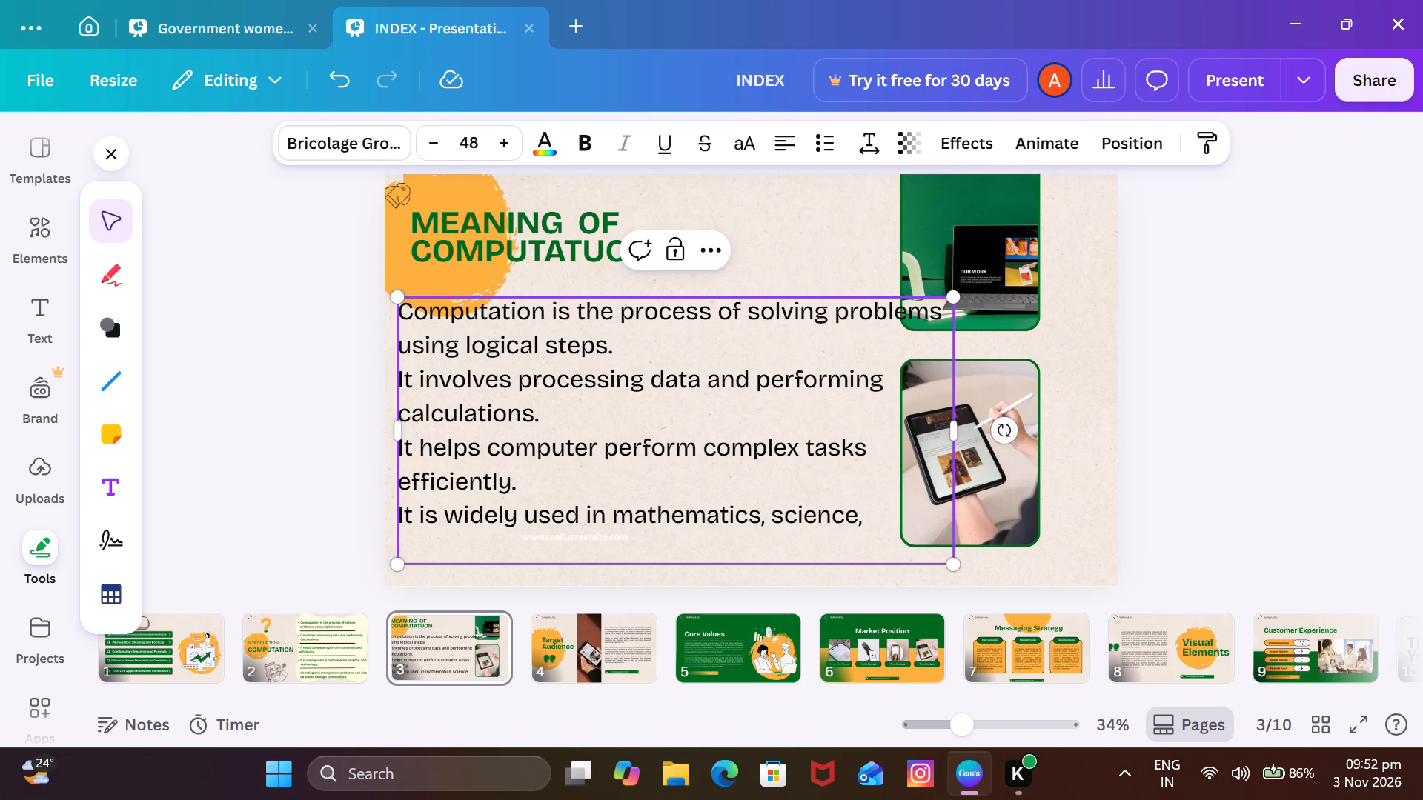
{"action": "key", "text": "space"}
{"action": "type", "text": "and"}
{"action": "key", "text": "space"}
{"action": "type", "text": "tw"}
{"action": "key", "text": "BackSpace"}
{"action": "type", "text": "echnology"}
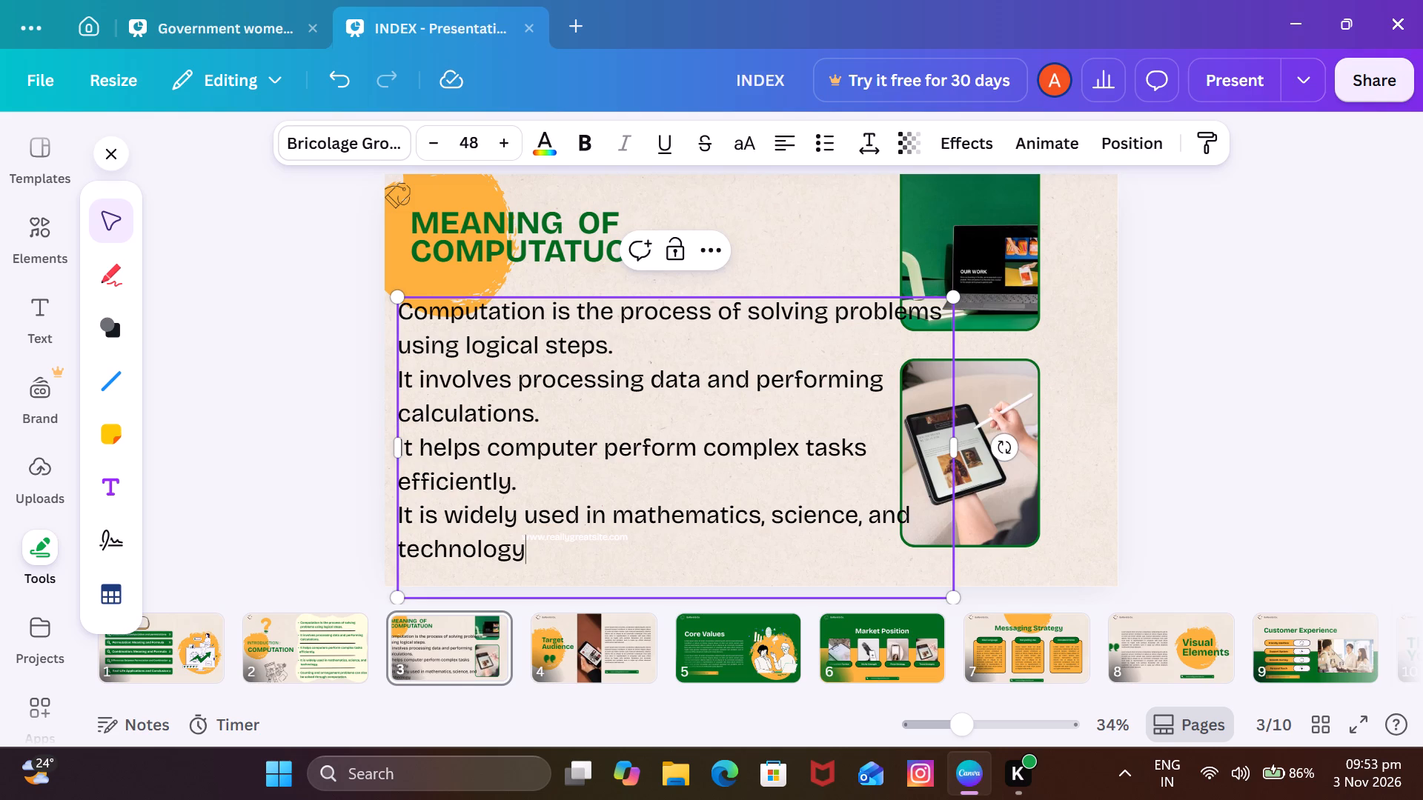
{"action": "key", "text": "period"}
Start a fifth sentence on a new line of the definition text box with "Counting and arrangement problems".
{"action": "key", "text": "Return"}
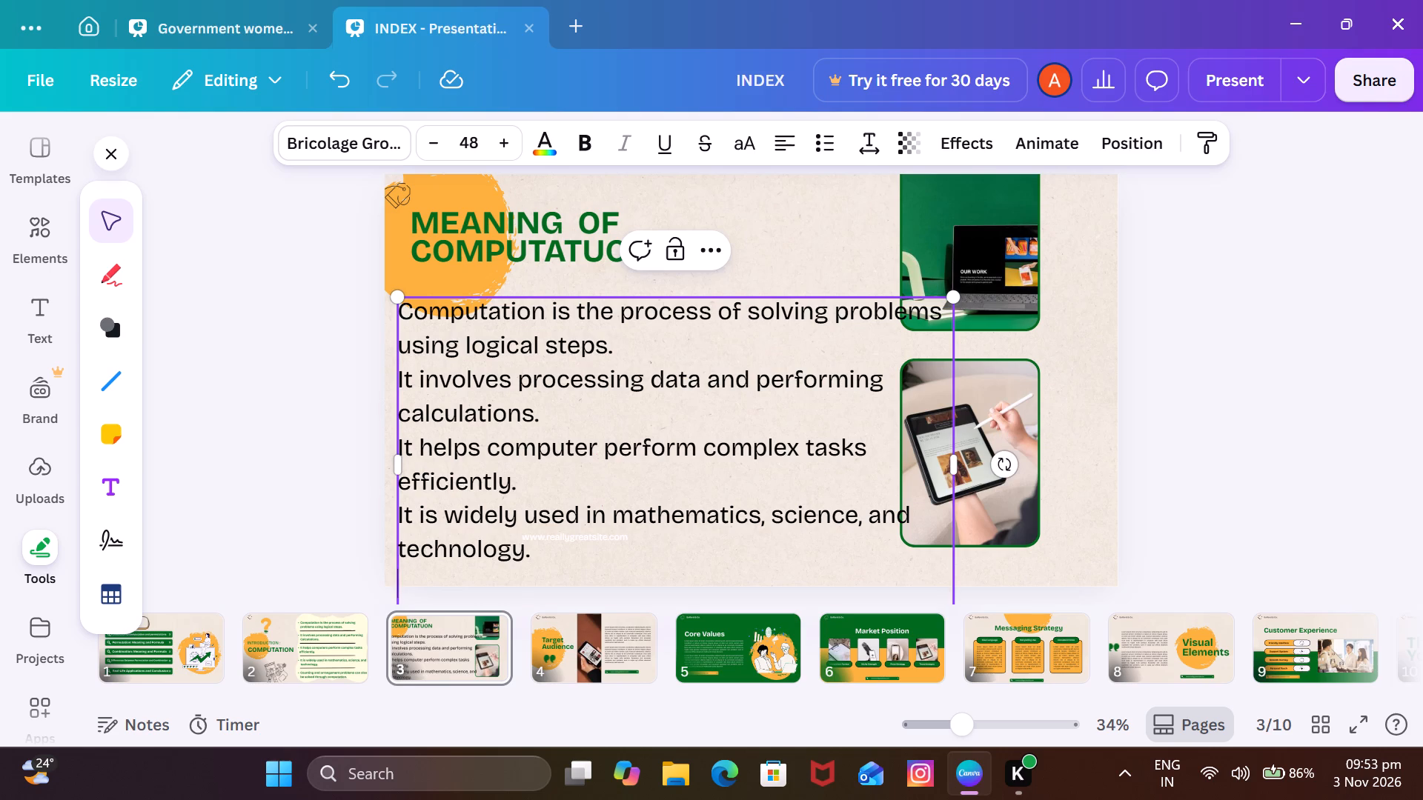
{"action": "key", "text": "c"}
{"action": "key", "text": "BackSpace"}
{"action": "key", "text": "c"}
{"action": "key", "text": "o"}
{"action": "key", "text": "BackSpace"}
{"action": "type", "text": "ountin"}
{"action": "type", "text": "g and arrangement"}
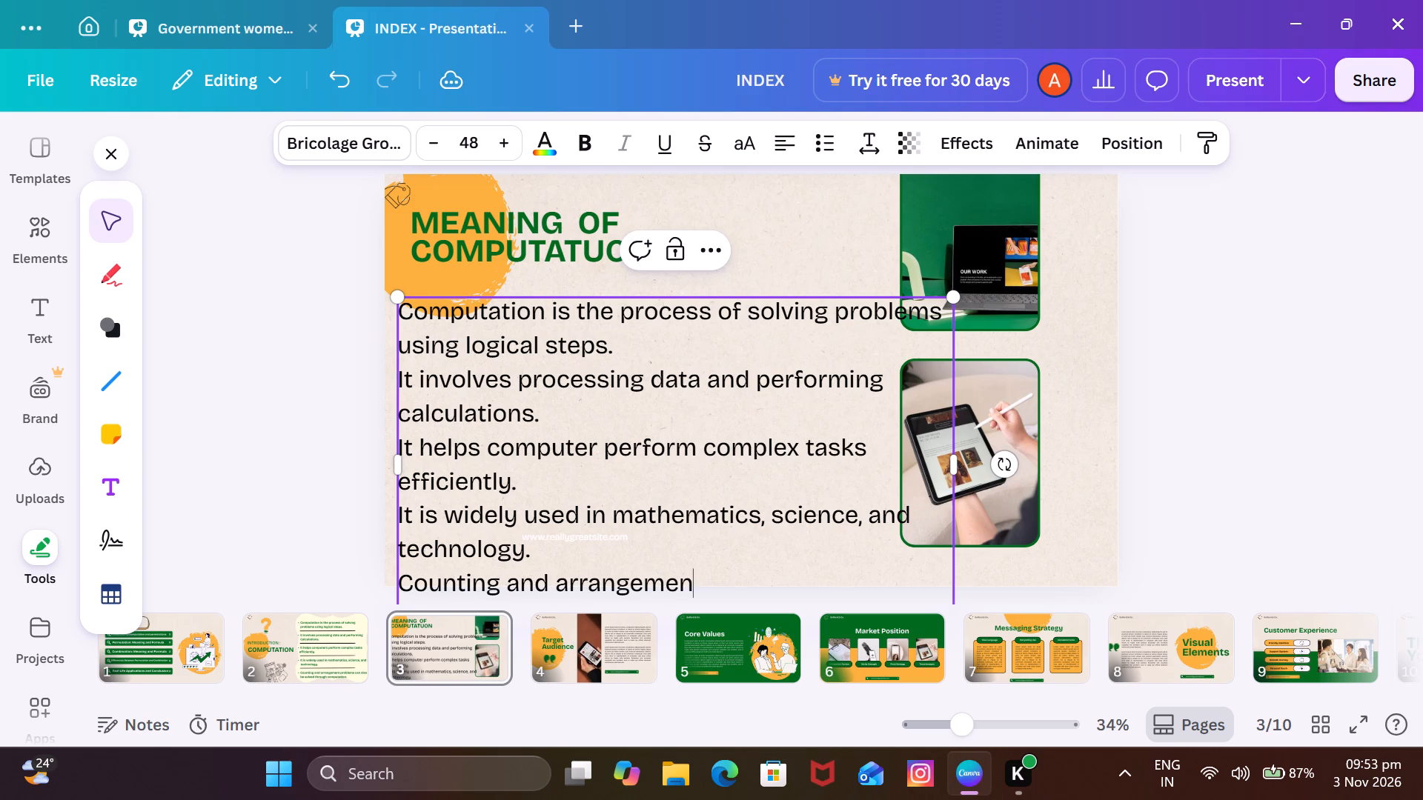
{"action": "key", "text": "space"}
{"action": "type", "text": "problem"}
{"action": "key", "text": "s"}
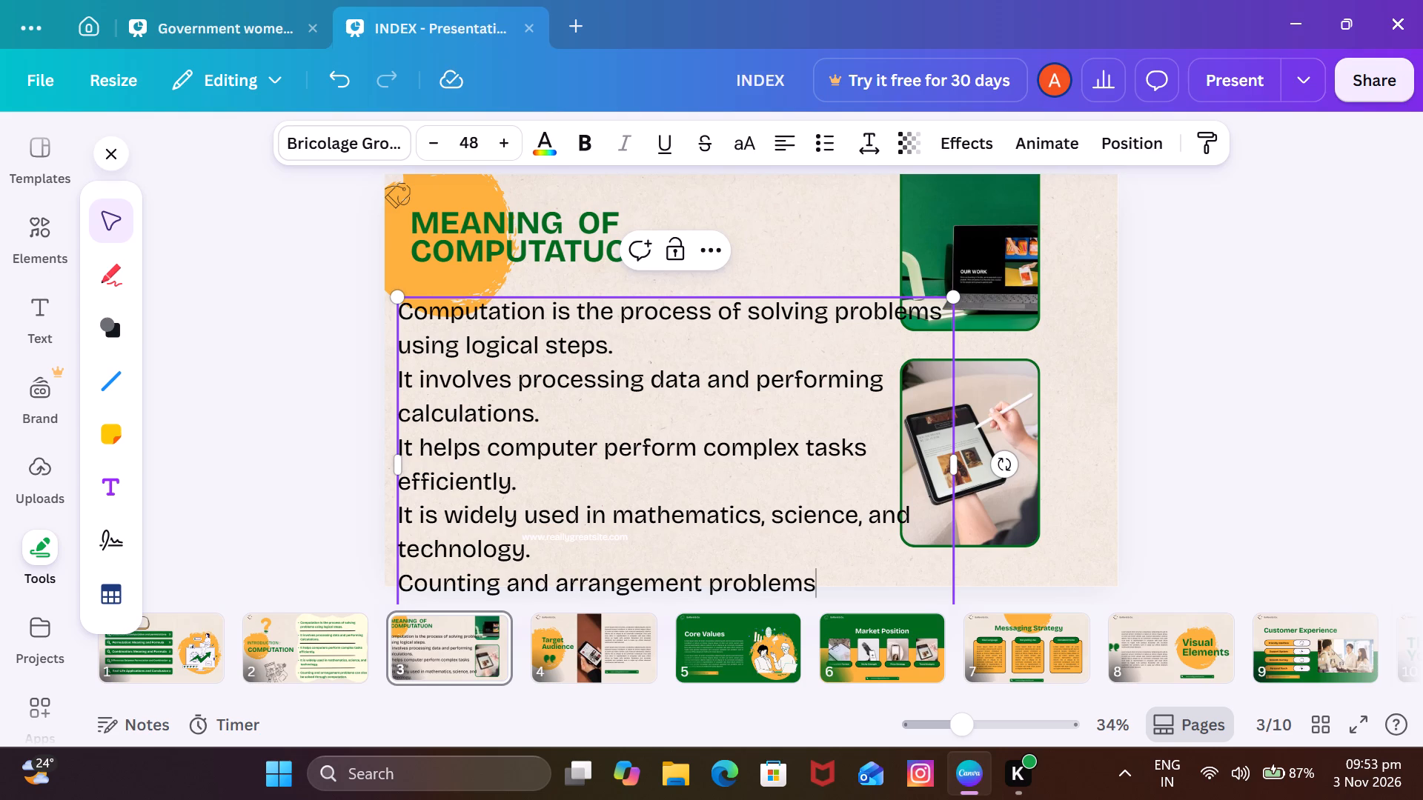
Complete the fifth sentence after "Counting and arrangement problems" with "can also be solved through computation.".
{"action": "key", "text": "space"}
{"action": "type", "text": "can als"}
{"action": "type", "text": "o"}
{"action": "key", "text": "space"}
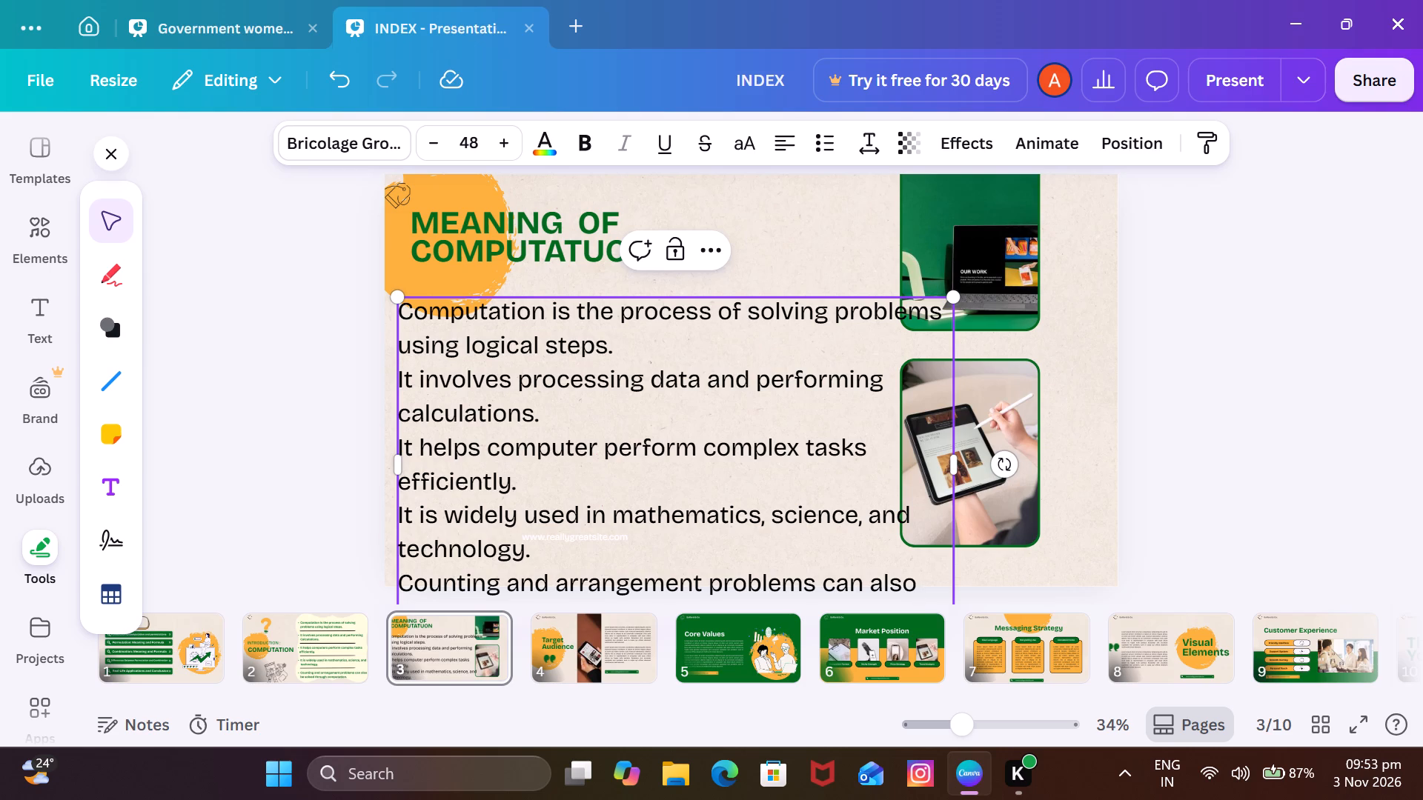
{"action": "type", "text": "be solved"}
{"action": "key", "text": "space"}
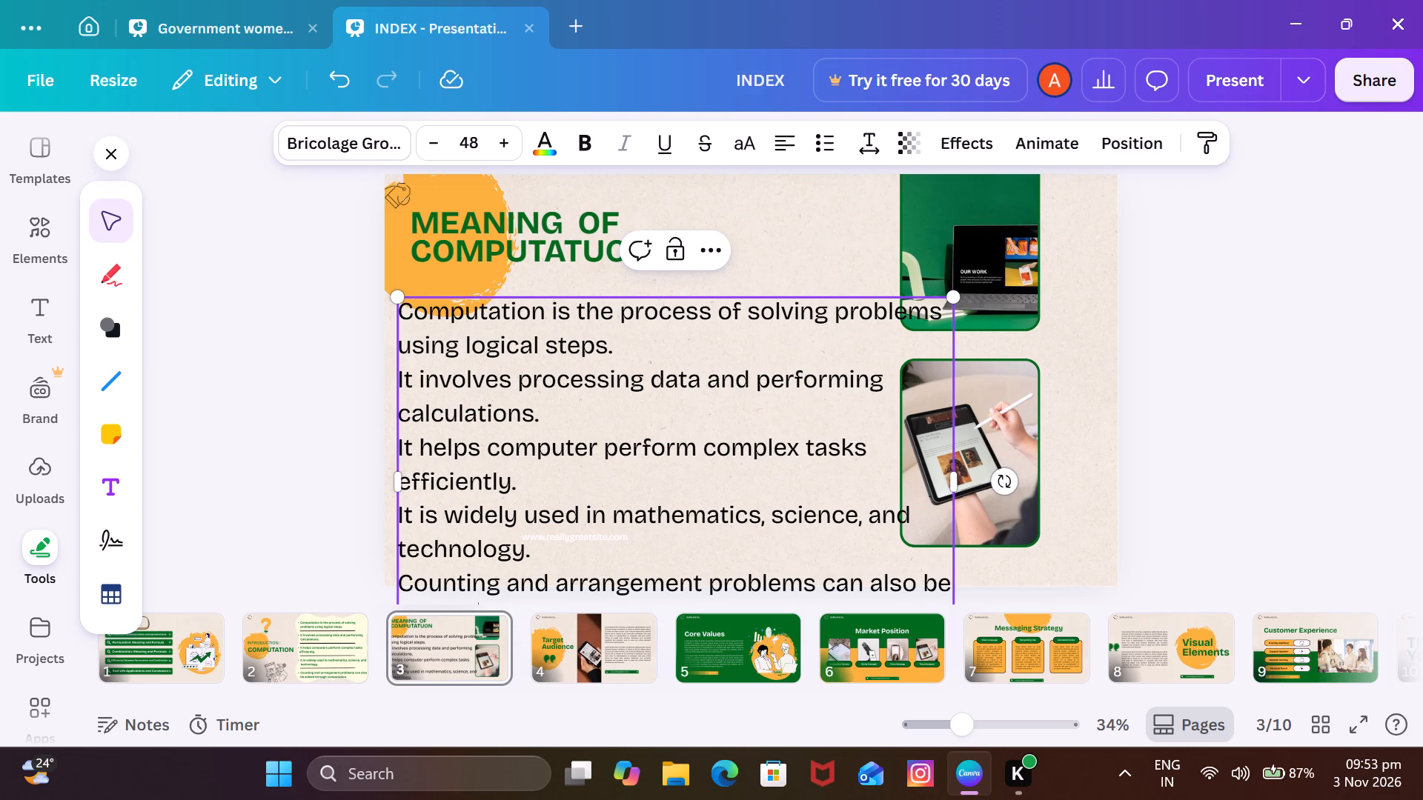
{"action": "type", "text": "through co"}
{"action": "type", "text": "mp"}
{"action": "type", "text": "utation"}
{"action": "key", "text": "period"}
Scale the definition text box down to a font size of about 38.1 so it clears the two photos.
{"action": "left_click_drag", "start_coordinate": [950, 298], "coordinate": [853, 379]}
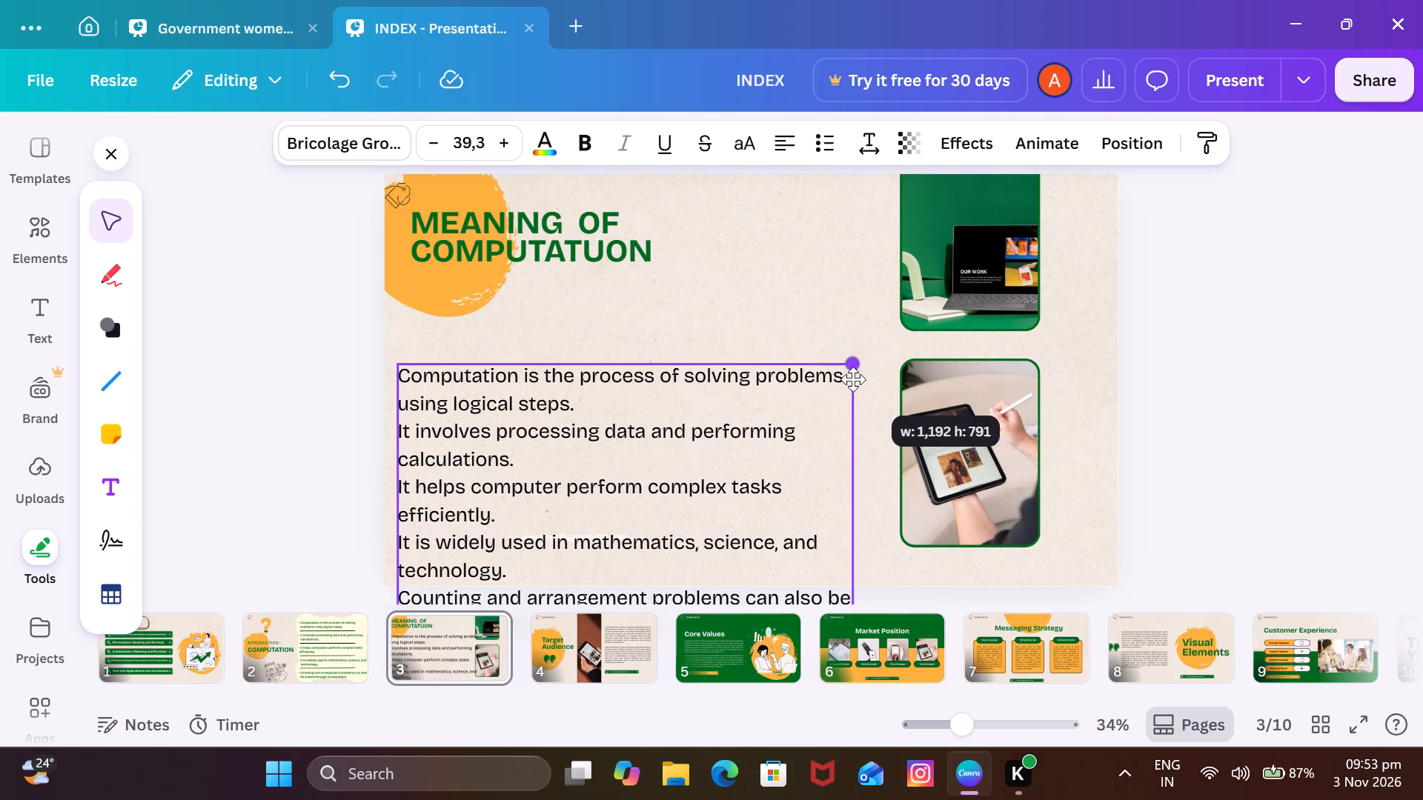
{"action": "left_click_drag", "start_coordinate": [853, 379], "coordinate": [843, 387]}
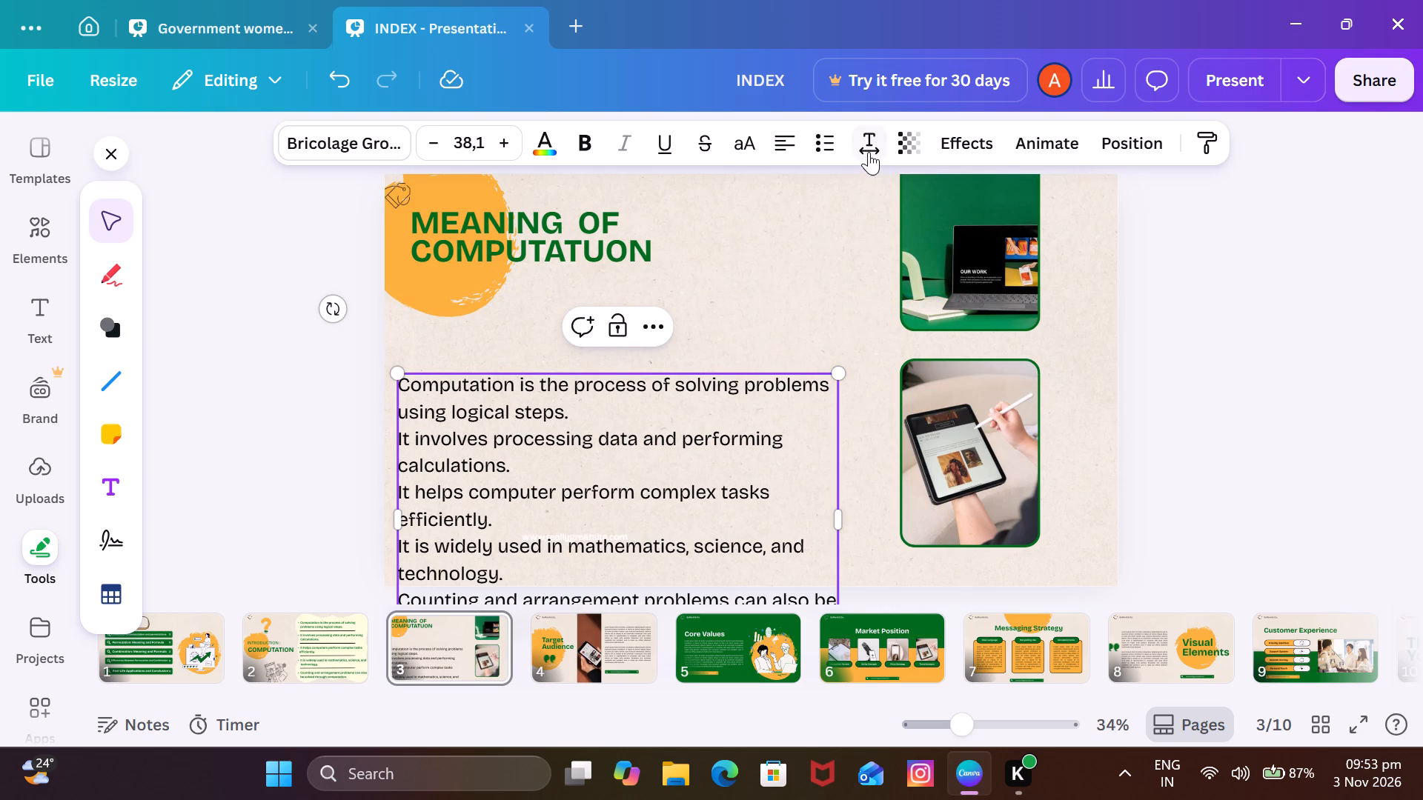
Set the letter spacing of the last definition sentence to -52.
{"action": "left_click", "coordinate": [869, 151]}
{"action": "left_click", "coordinate": [749, 247]}
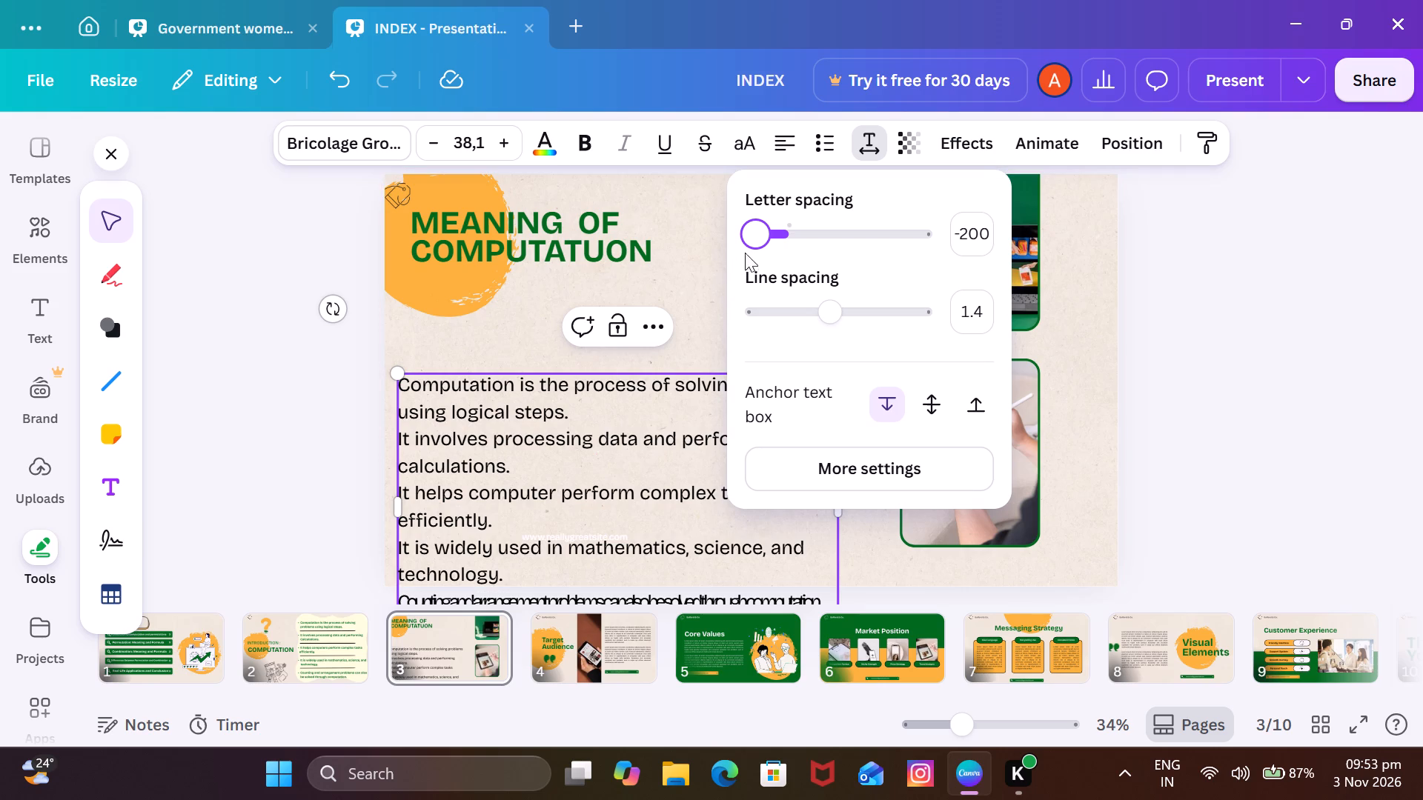
{"action": "left_click", "coordinate": [779, 241]}
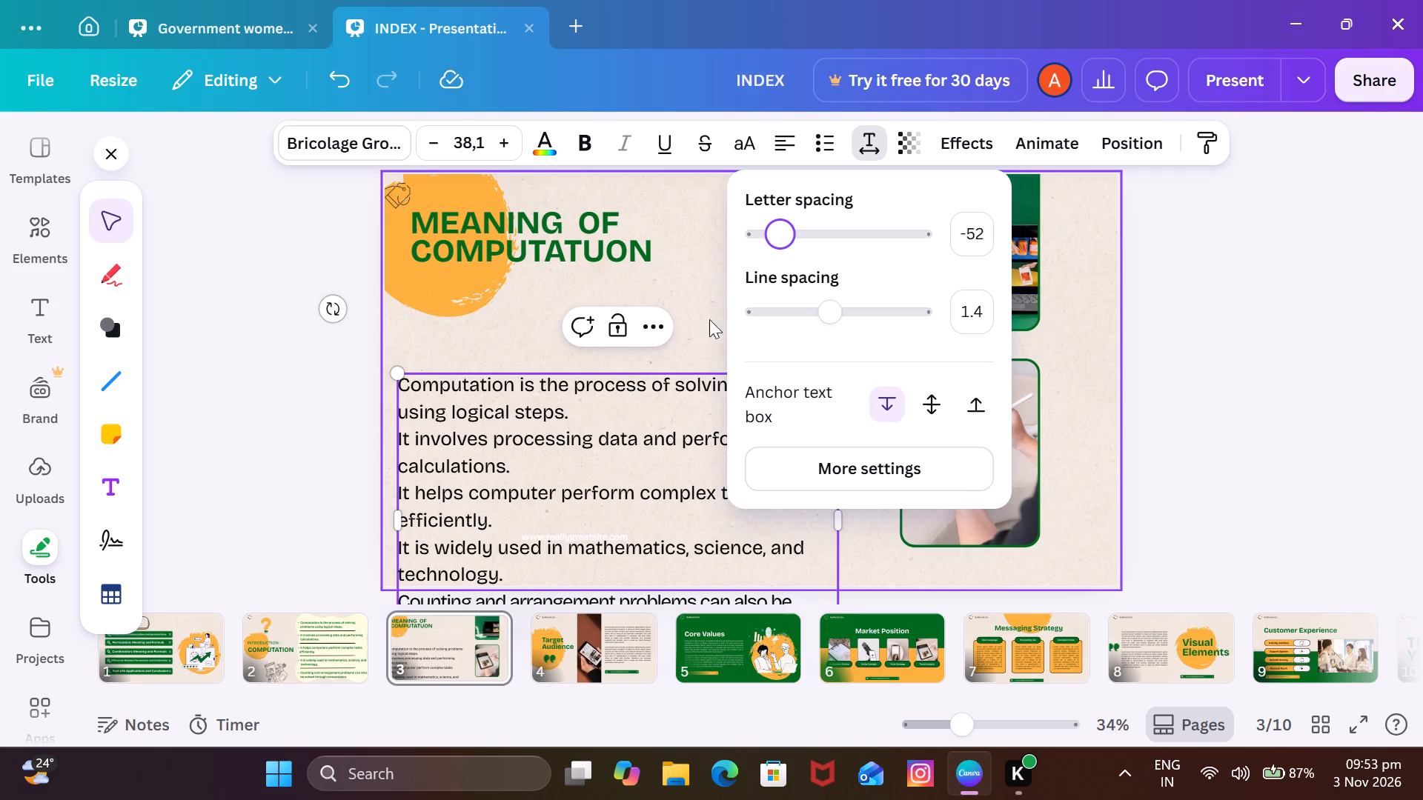
{"action": "left_click", "coordinate": [559, 339]}
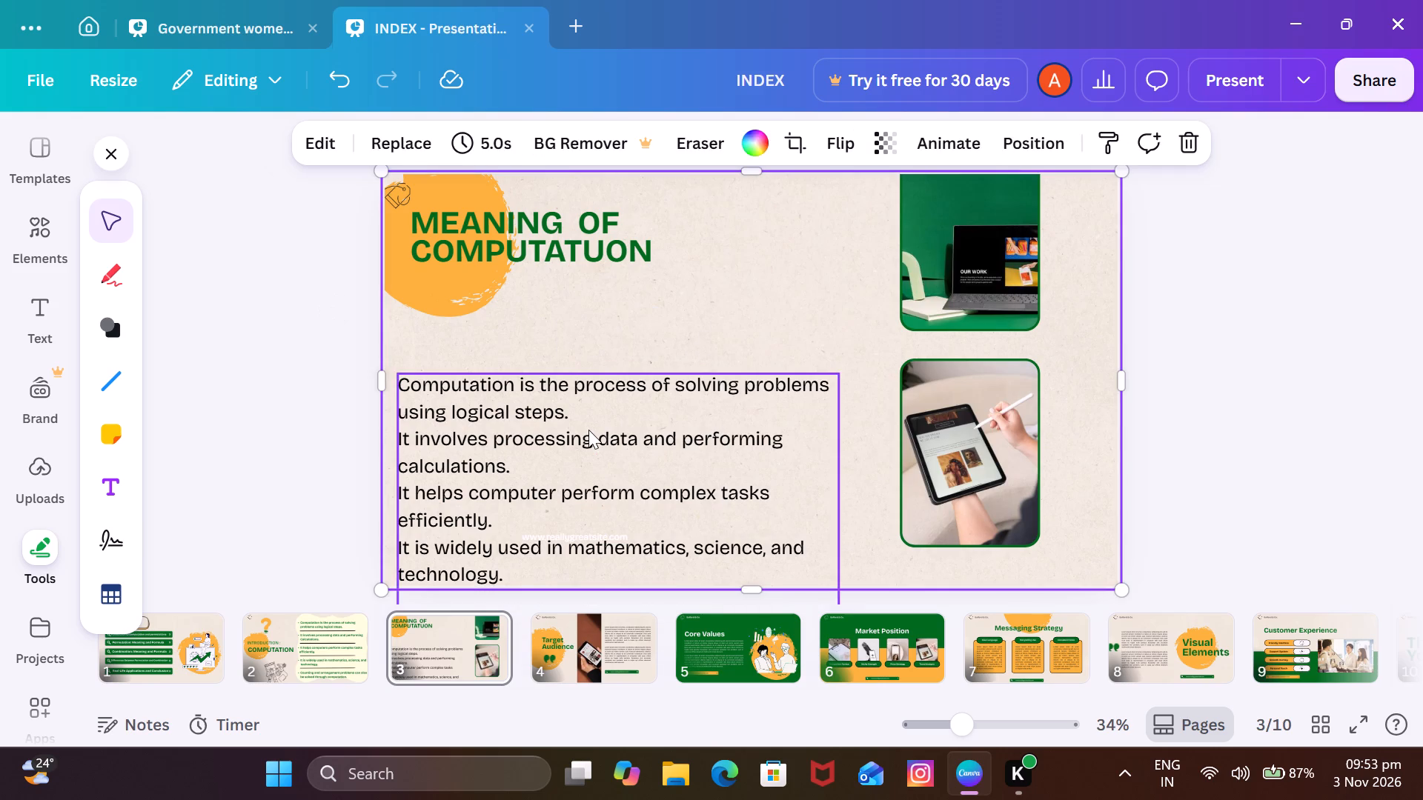
Move the definition text box up to just below the heading so all its sentences fit on the slide.
{"action": "left_click_drag", "start_coordinate": [588, 430], "coordinate": [588, 339]}
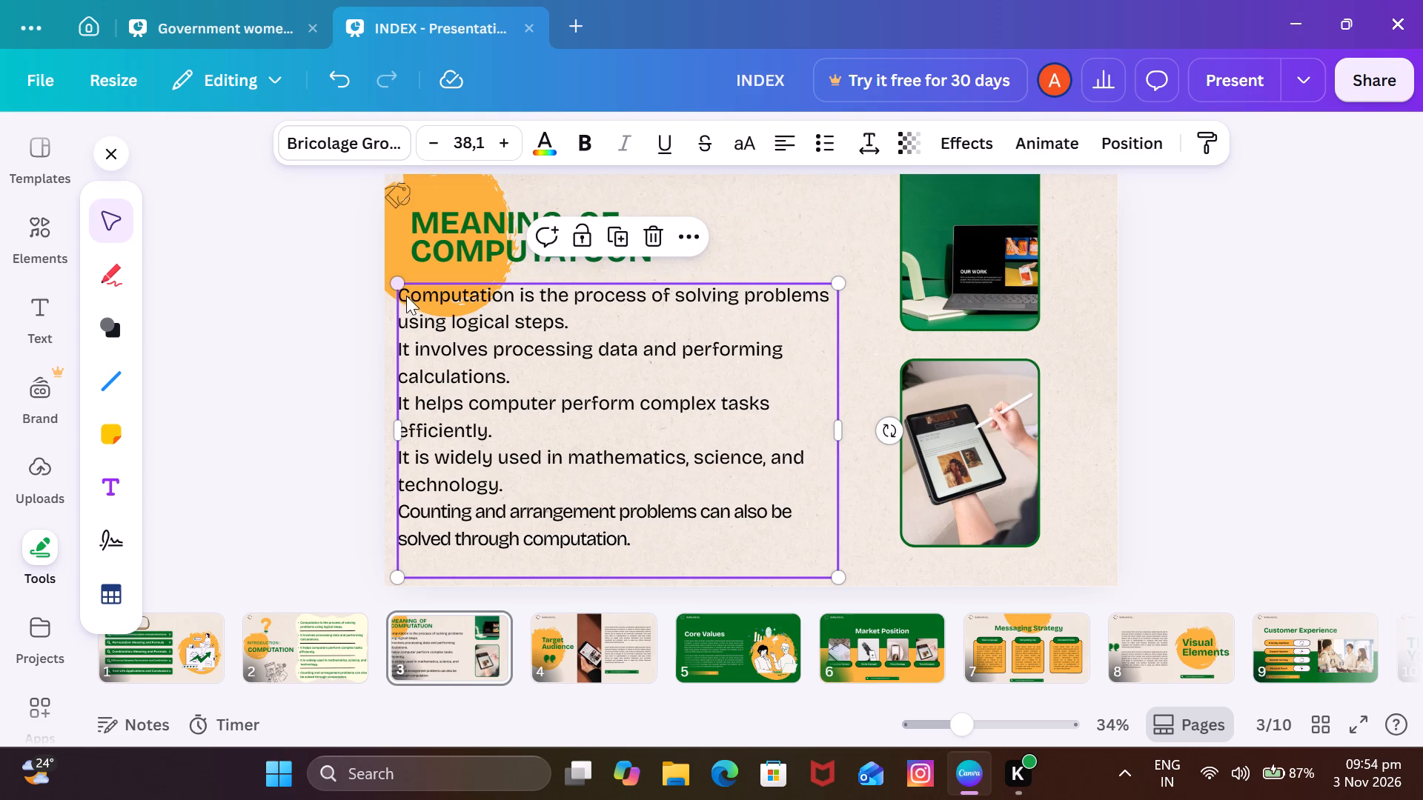
Turn each of the five definition sentences into a bullet point, from "Computation is the process" to "Counting and arrangement problems".
{"action": "left_click", "coordinate": [399, 293]}
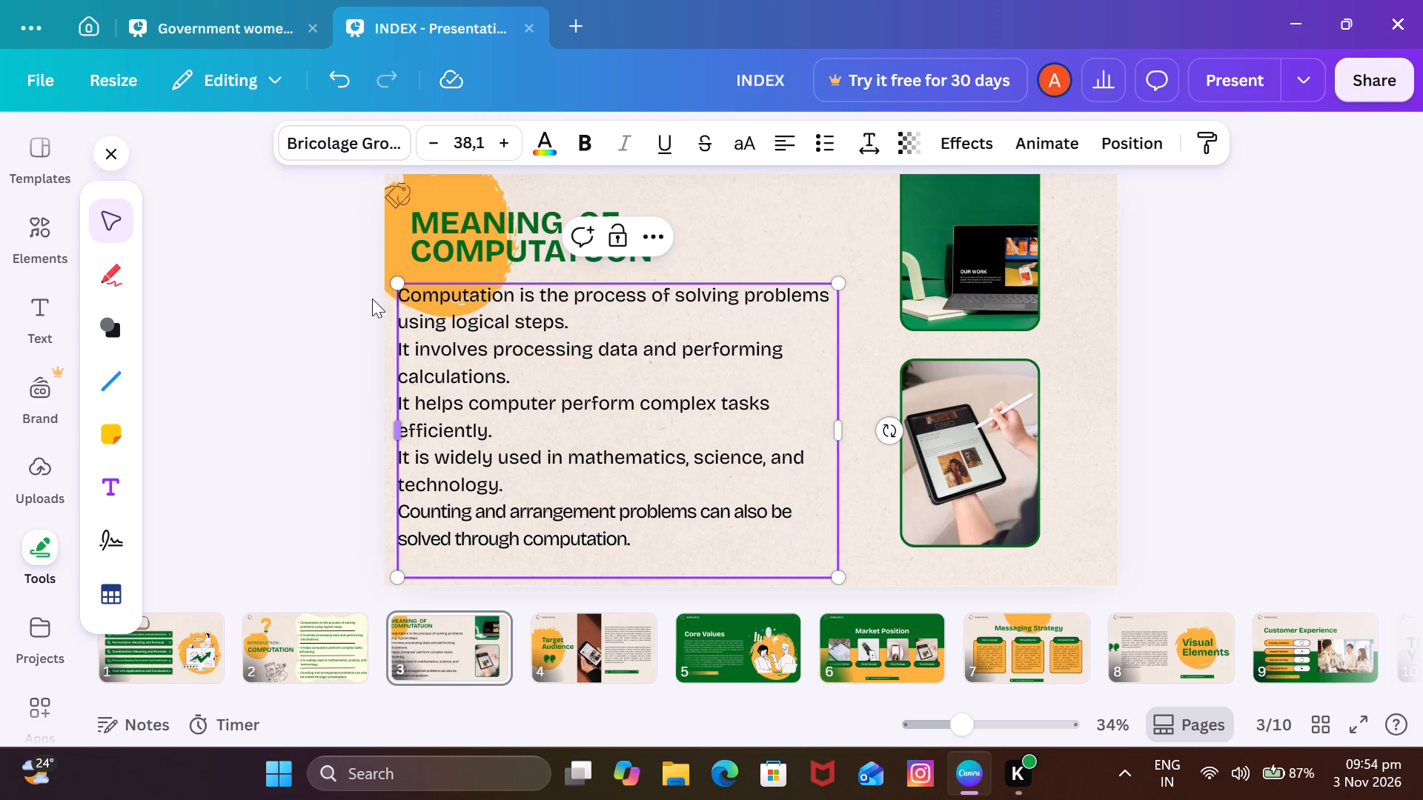
{"action": "left_click", "coordinate": [397, 293]}
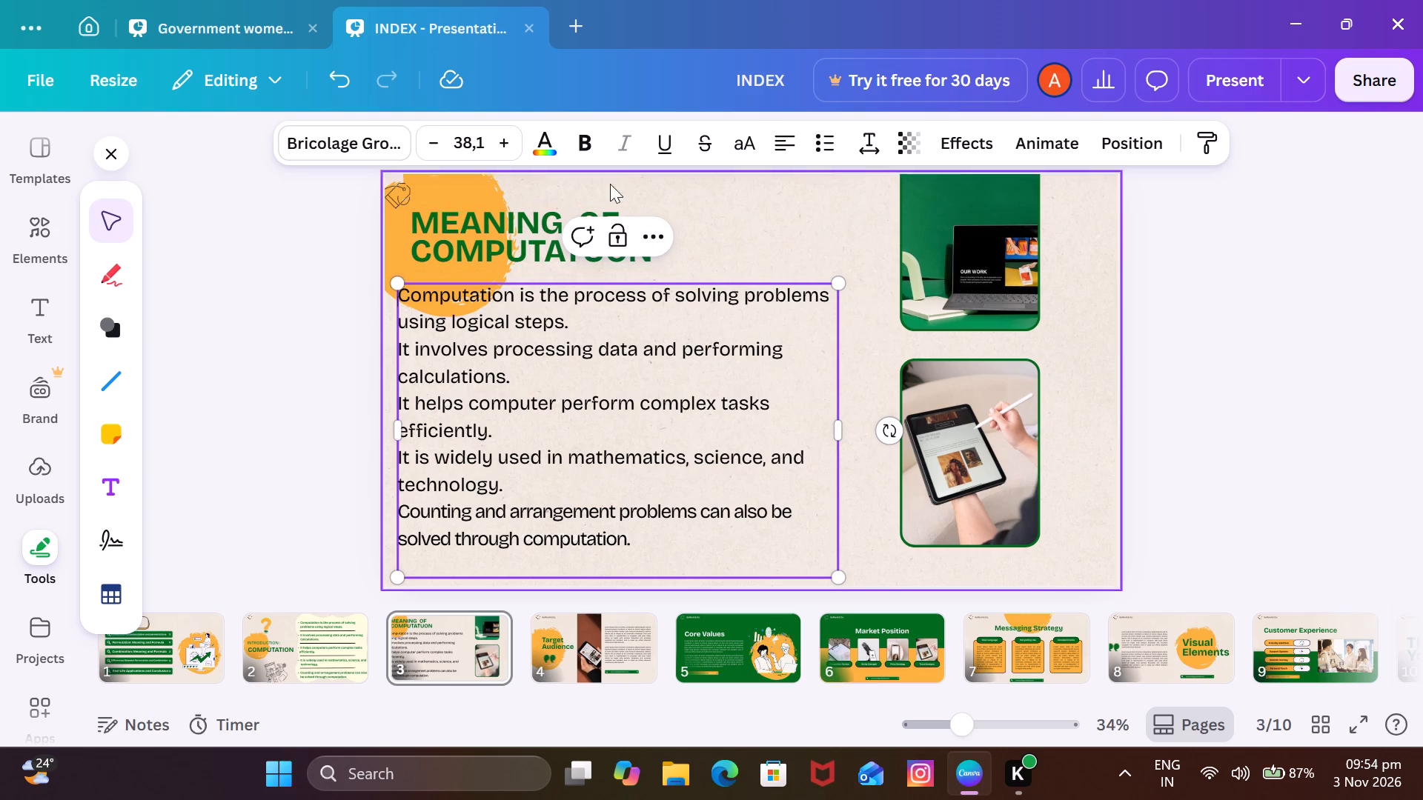
{"action": "left_click", "coordinate": [835, 133]}
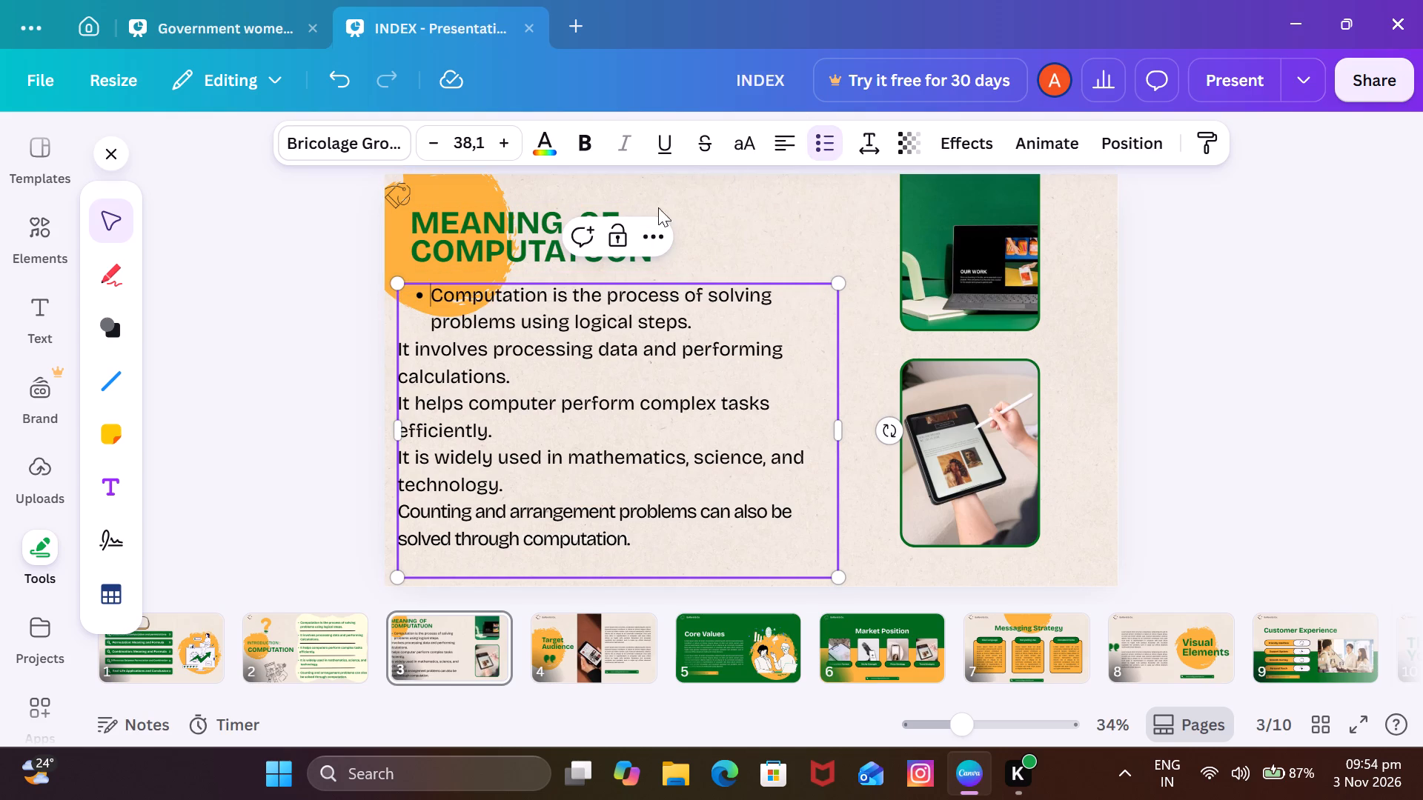
{"action": "left_click", "coordinate": [399, 347]}
{"action": "left_click", "coordinate": [809, 136]}
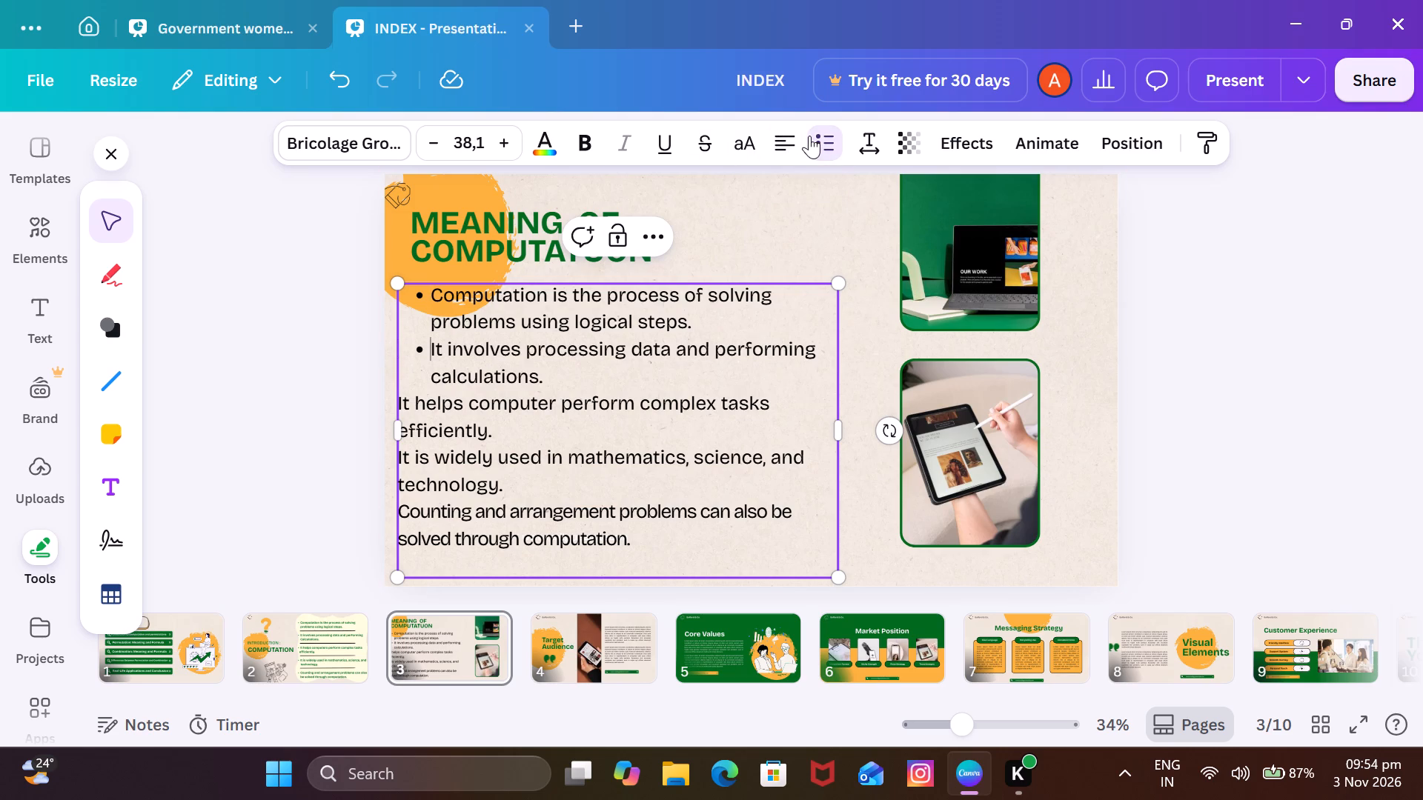
{"action": "left_click", "coordinate": [398, 400]}
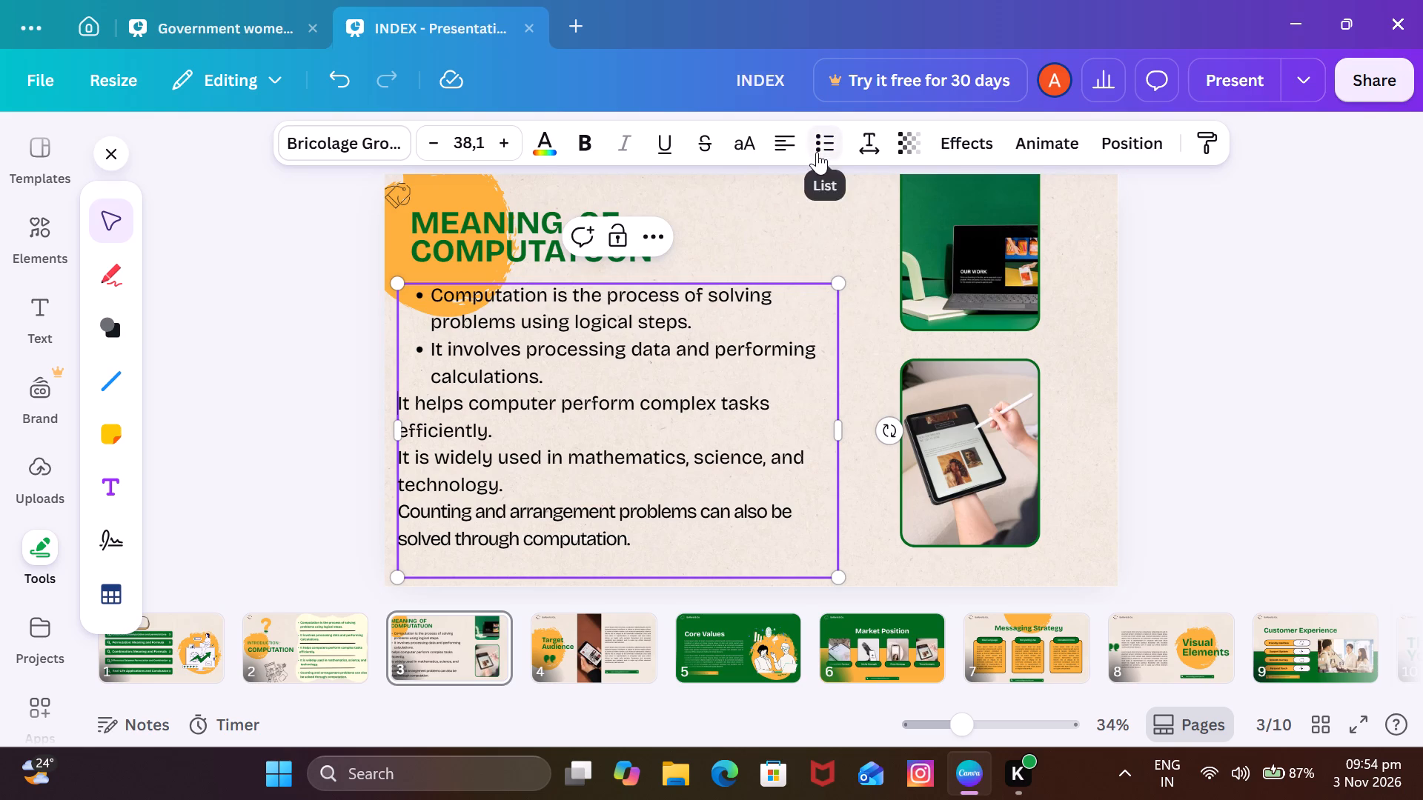
{"action": "left_click", "coordinate": [817, 151]}
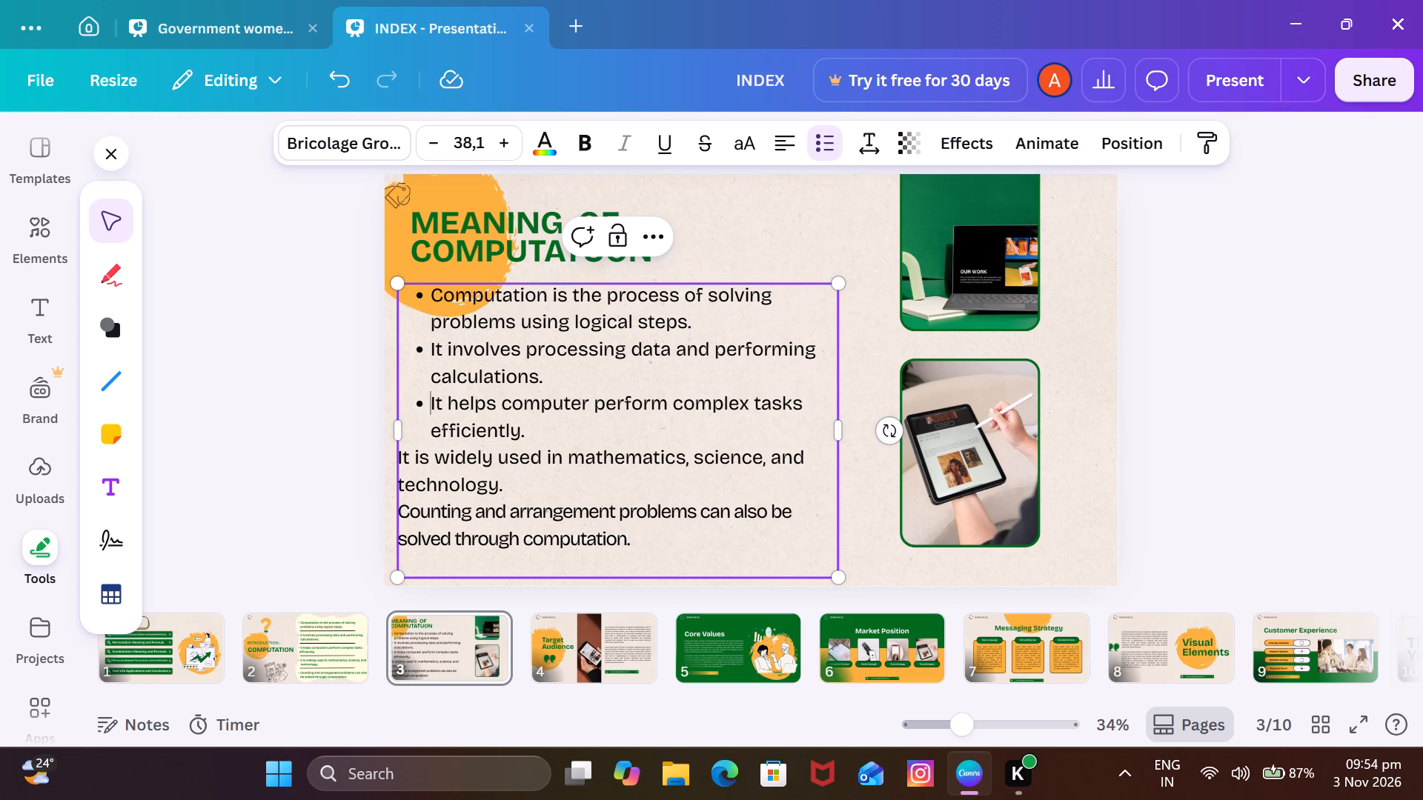
{"action": "left_click", "coordinate": [399, 456]}
{"action": "left_click_drag", "start_coordinate": [823, 136], "coordinate": [704, 224]}
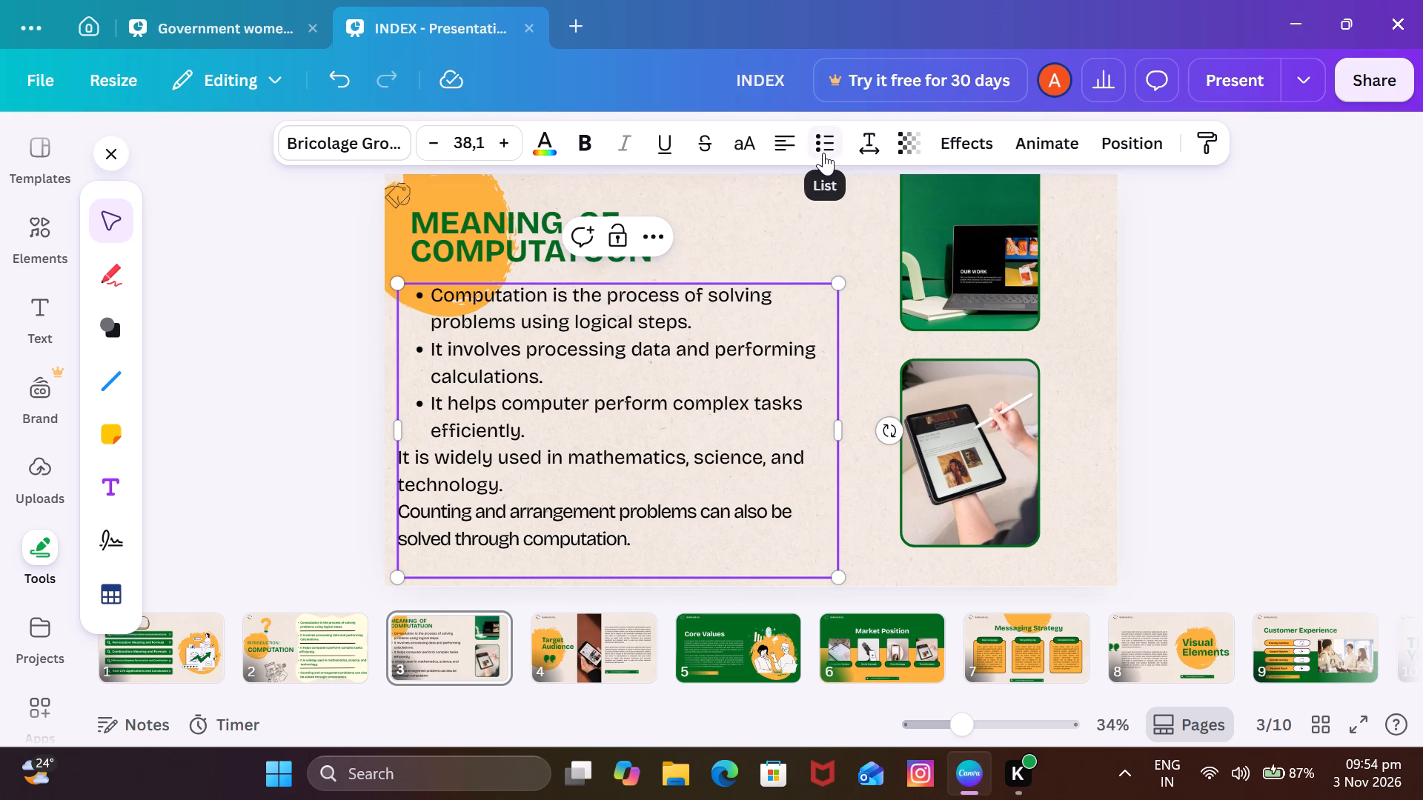
{"action": "left_click", "coordinate": [823, 153]}
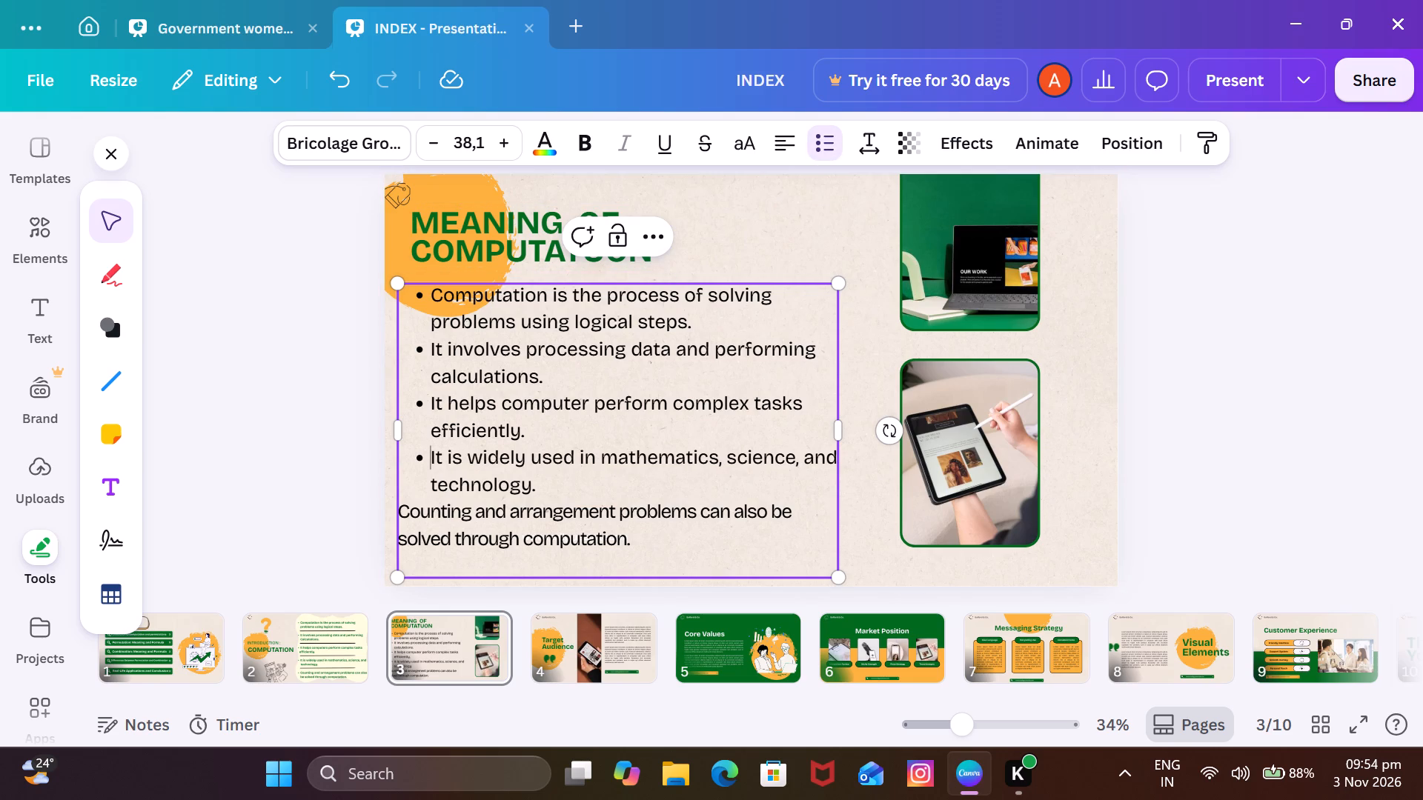
{"action": "left_click", "coordinate": [399, 510]}
{"action": "left_click", "coordinate": [398, 507]}
{"action": "left_click", "coordinate": [824, 137]}
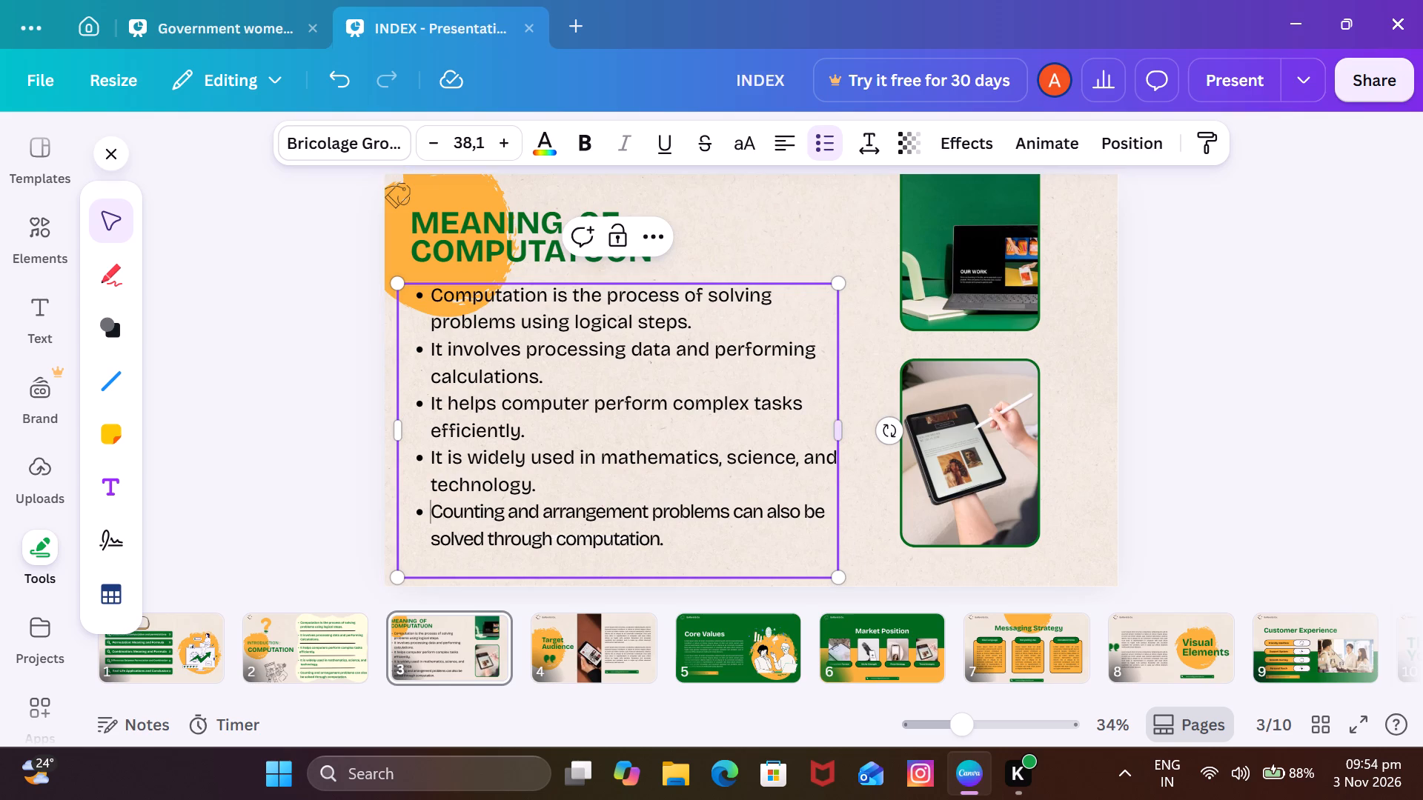
Move the bulleted definition text box against the slide's left edge and slightly further below the heading.
{"action": "left_click", "coordinate": [331, 476]}
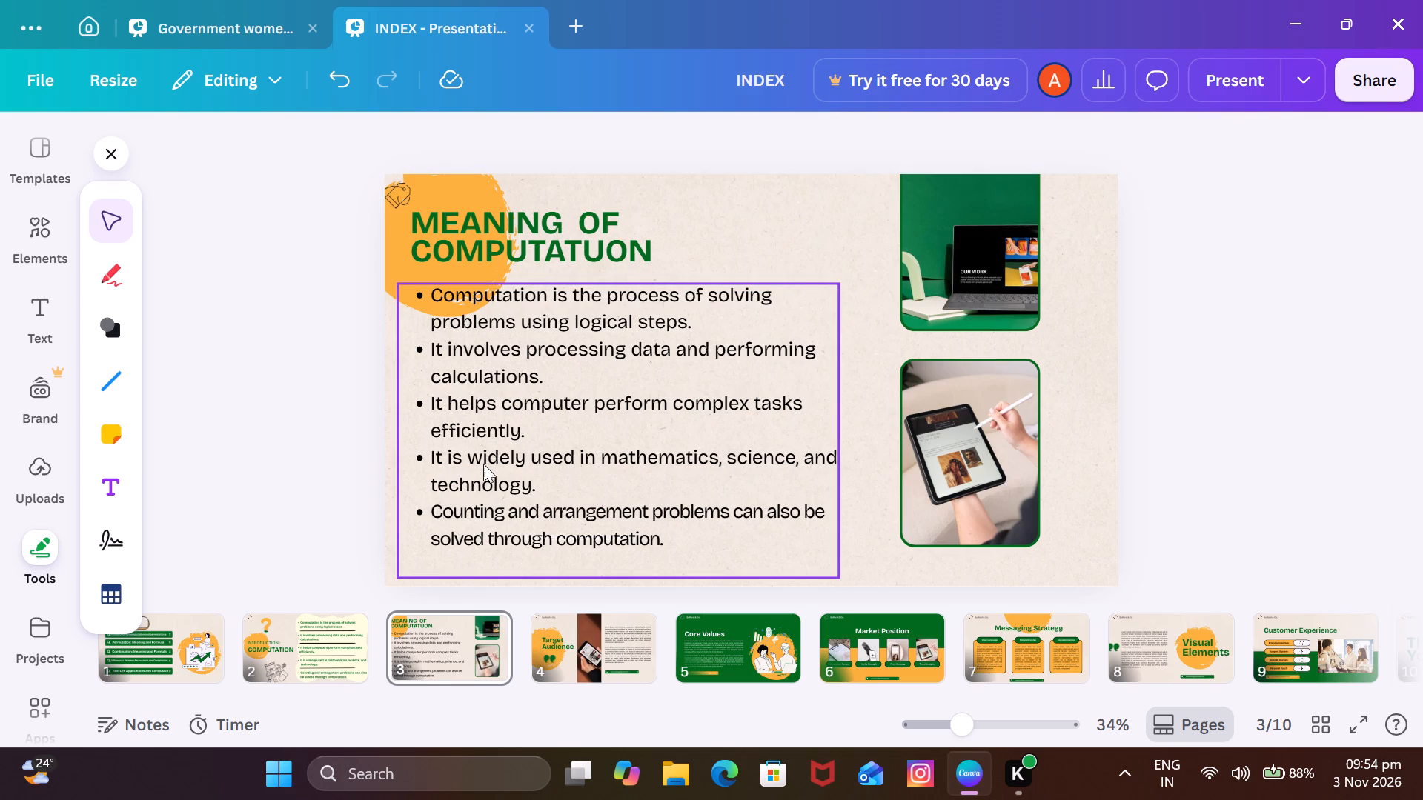
{"action": "left_click_drag", "start_coordinate": [488, 464], "coordinate": [477, 465]}
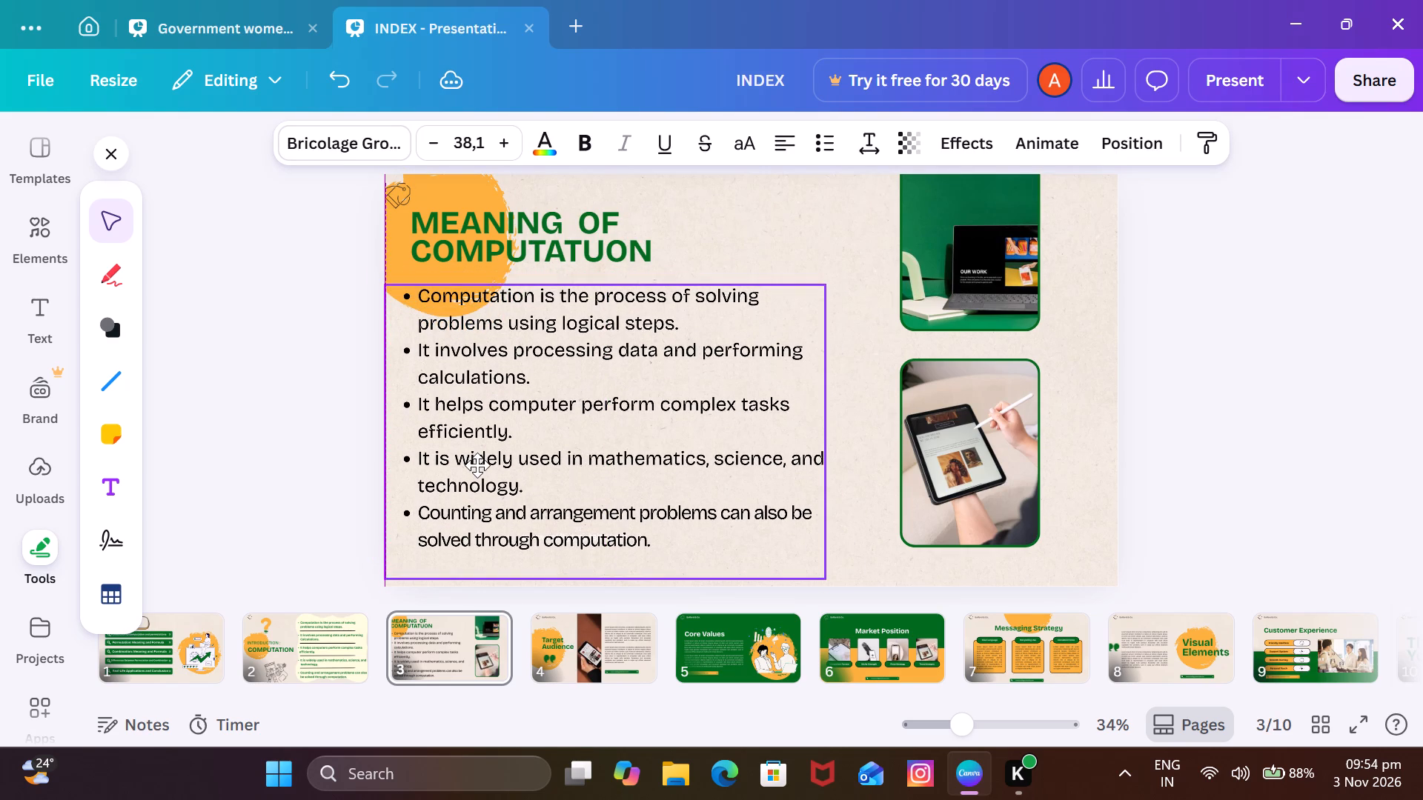
{"action": "left_click_drag", "start_coordinate": [477, 465], "coordinate": [481, 466]}
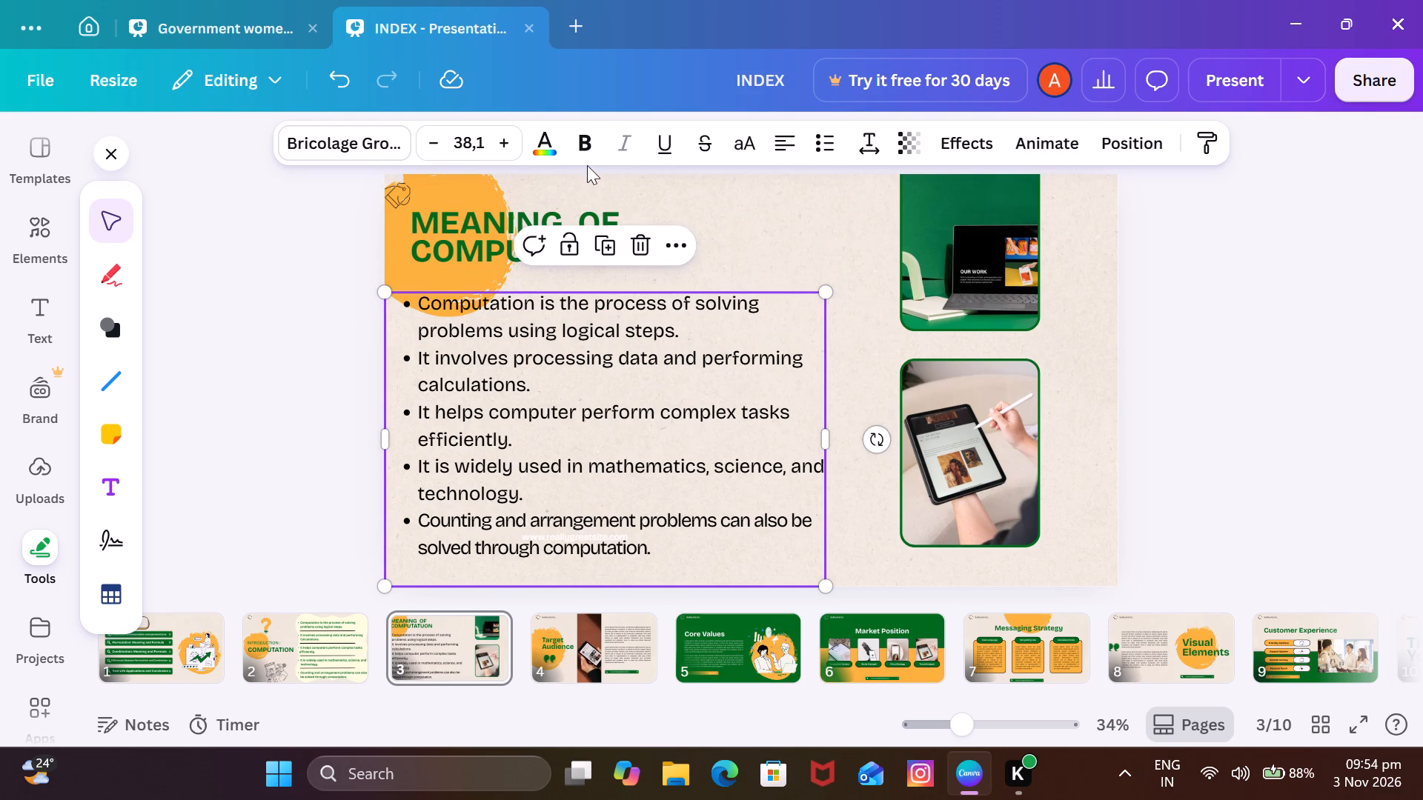
Make all five bulleted definition sentences bold, from "Computation is the process" to "solved through computation".
{"action": "double_click", "coordinate": [404, 298]}
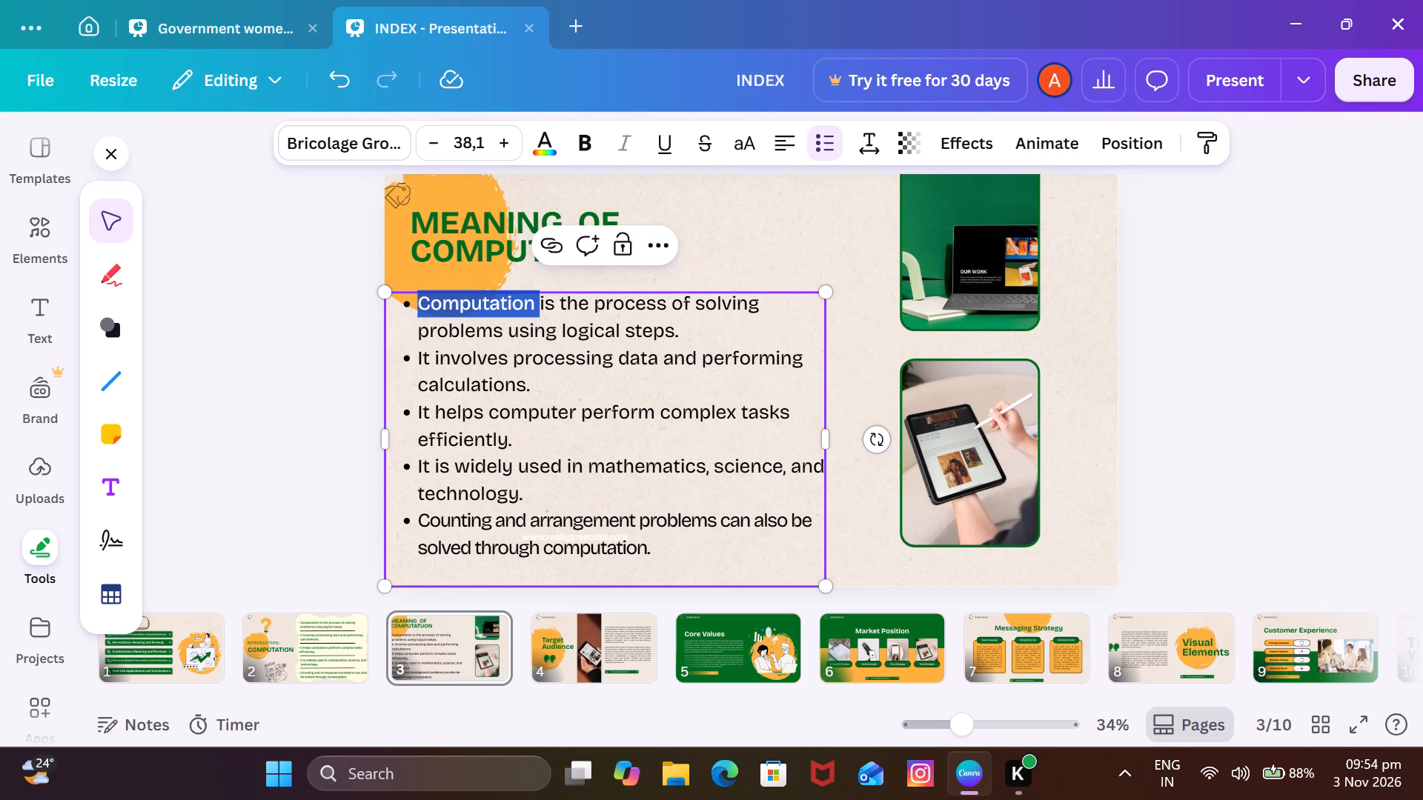
{"action": "left_click_drag", "start_coordinate": [537, 303], "coordinate": [416, 295]}
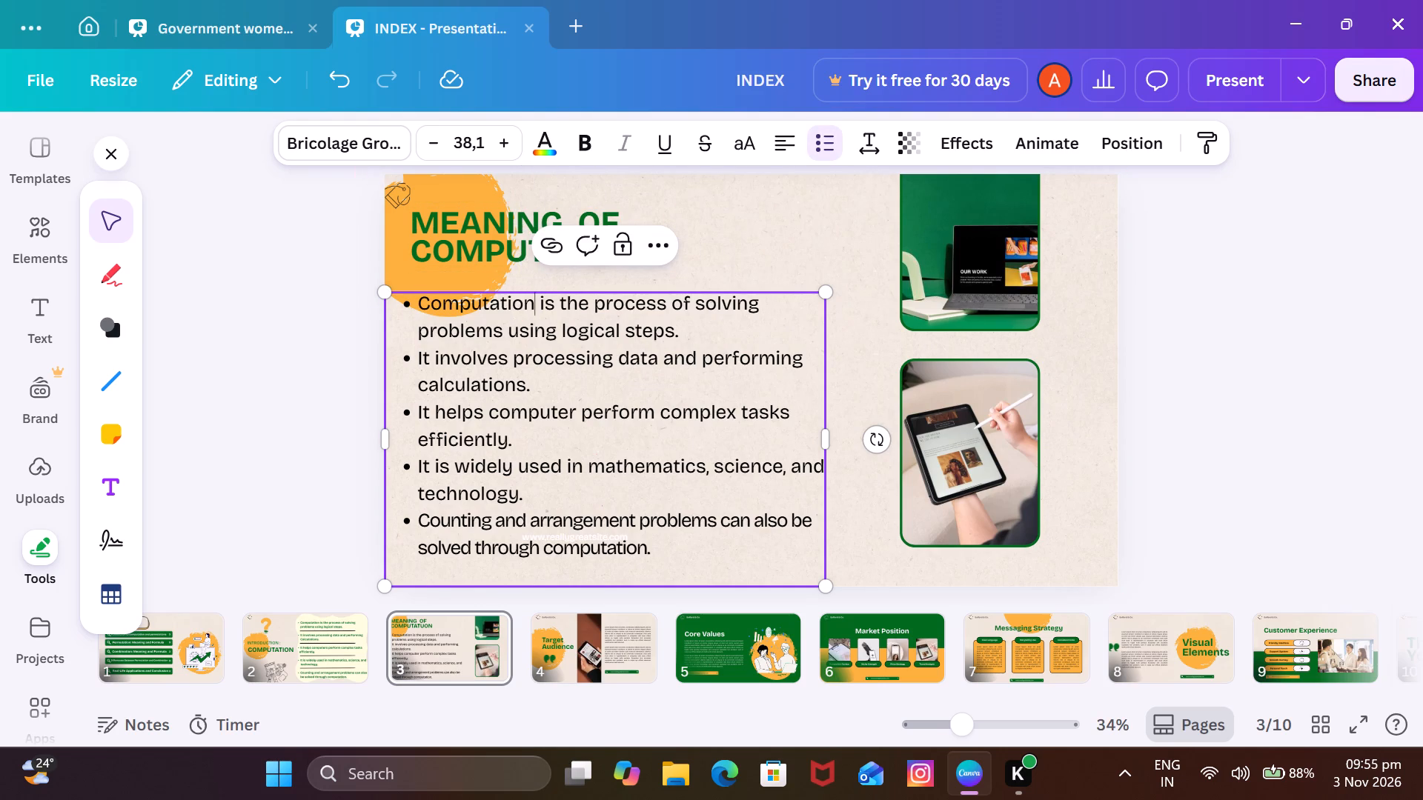
{"action": "left_click_drag", "start_coordinate": [416, 295], "coordinate": [514, 304]}
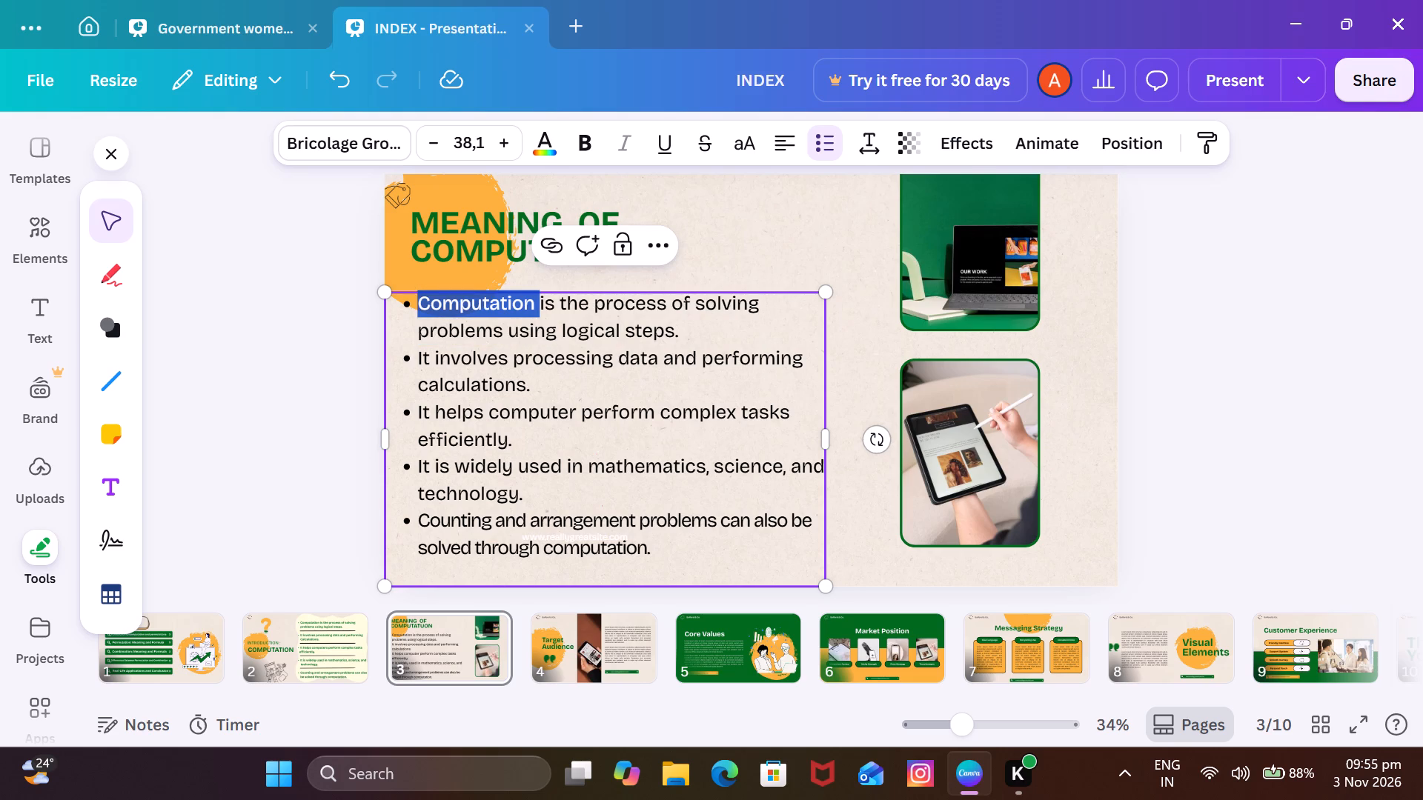
{"action": "left_click_drag", "start_coordinate": [514, 304], "coordinate": [418, 296]}
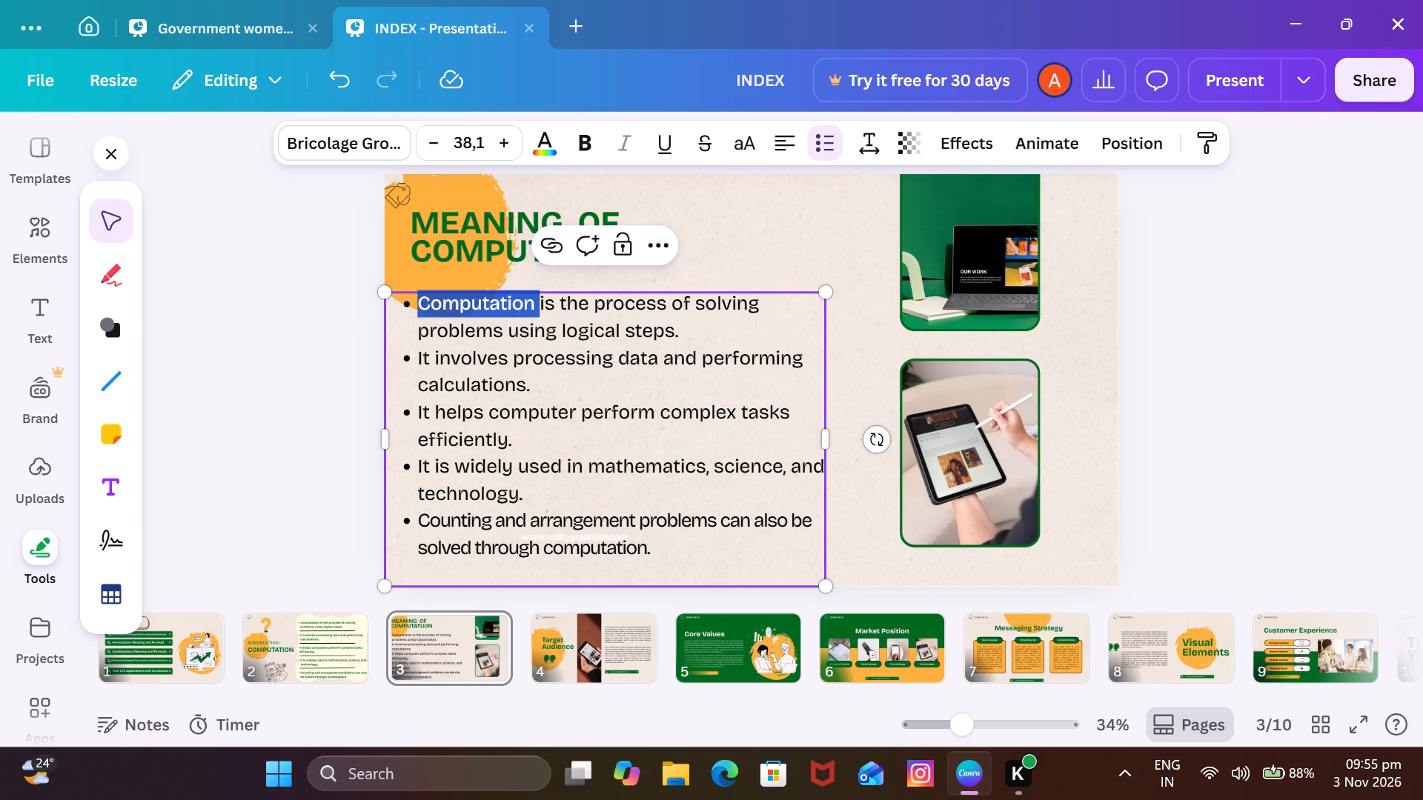
{"action": "left_click_drag", "start_coordinate": [418, 296], "coordinate": [416, 301]}
{"action": "left_click", "coordinate": [416, 301]}
{"action": "left_click_drag", "start_coordinate": [416, 301], "coordinate": [513, 310]}
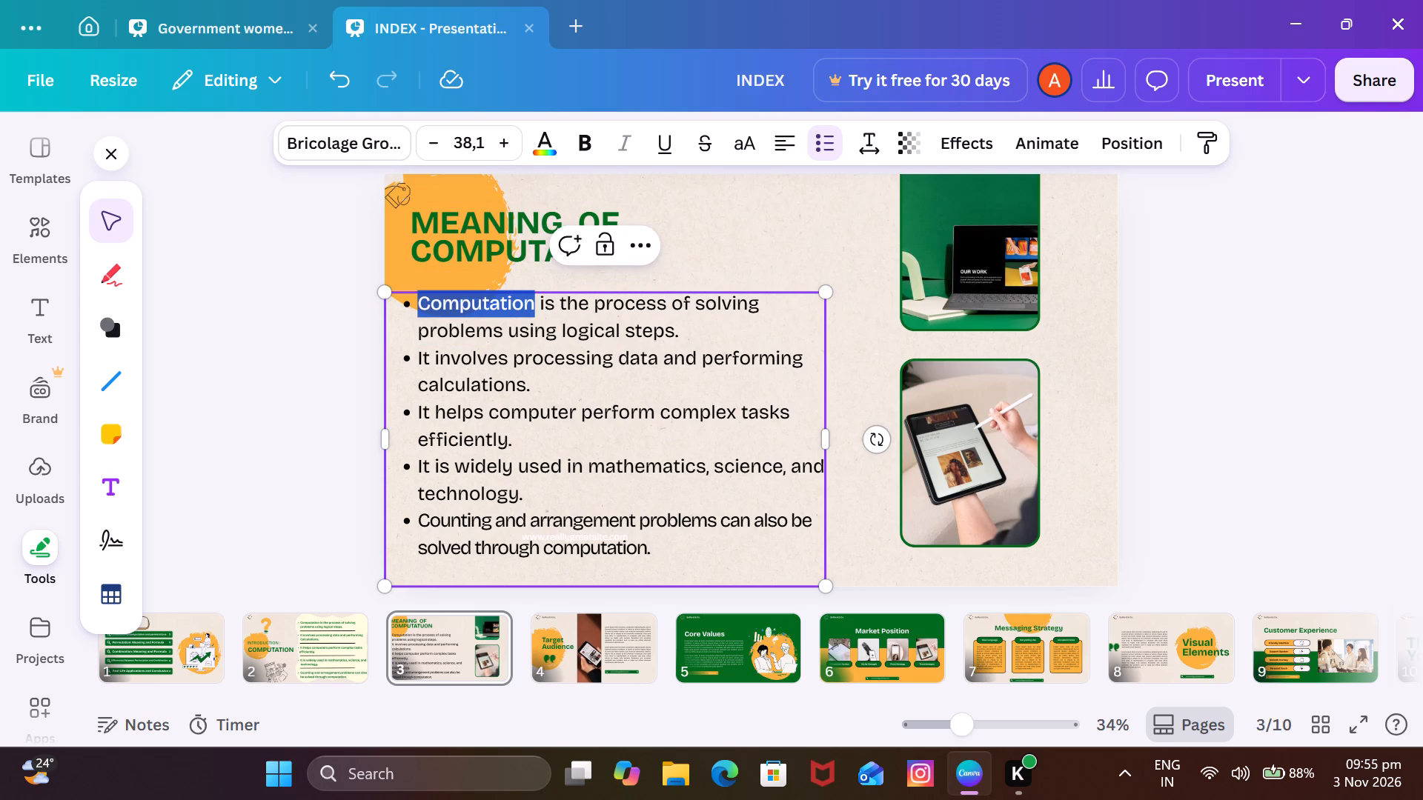
{"action": "left_click_drag", "start_coordinate": [513, 310], "coordinate": [767, 558]}
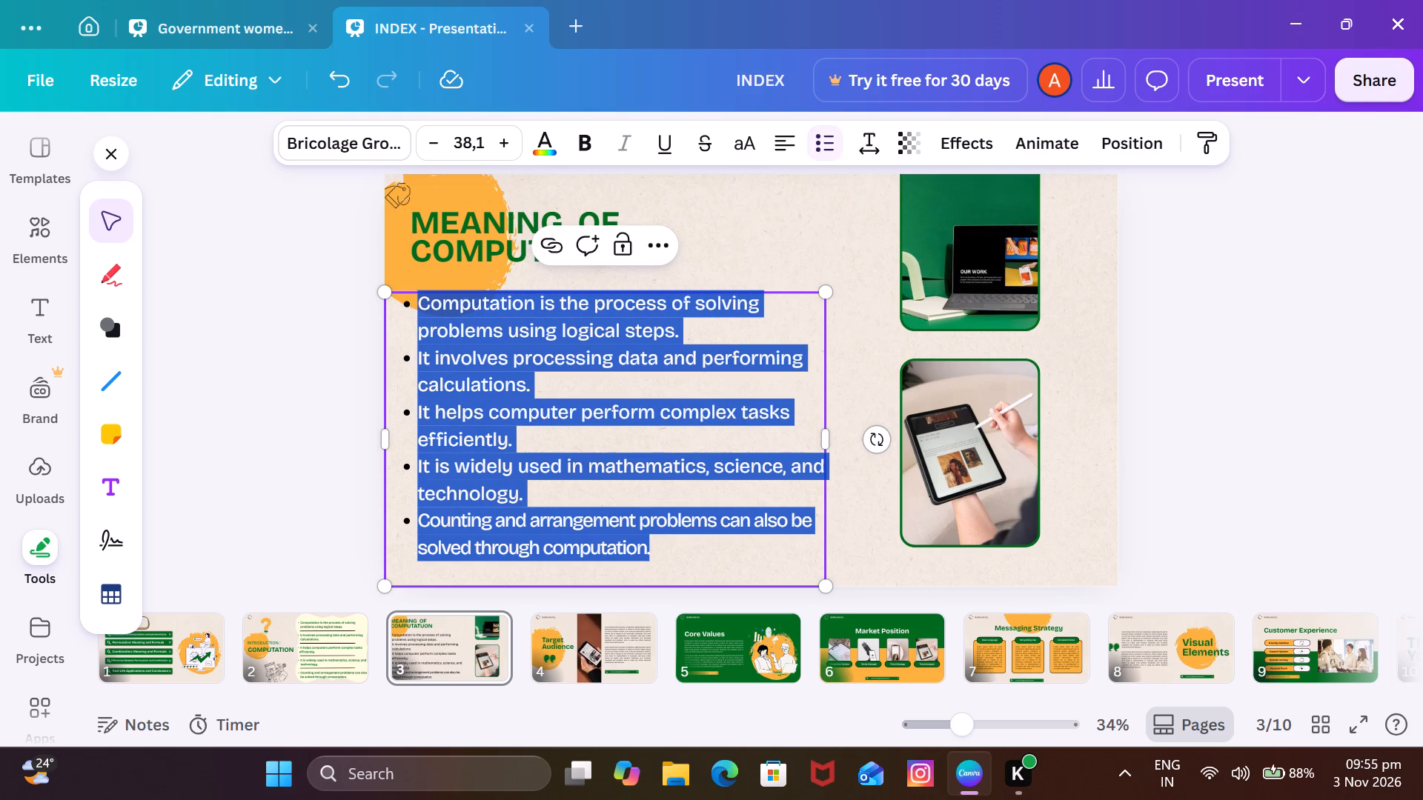
{"action": "left_click", "coordinate": [588, 138]}
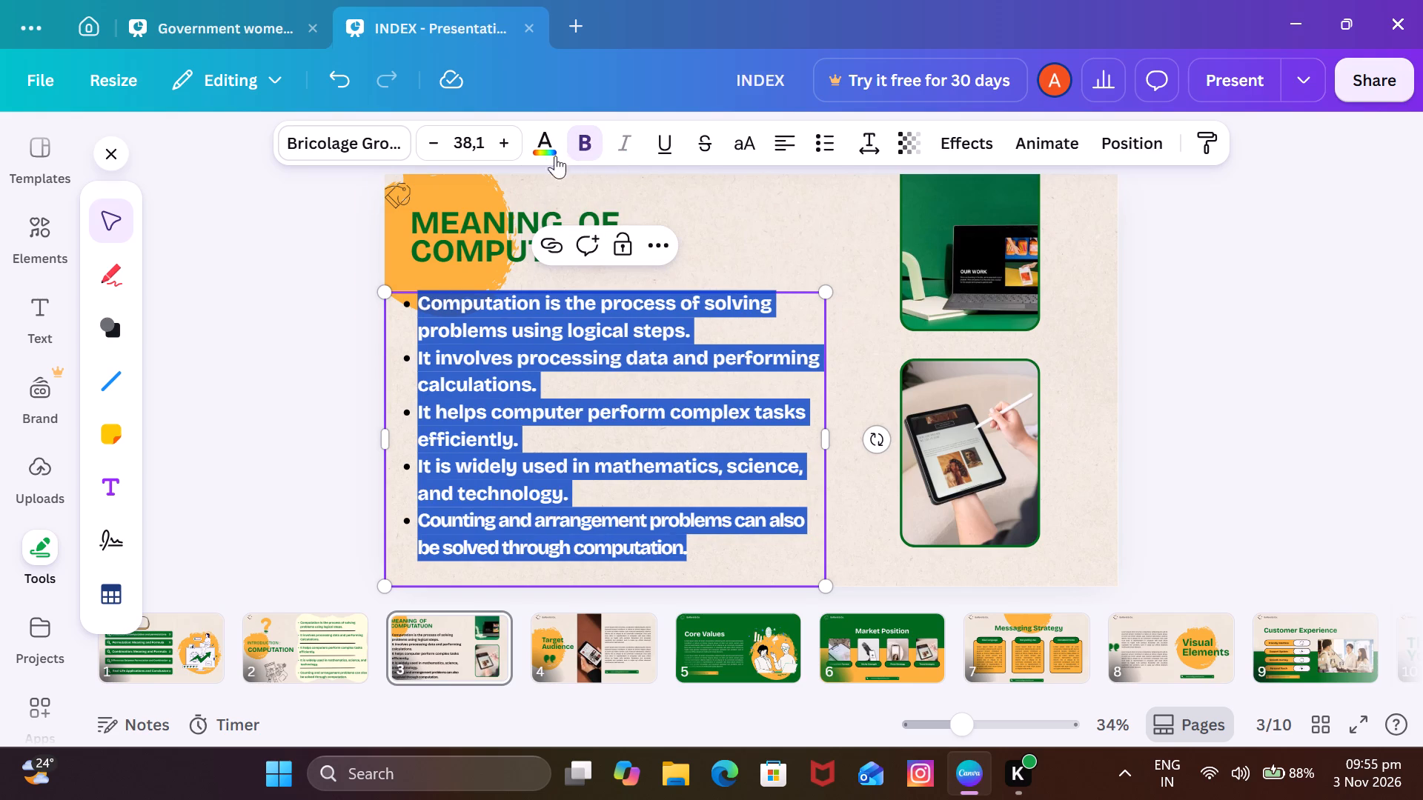
{"action": "left_click", "coordinate": [330, 245]}
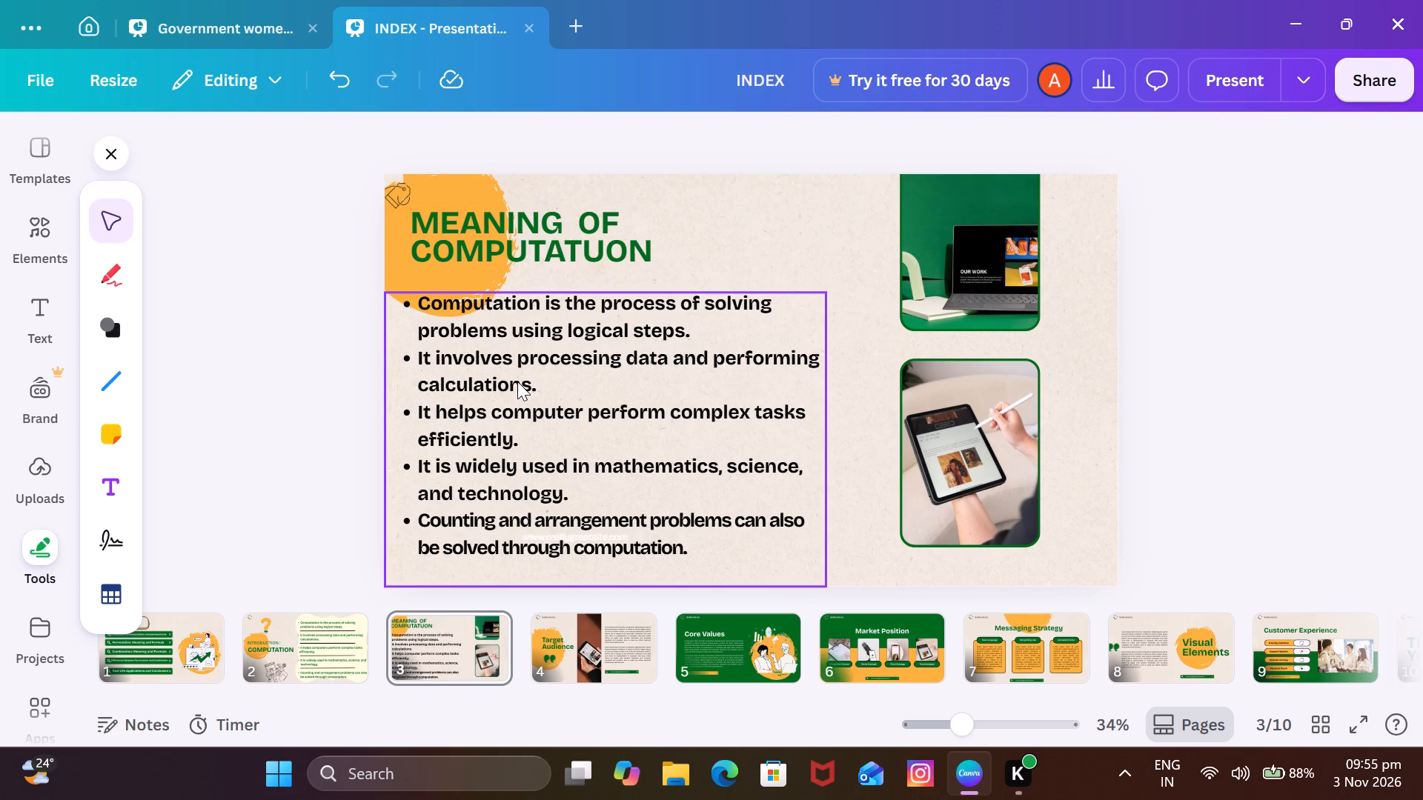
Change the definition text box's font to Open Sans after trying Glacial Indifference, DM Sans and Open Sauce.
{"action": "left_click", "coordinate": [514, 381]}
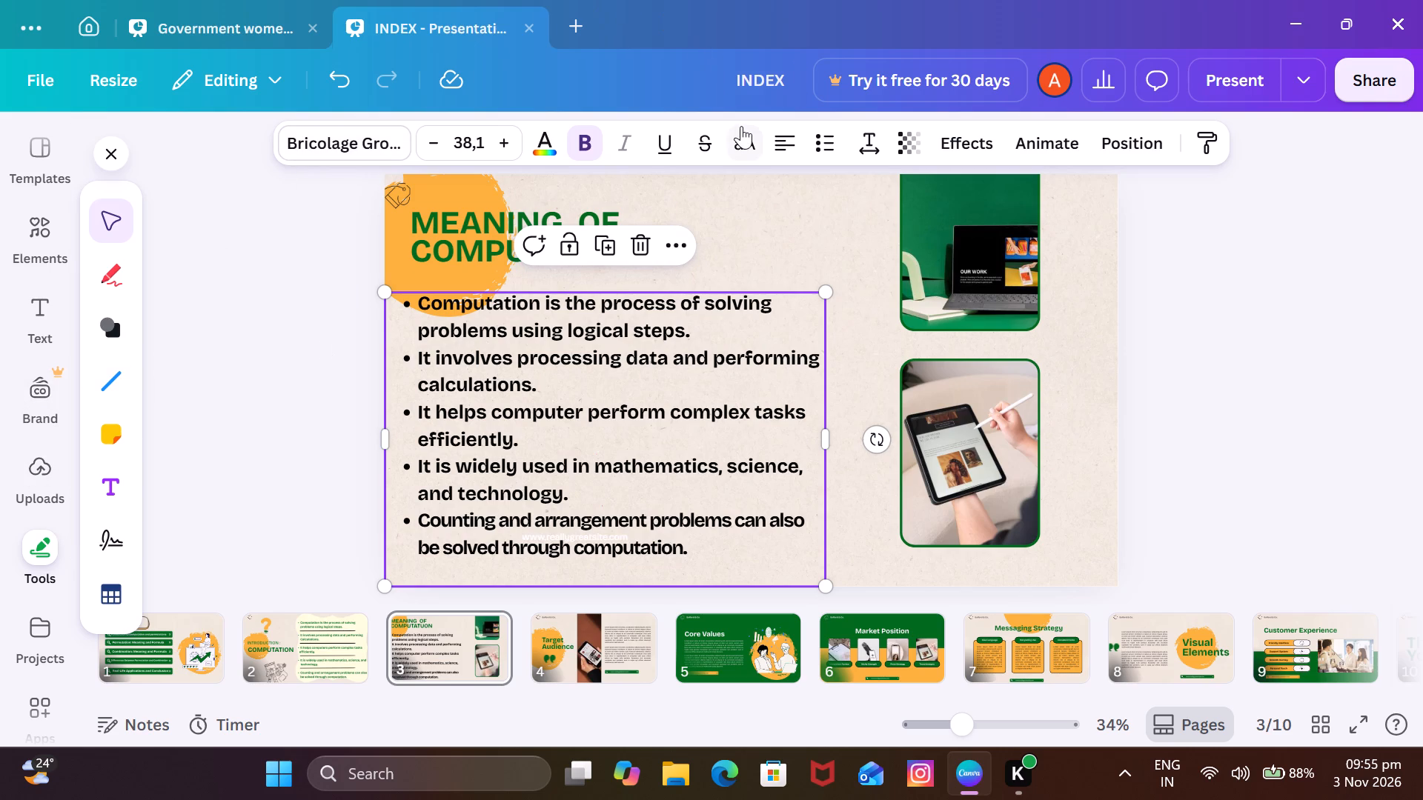
{"action": "left_click", "coordinate": [963, 142]}
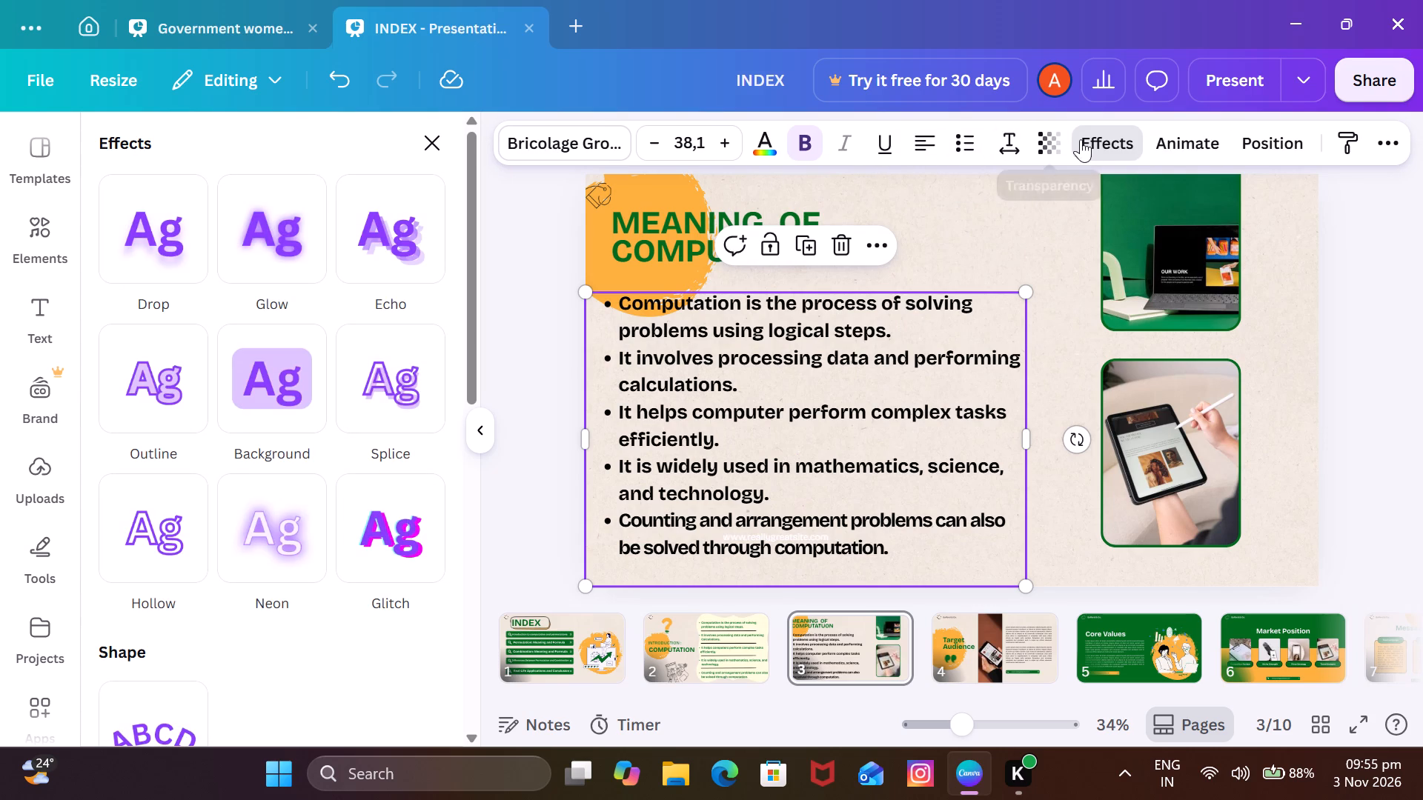
{"action": "left_click", "coordinate": [1119, 148]}
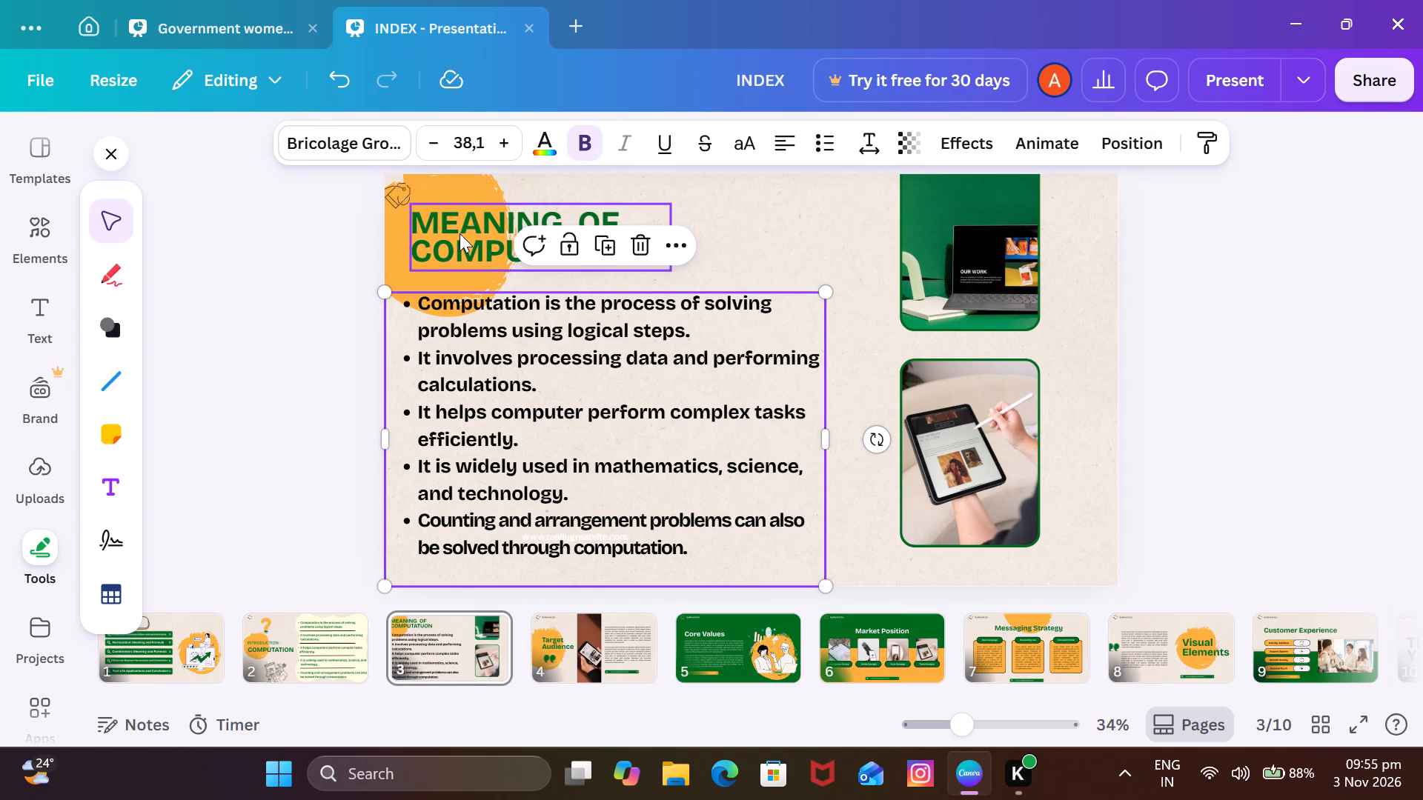
{"action": "left_click", "coordinate": [373, 144]}
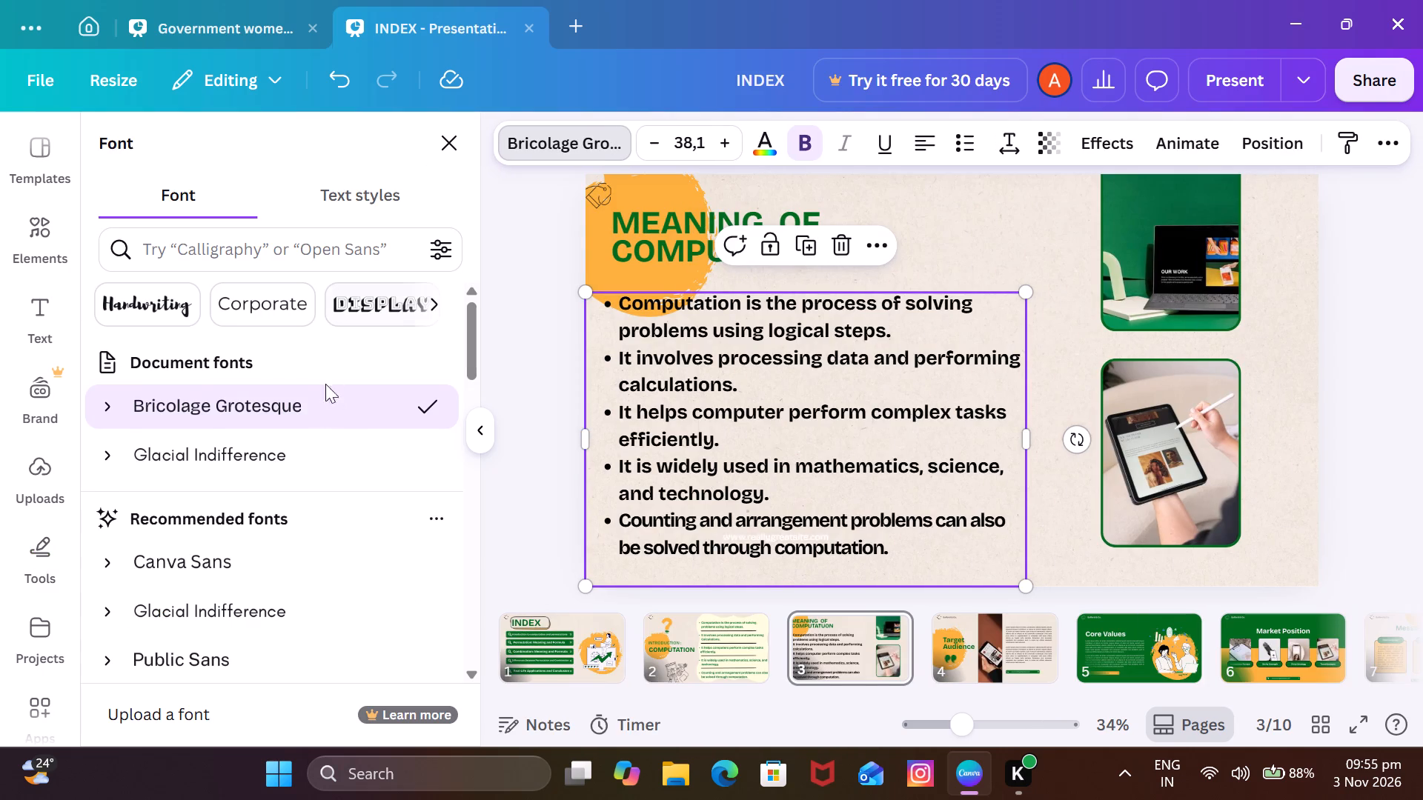
{"action": "left_click", "coordinate": [325, 441]}
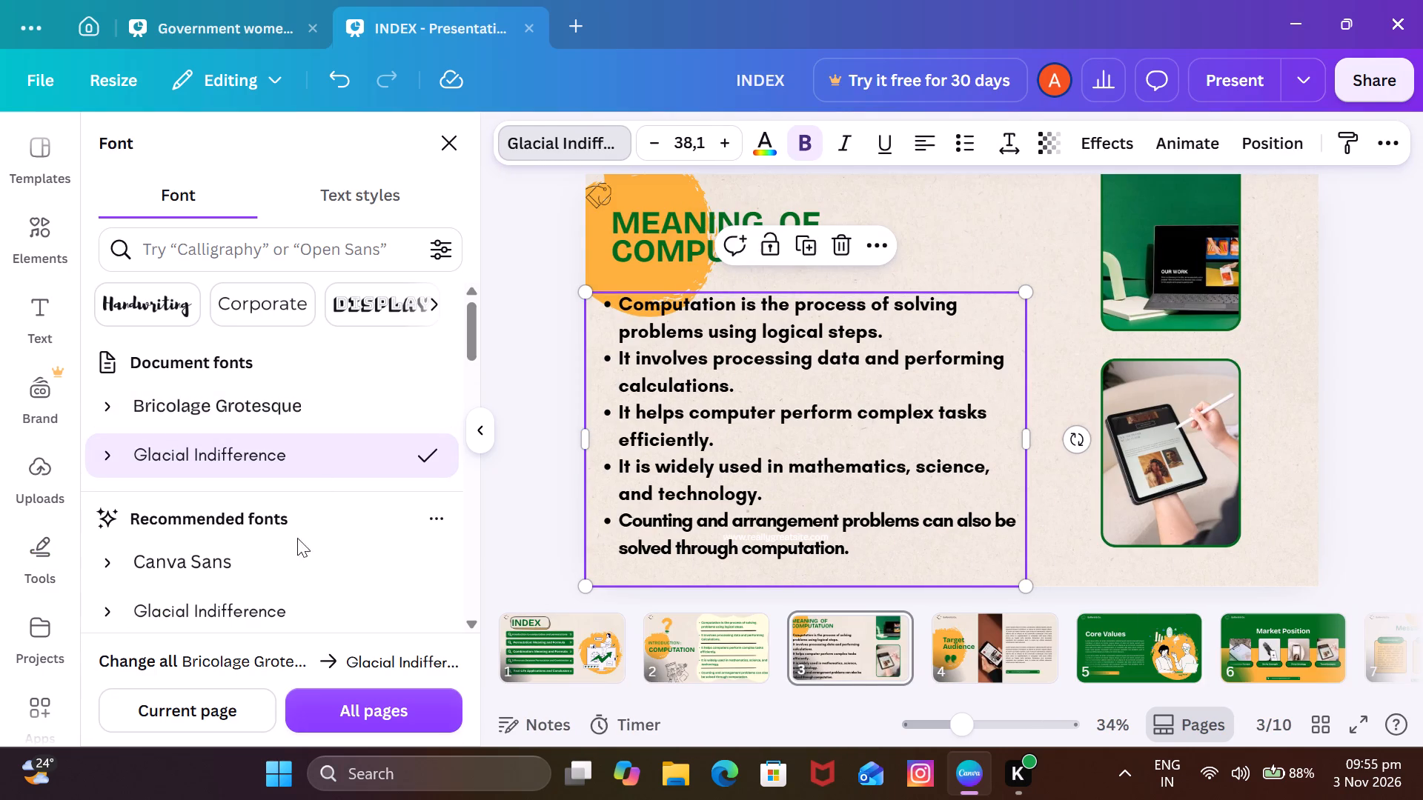
{"action": "scroll", "coordinate": [296, 553], "scroll_direction": "down", "scroll_amount": 2}
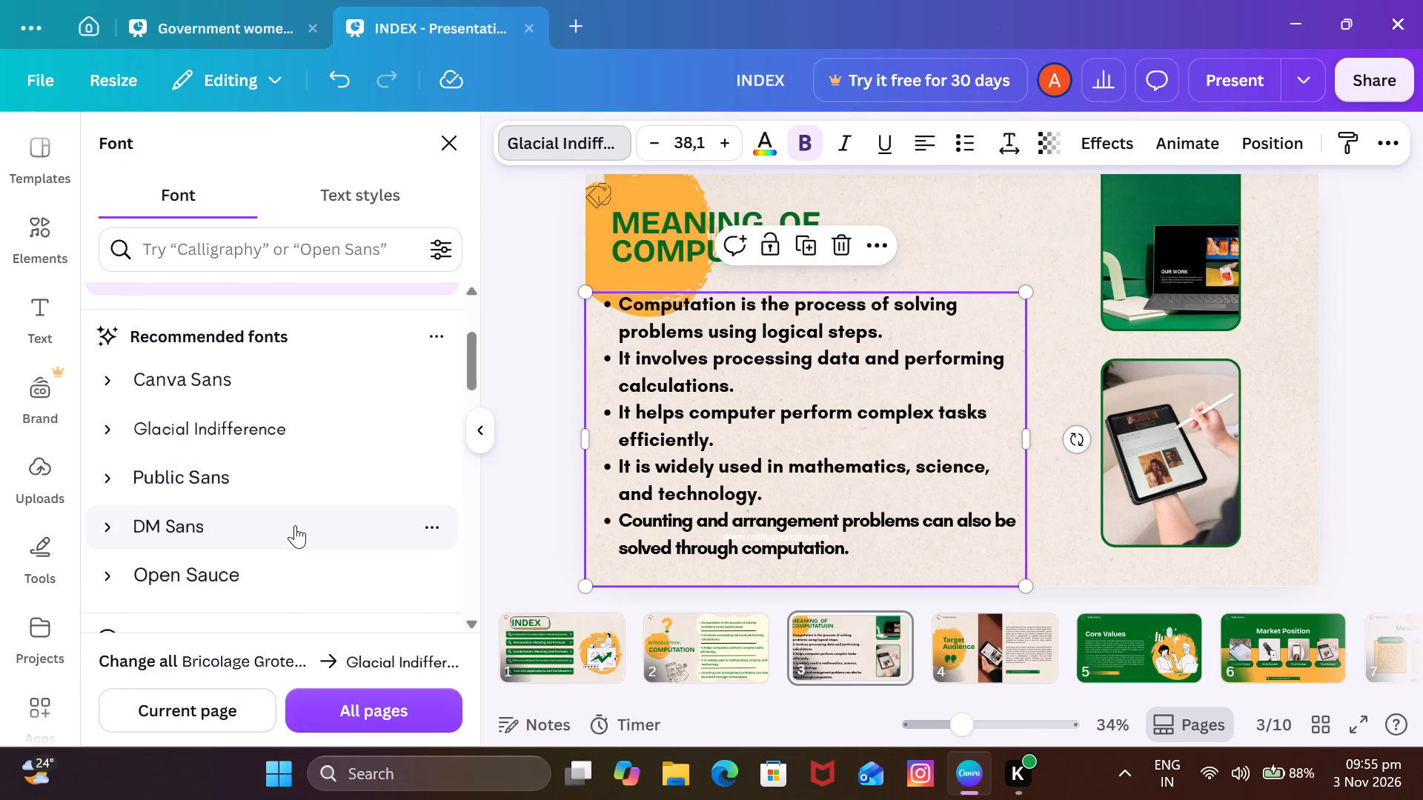
{"action": "left_click", "coordinate": [295, 525]}
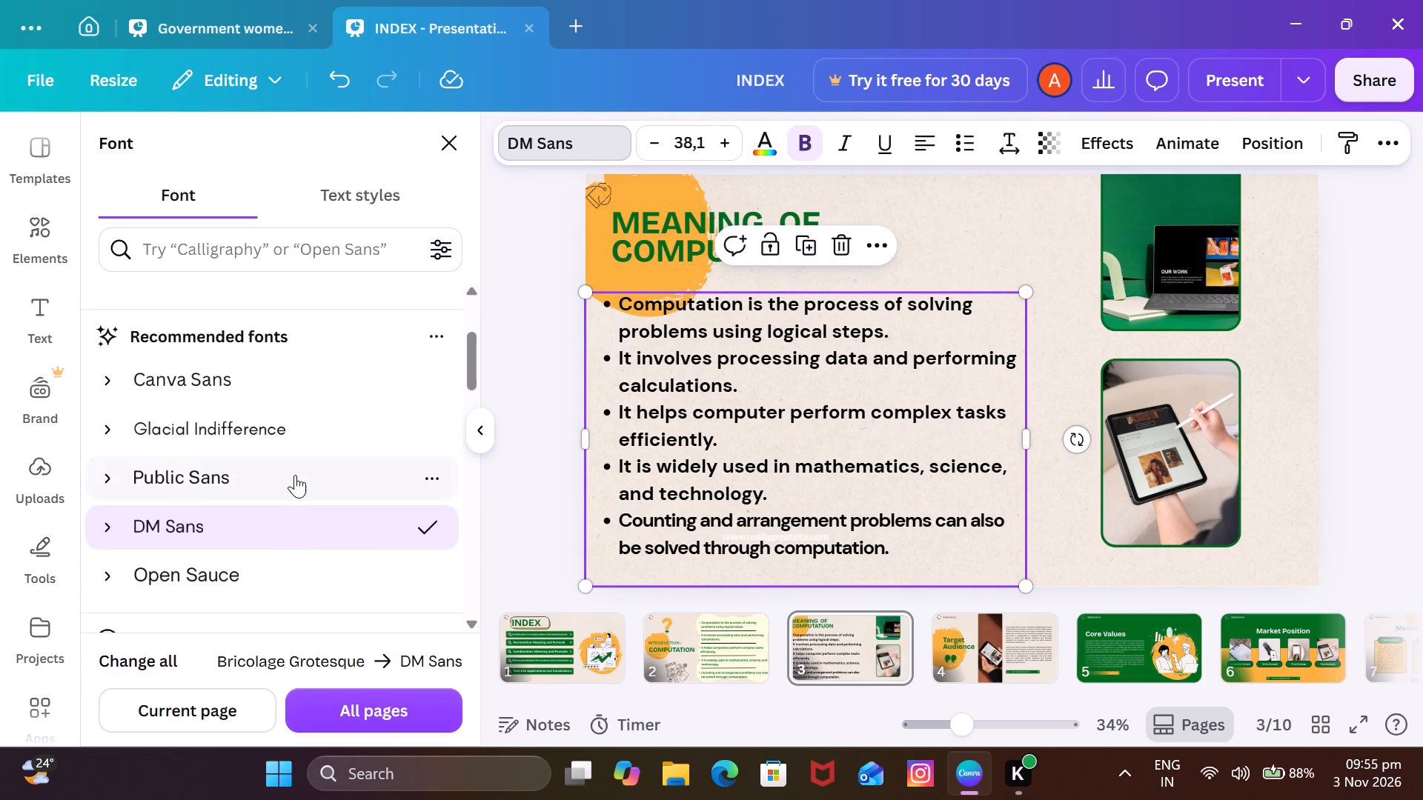
{"action": "left_click", "coordinate": [288, 570]}
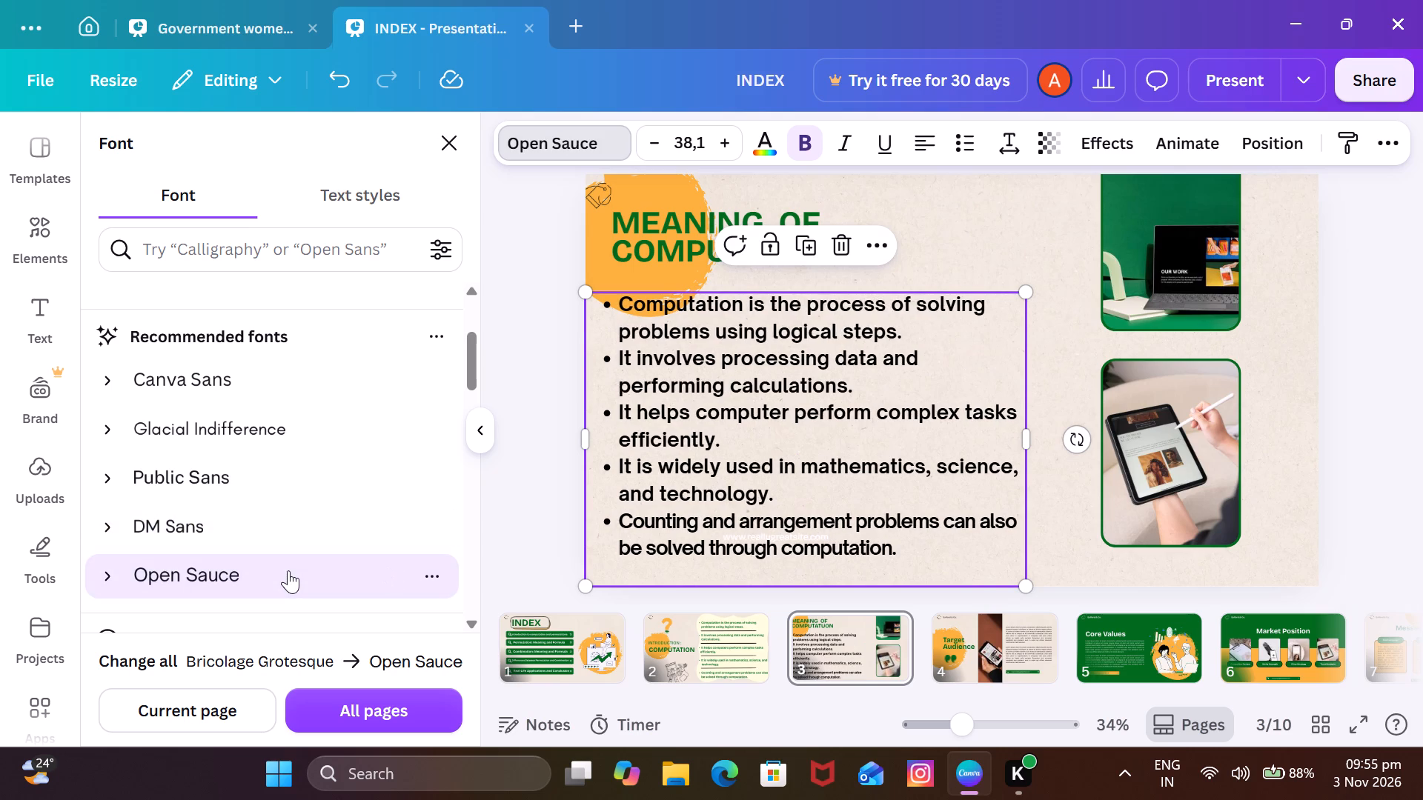
{"action": "scroll", "coordinate": [288, 570], "scroll_direction": "down", "scroll_amount": 1}
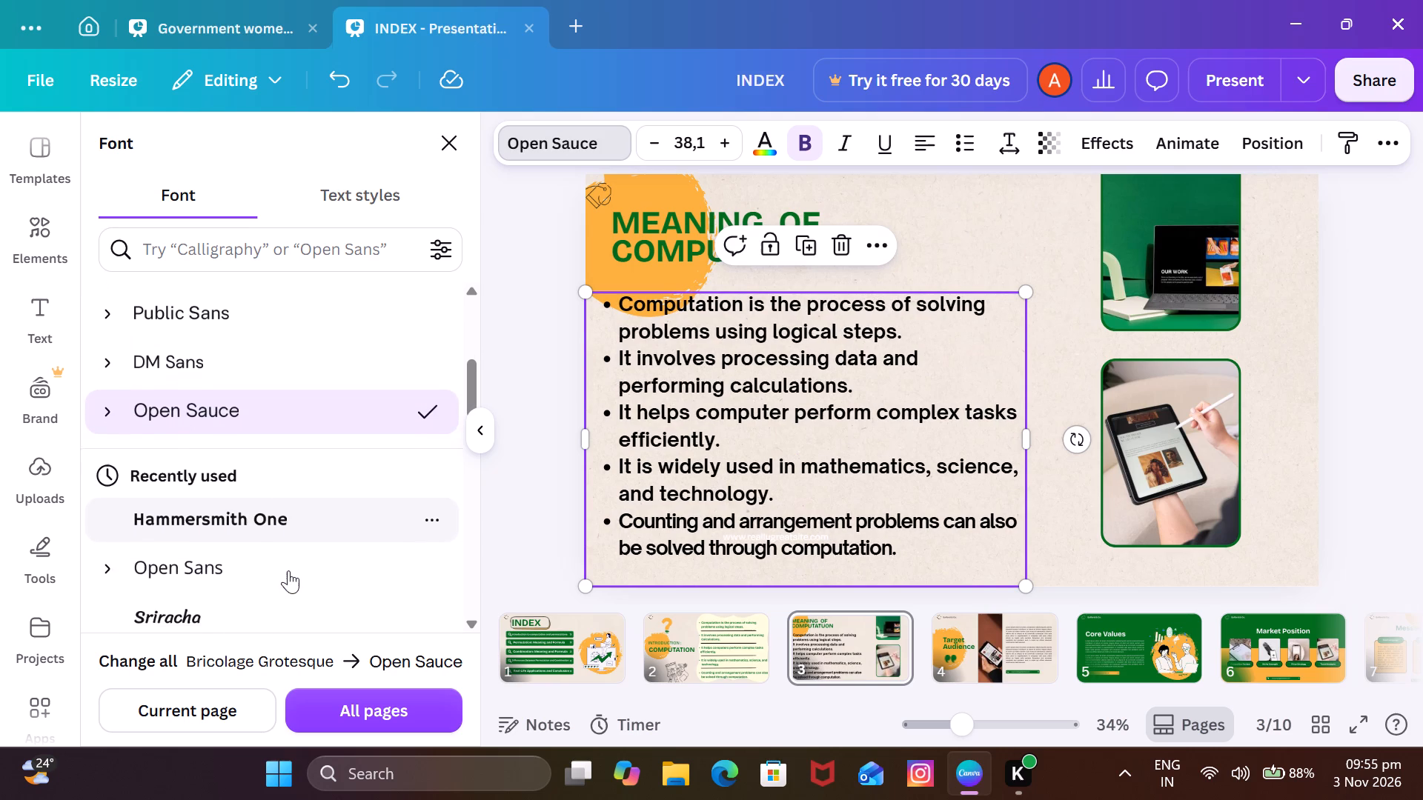
{"action": "scroll", "coordinate": [288, 570], "scroll_direction": "down", "scroll_amount": 1}
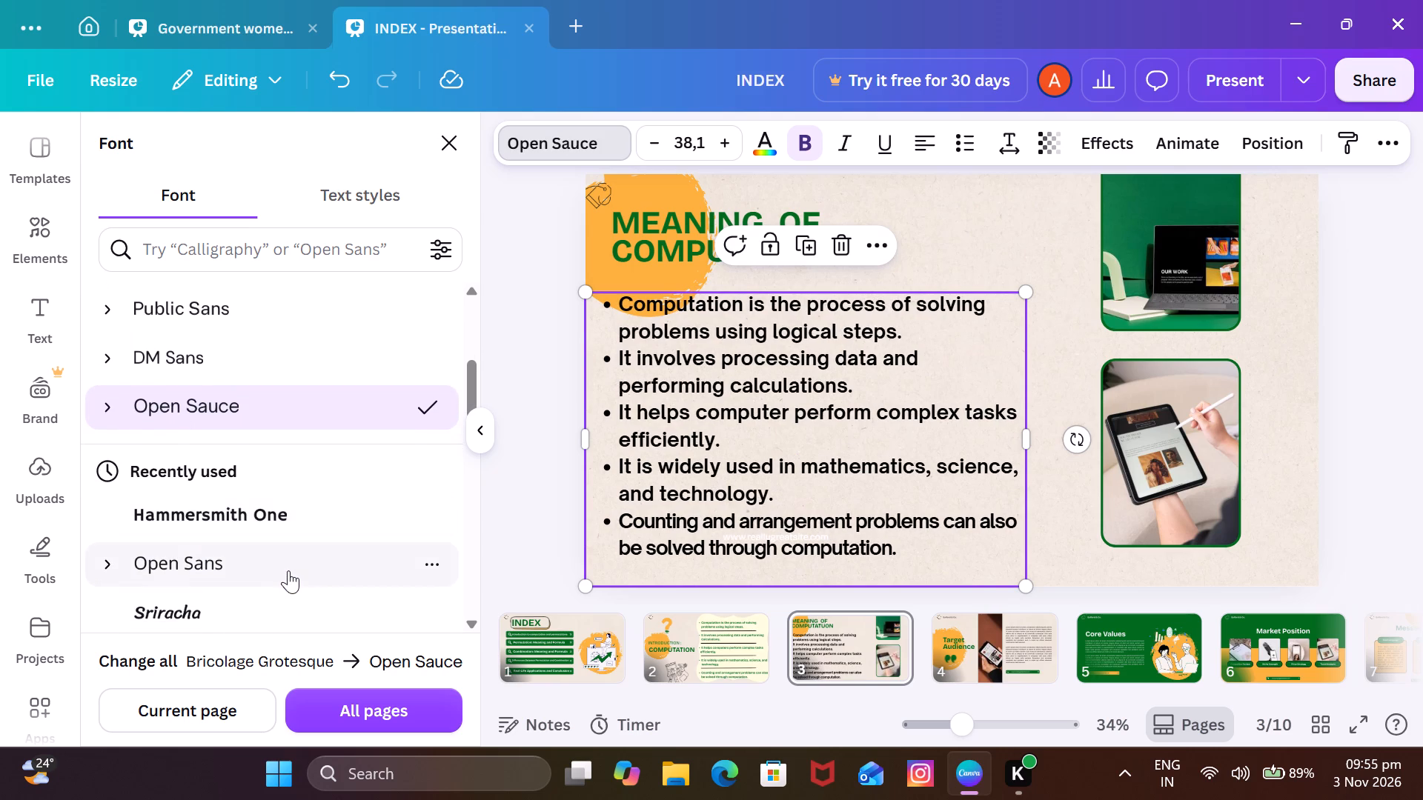
{"action": "left_click", "coordinate": [288, 570]}
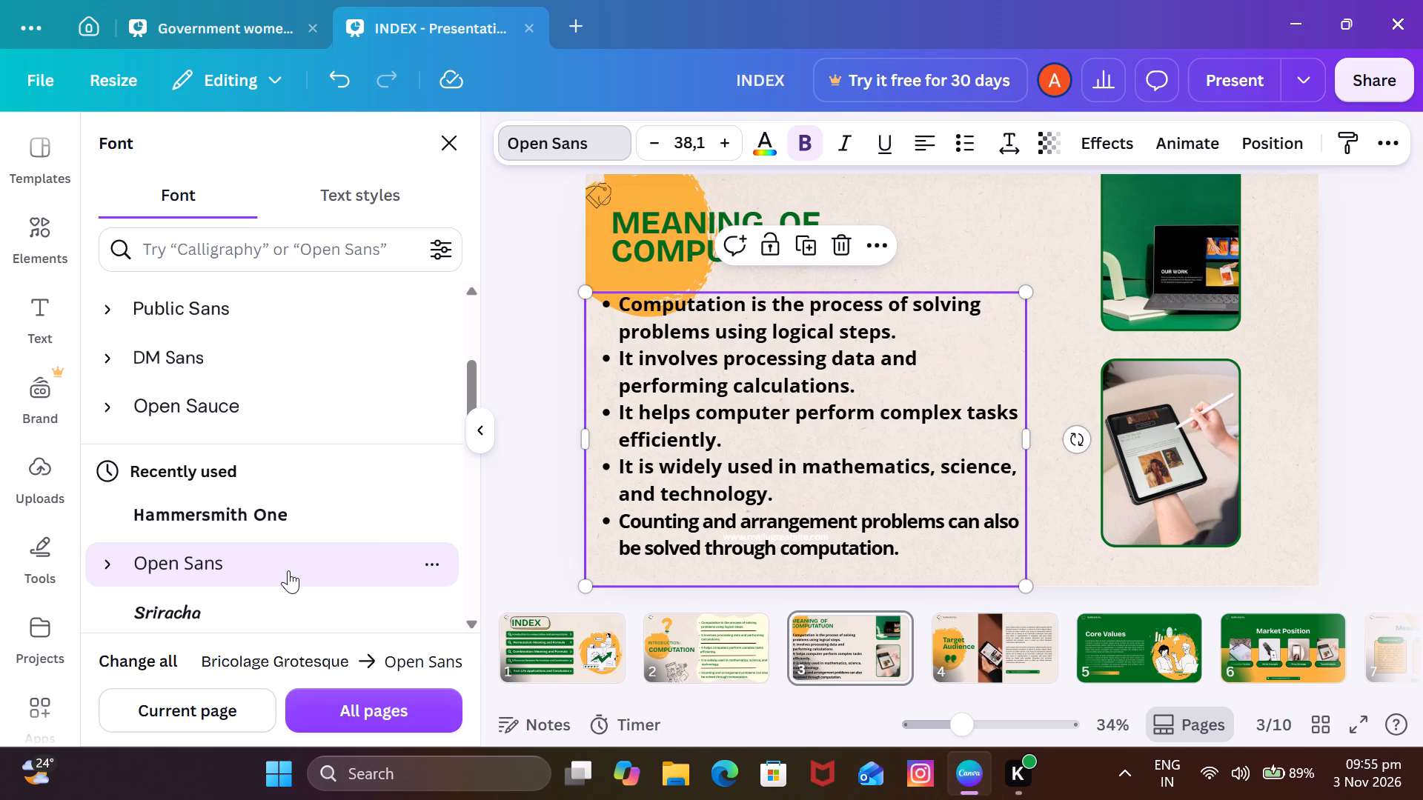
{"action": "scroll", "coordinate": [288, 570], "scroll_direction": "down", "scroll_amount": 3}
{"action": "left_click", "coordinate": [525, 491]}
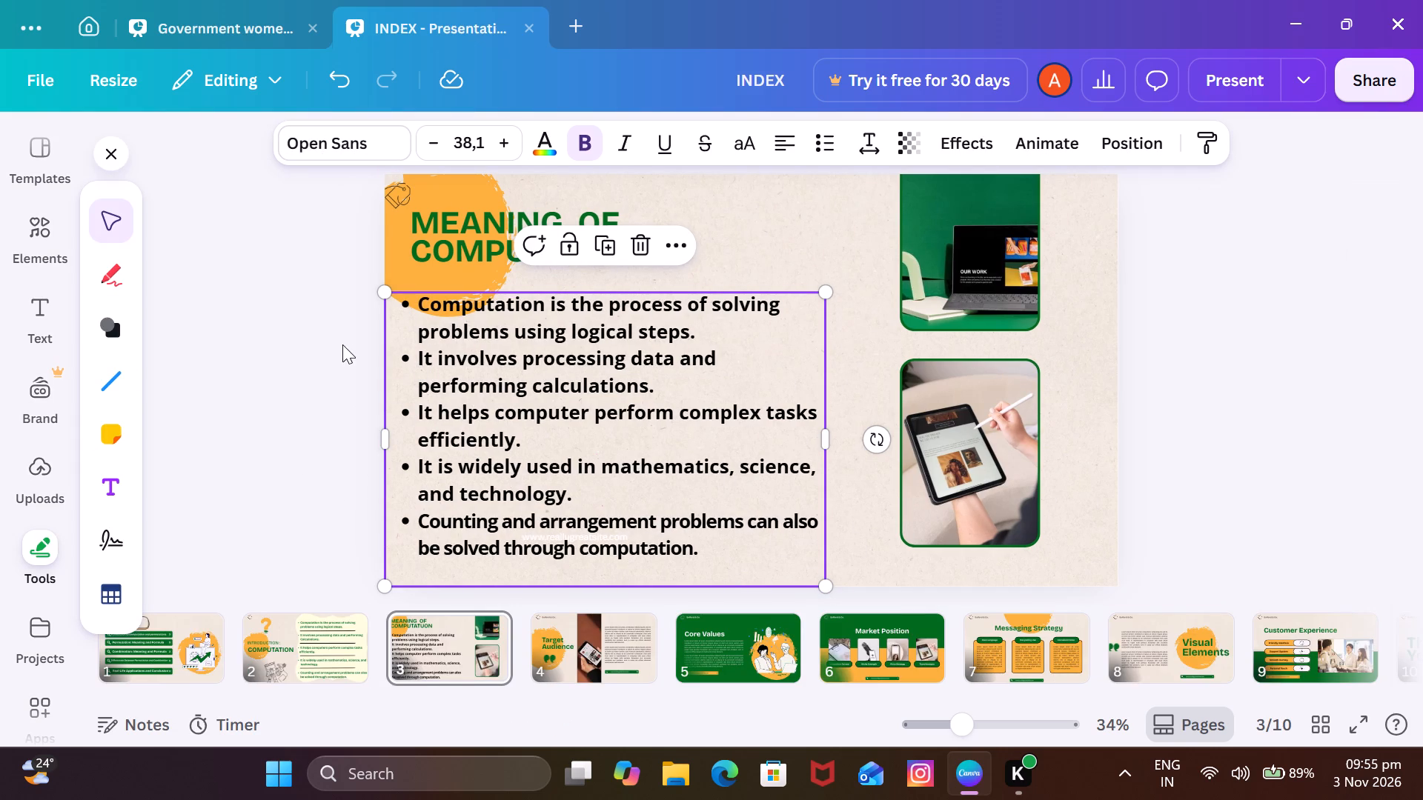
{"action": "left_click", "coordinate": [322, 330]}
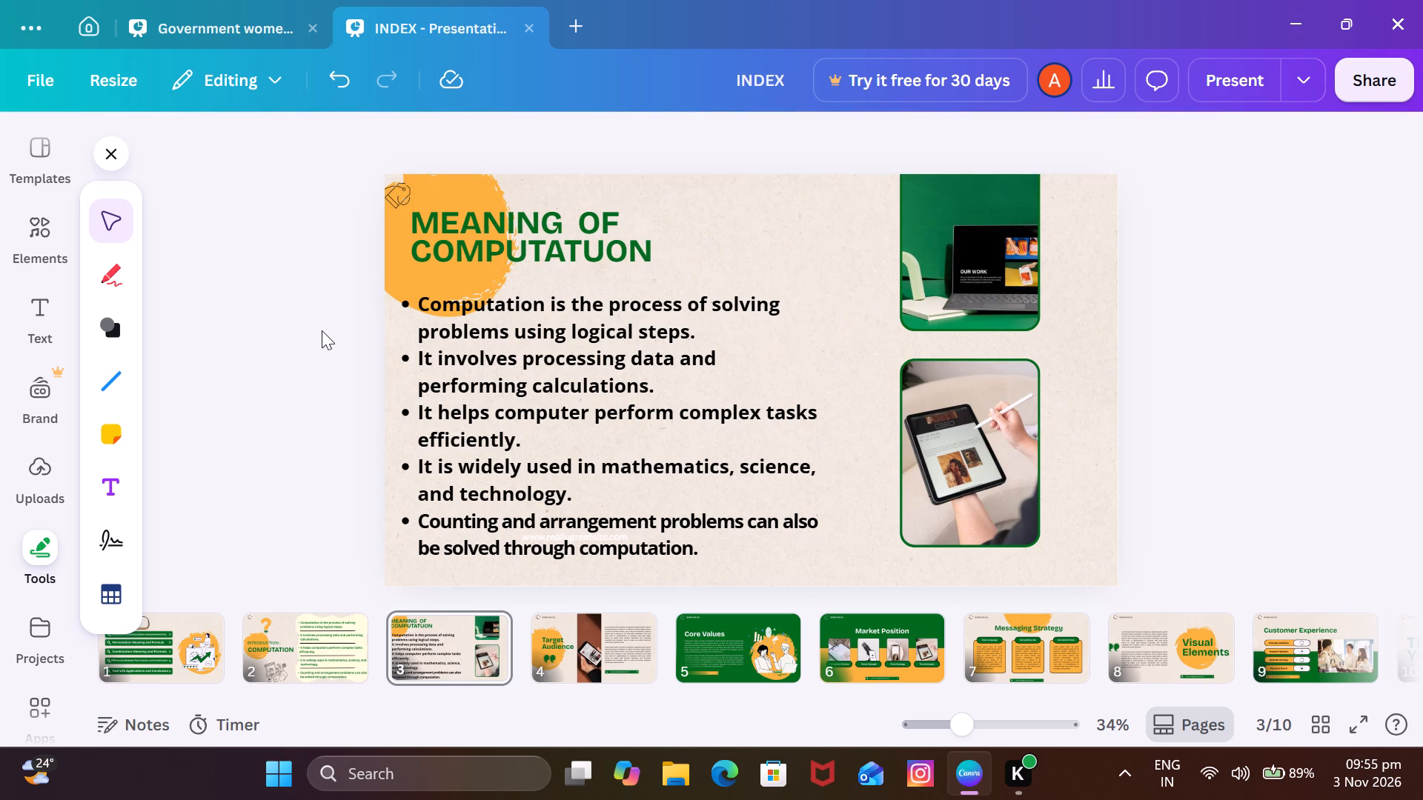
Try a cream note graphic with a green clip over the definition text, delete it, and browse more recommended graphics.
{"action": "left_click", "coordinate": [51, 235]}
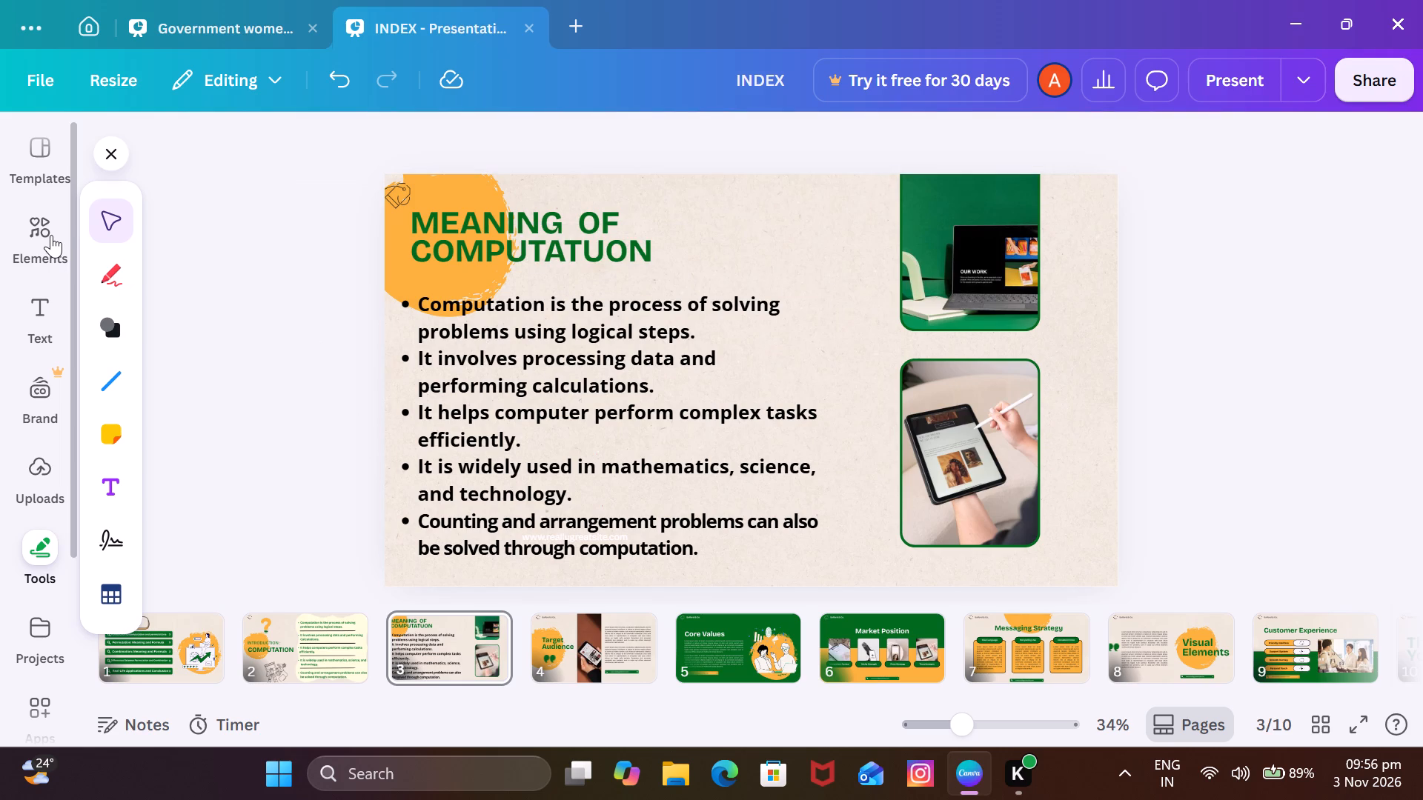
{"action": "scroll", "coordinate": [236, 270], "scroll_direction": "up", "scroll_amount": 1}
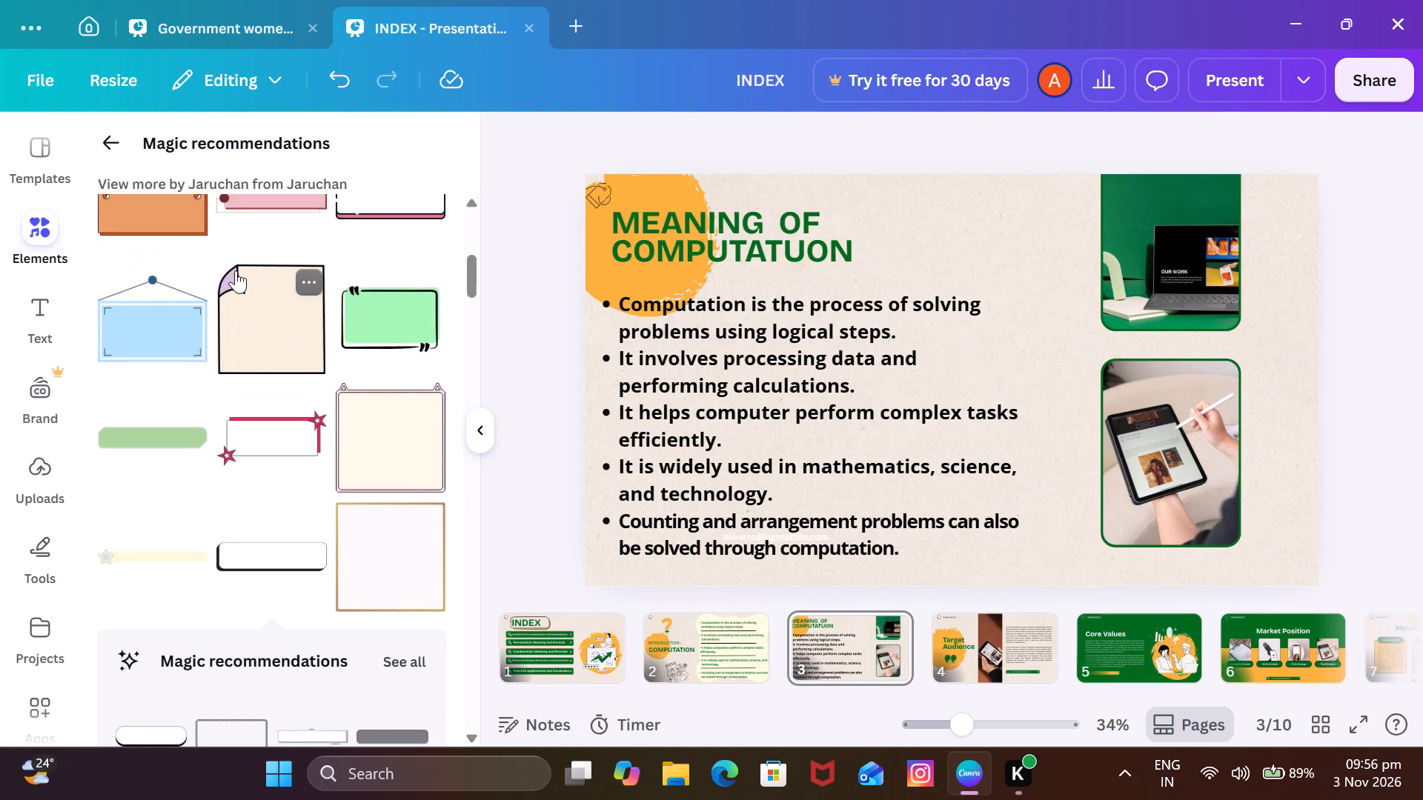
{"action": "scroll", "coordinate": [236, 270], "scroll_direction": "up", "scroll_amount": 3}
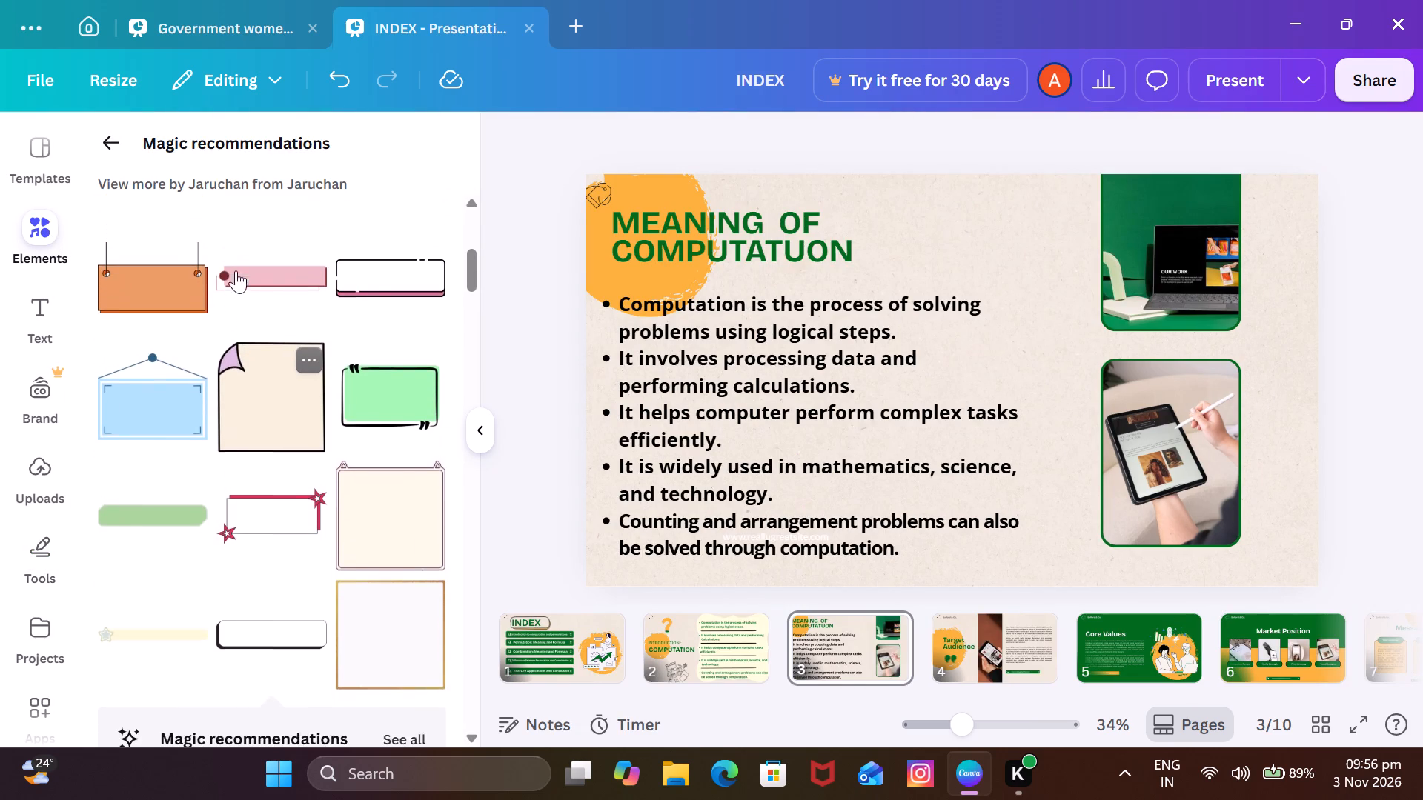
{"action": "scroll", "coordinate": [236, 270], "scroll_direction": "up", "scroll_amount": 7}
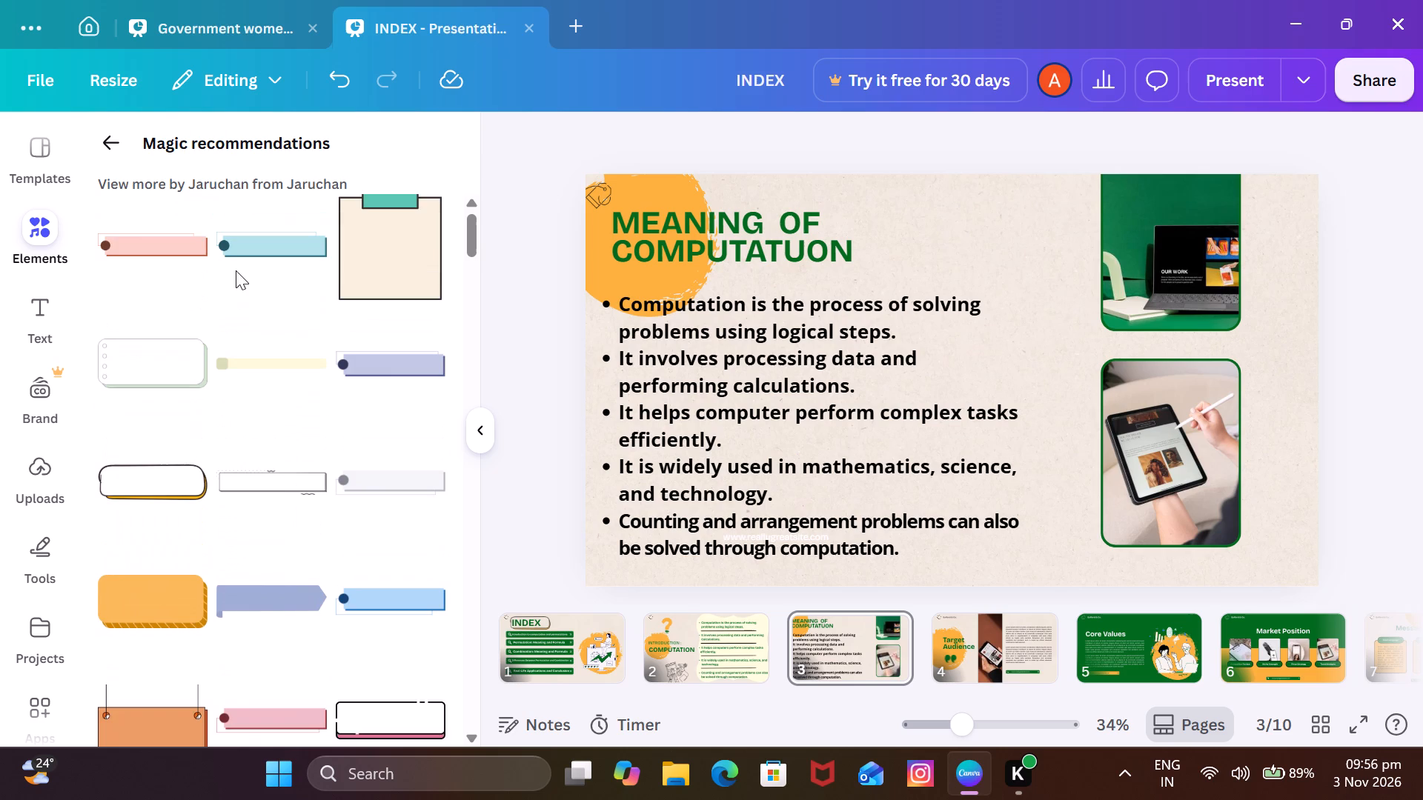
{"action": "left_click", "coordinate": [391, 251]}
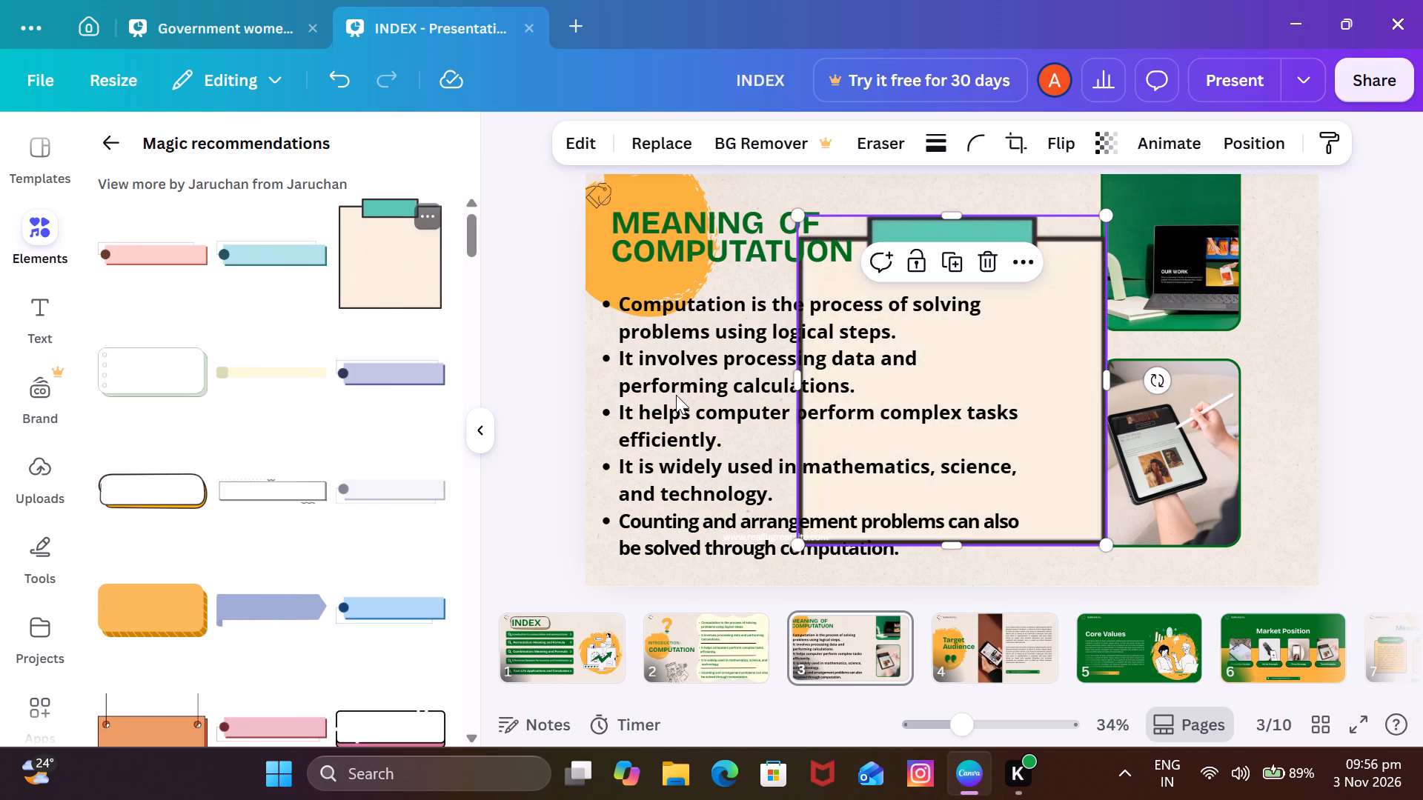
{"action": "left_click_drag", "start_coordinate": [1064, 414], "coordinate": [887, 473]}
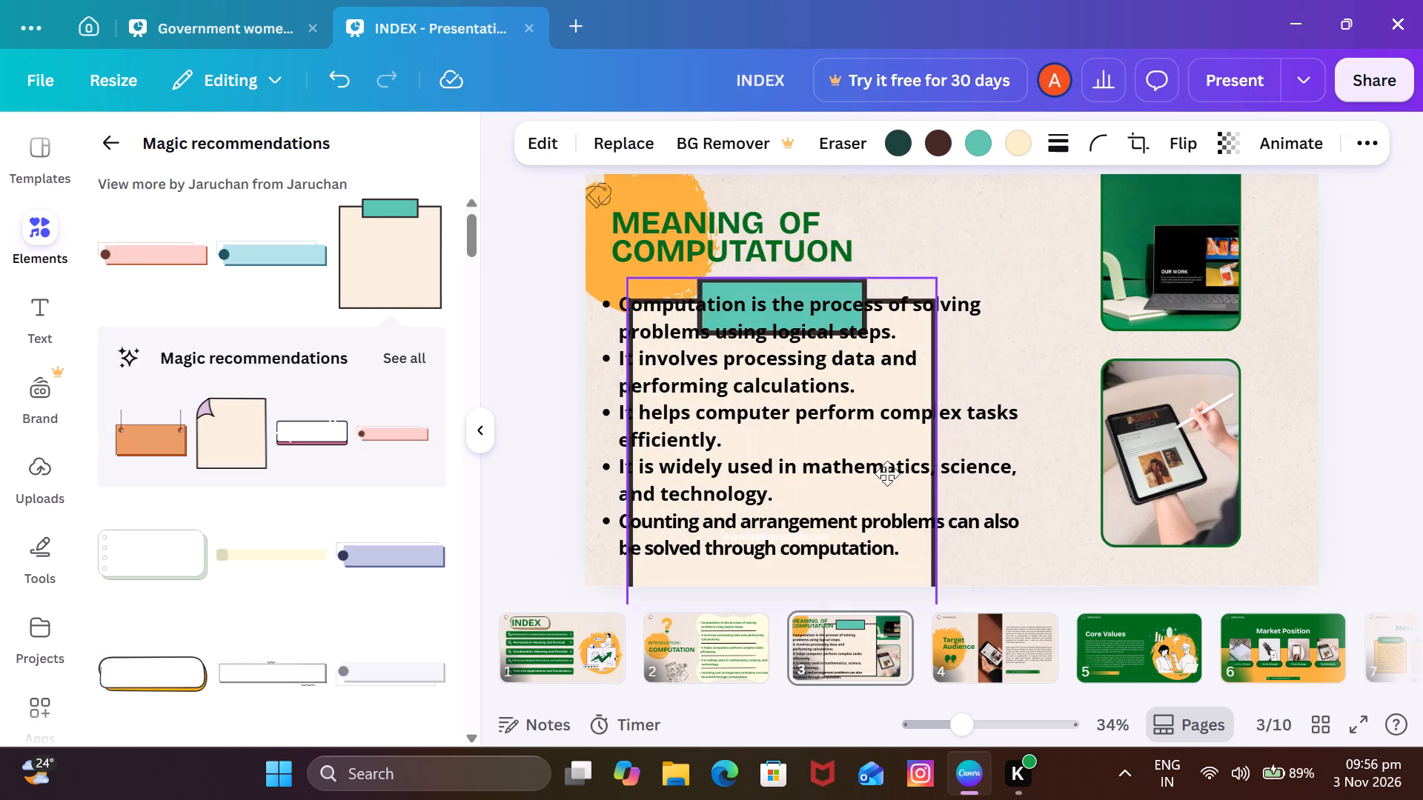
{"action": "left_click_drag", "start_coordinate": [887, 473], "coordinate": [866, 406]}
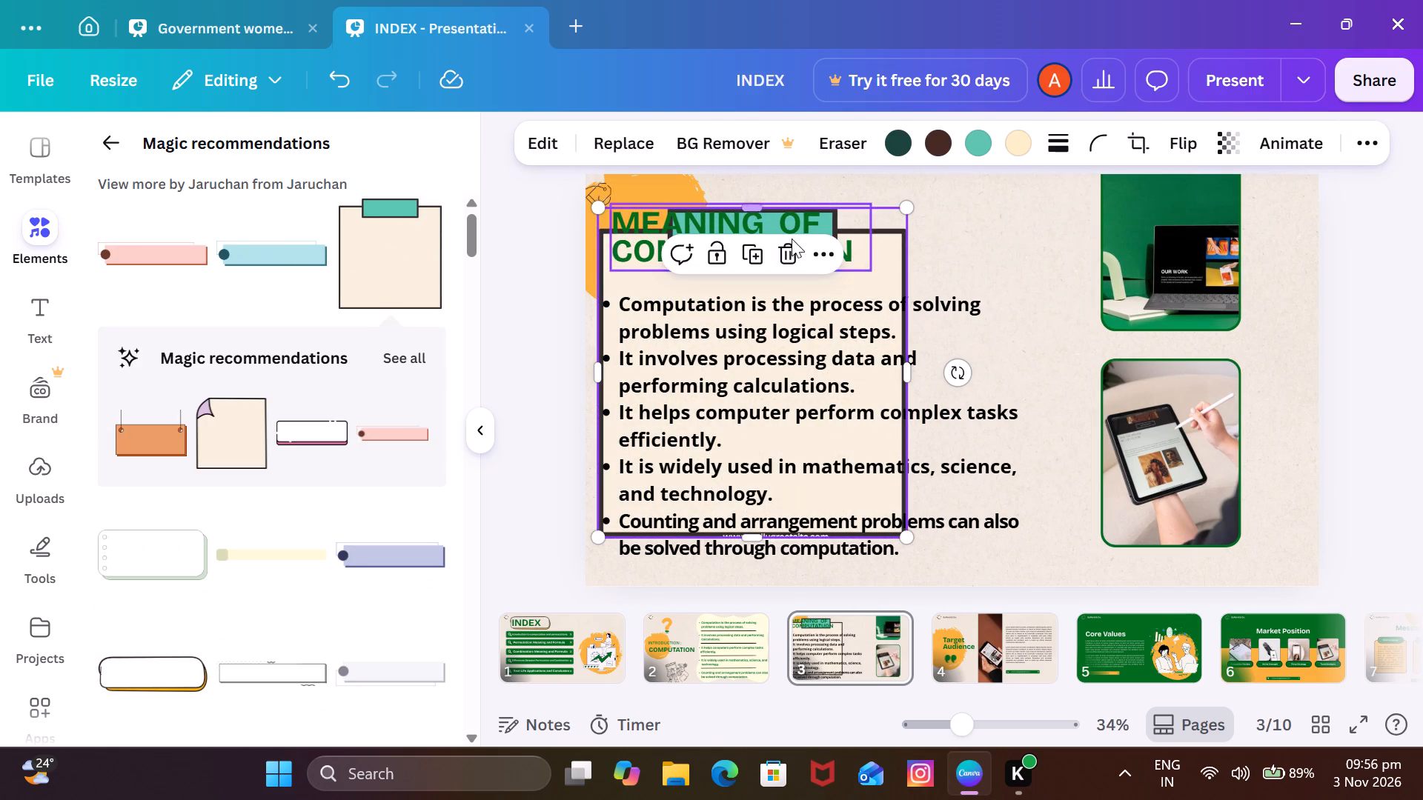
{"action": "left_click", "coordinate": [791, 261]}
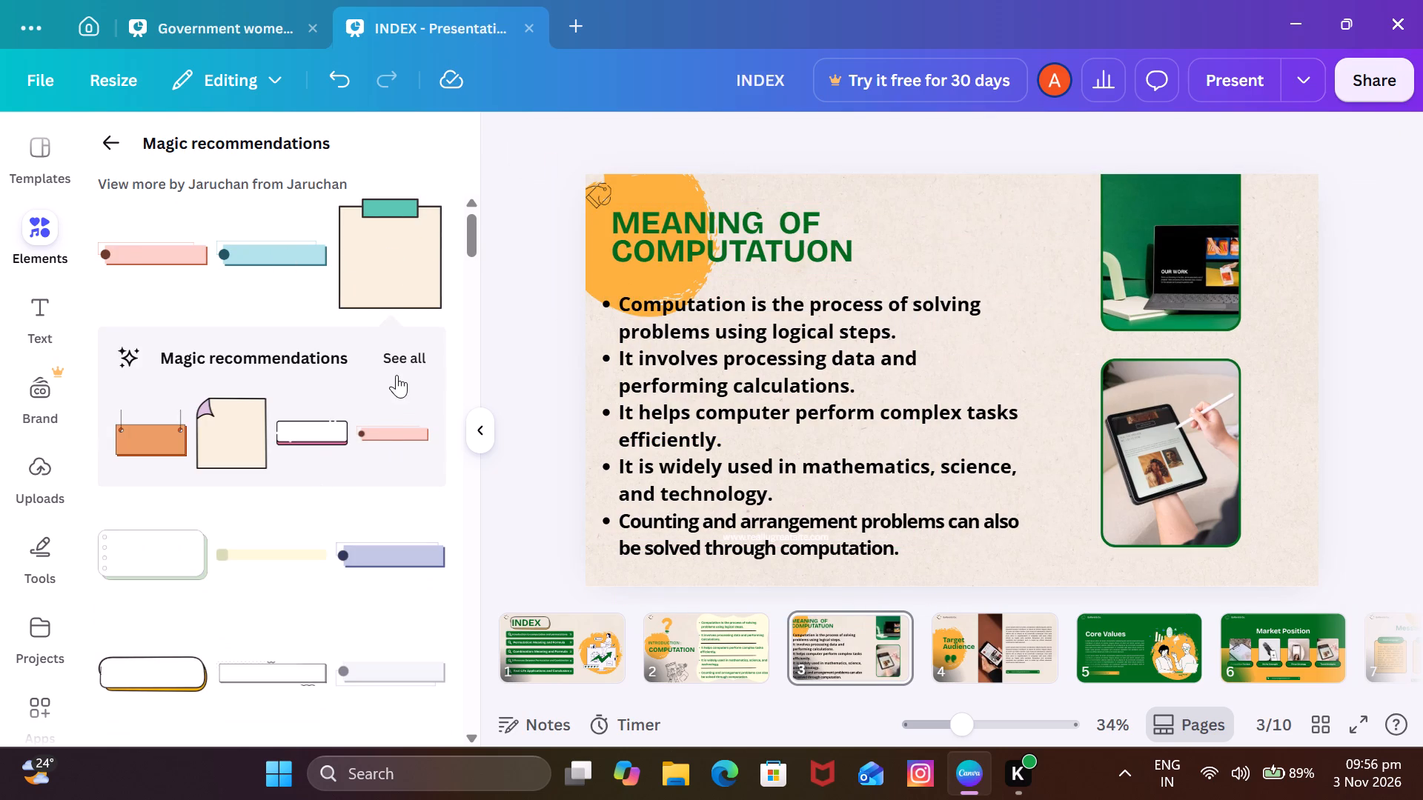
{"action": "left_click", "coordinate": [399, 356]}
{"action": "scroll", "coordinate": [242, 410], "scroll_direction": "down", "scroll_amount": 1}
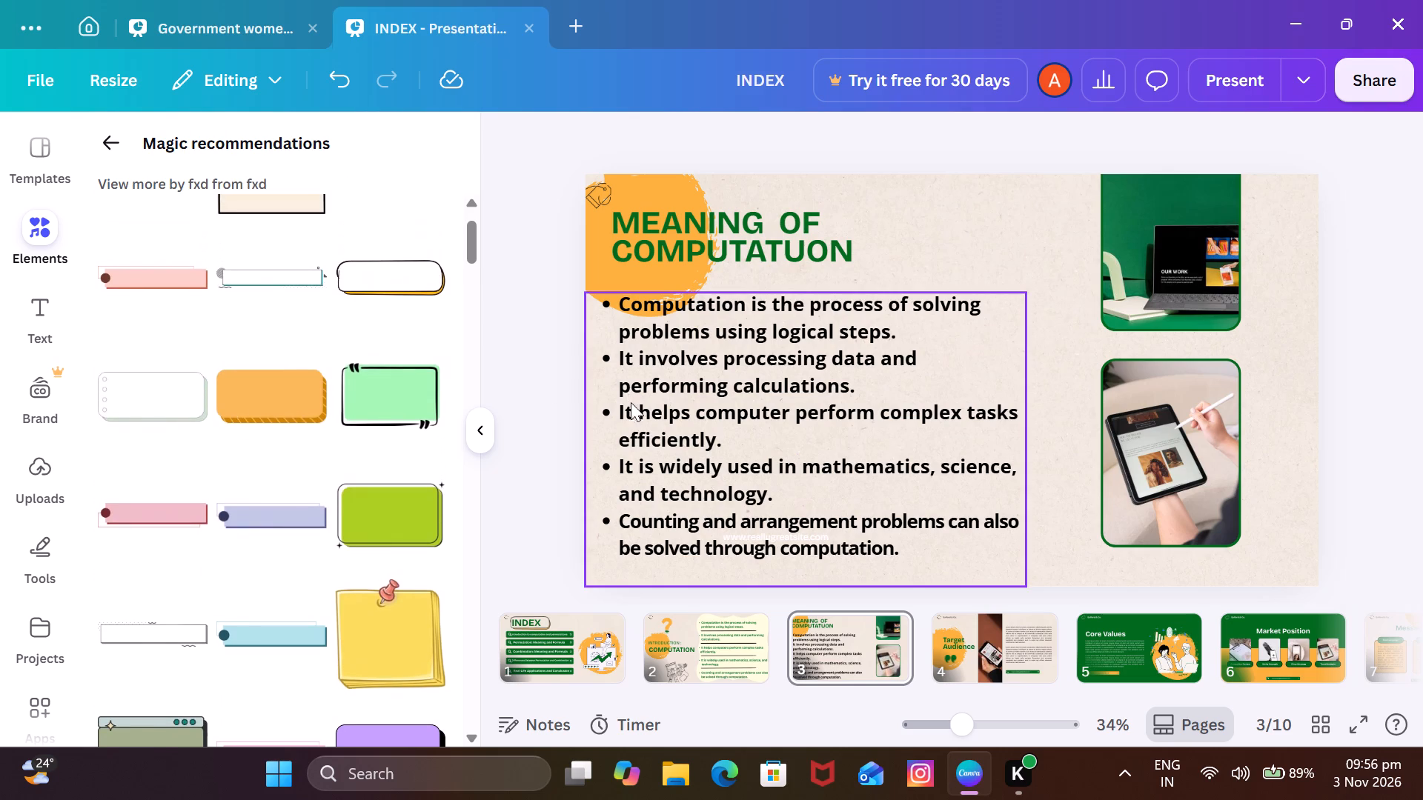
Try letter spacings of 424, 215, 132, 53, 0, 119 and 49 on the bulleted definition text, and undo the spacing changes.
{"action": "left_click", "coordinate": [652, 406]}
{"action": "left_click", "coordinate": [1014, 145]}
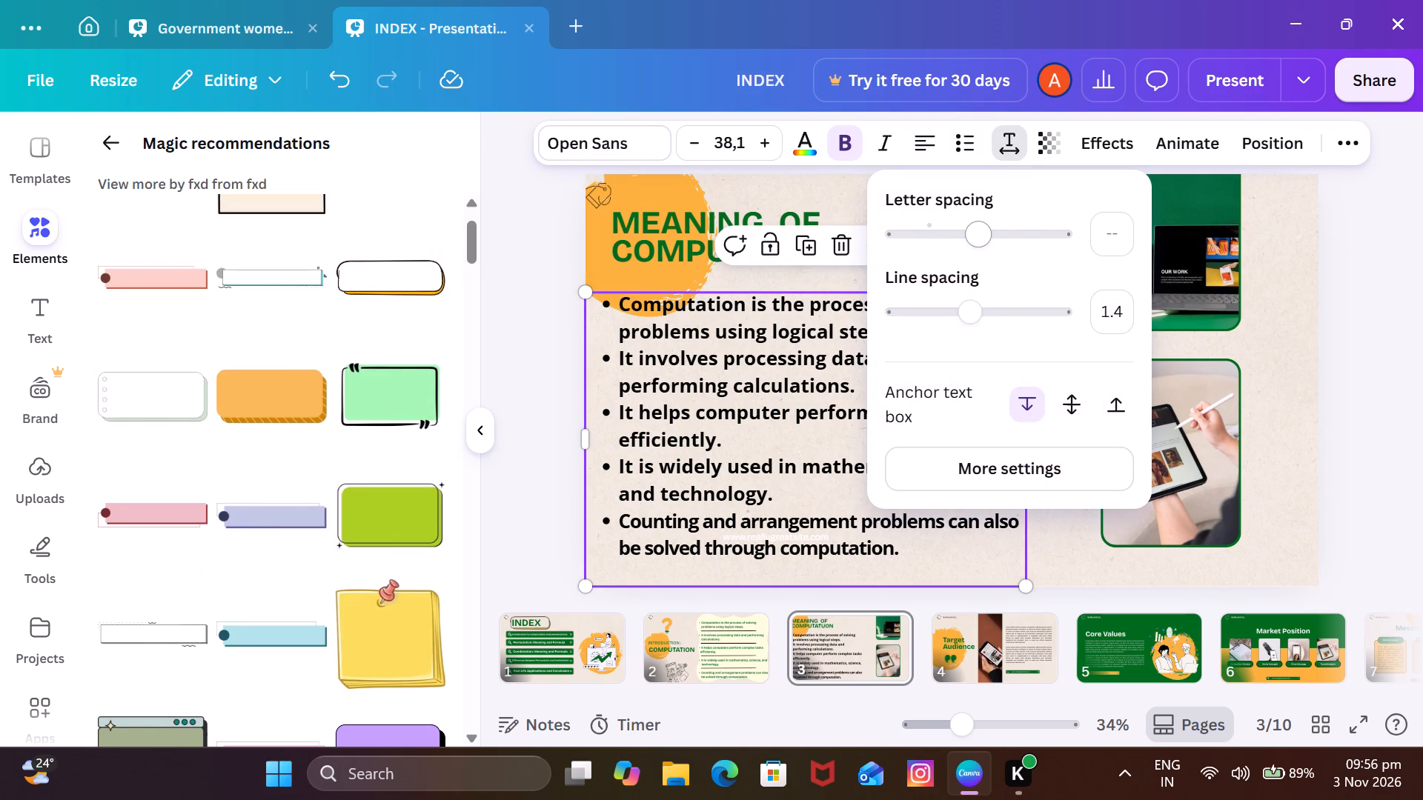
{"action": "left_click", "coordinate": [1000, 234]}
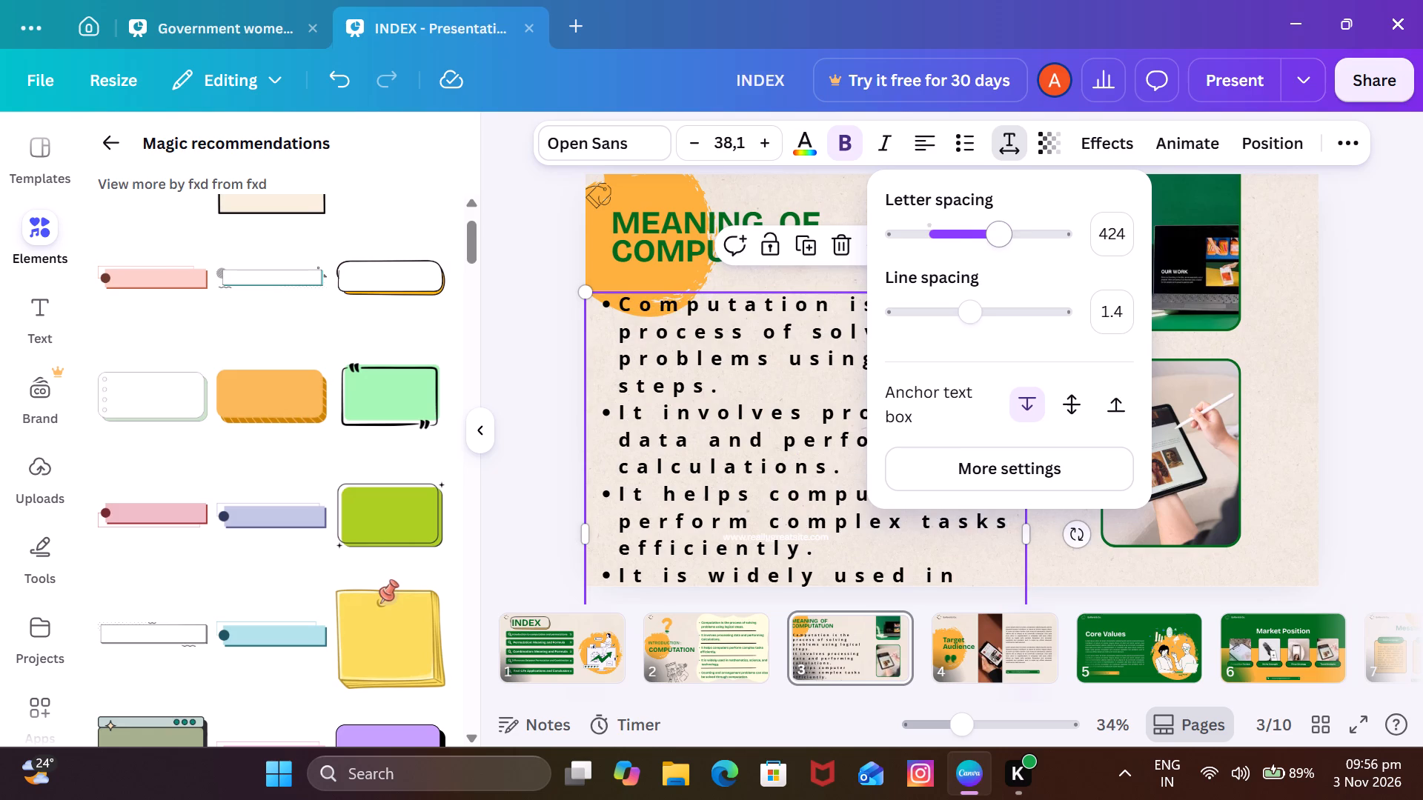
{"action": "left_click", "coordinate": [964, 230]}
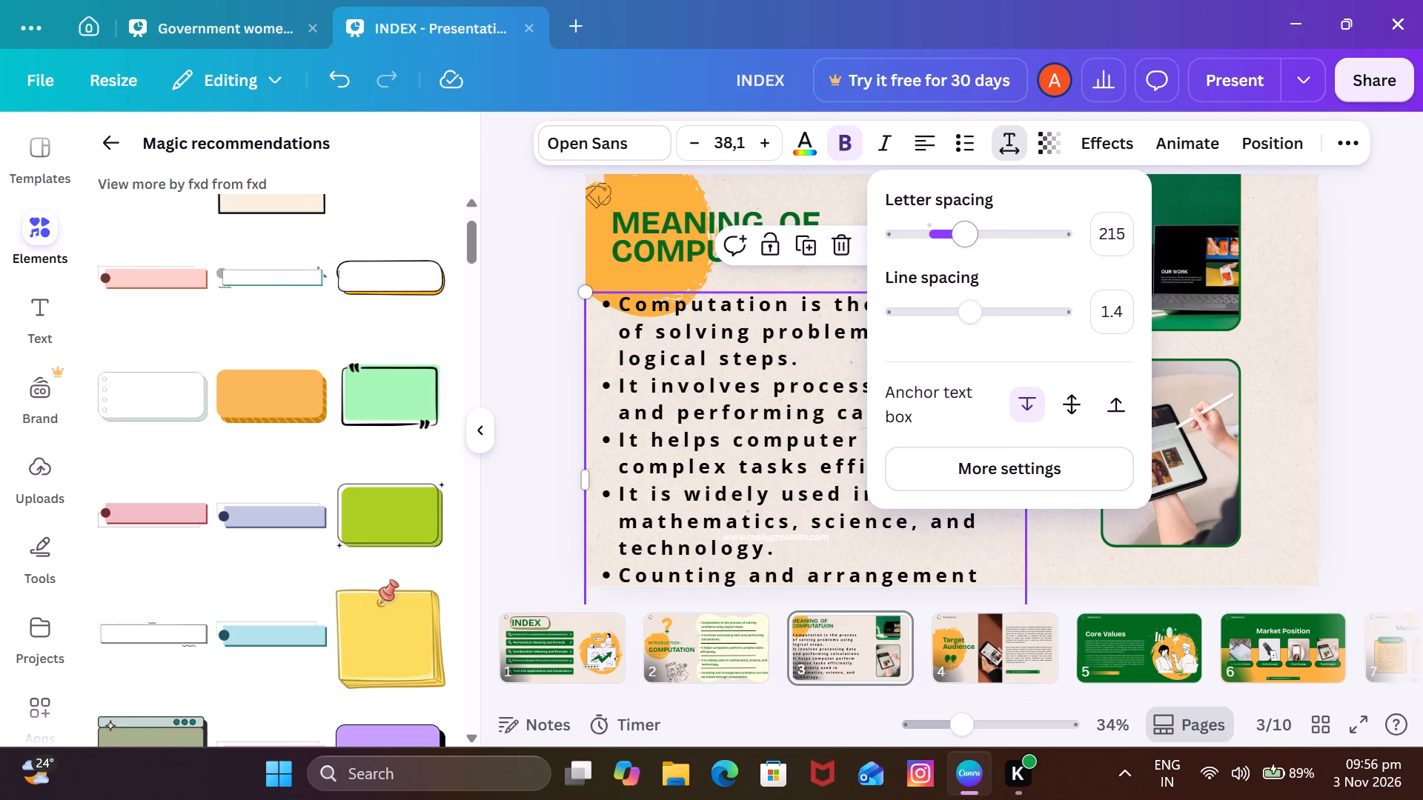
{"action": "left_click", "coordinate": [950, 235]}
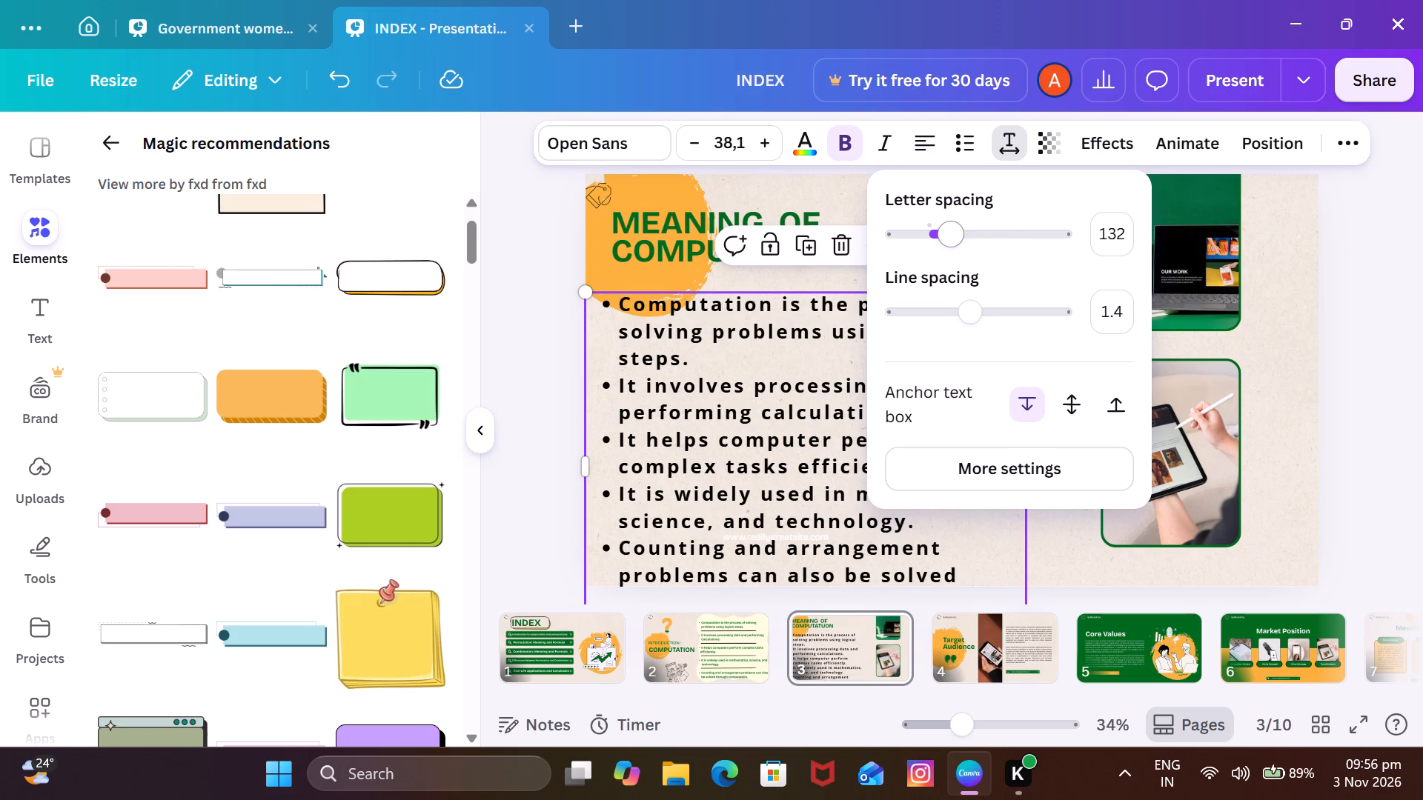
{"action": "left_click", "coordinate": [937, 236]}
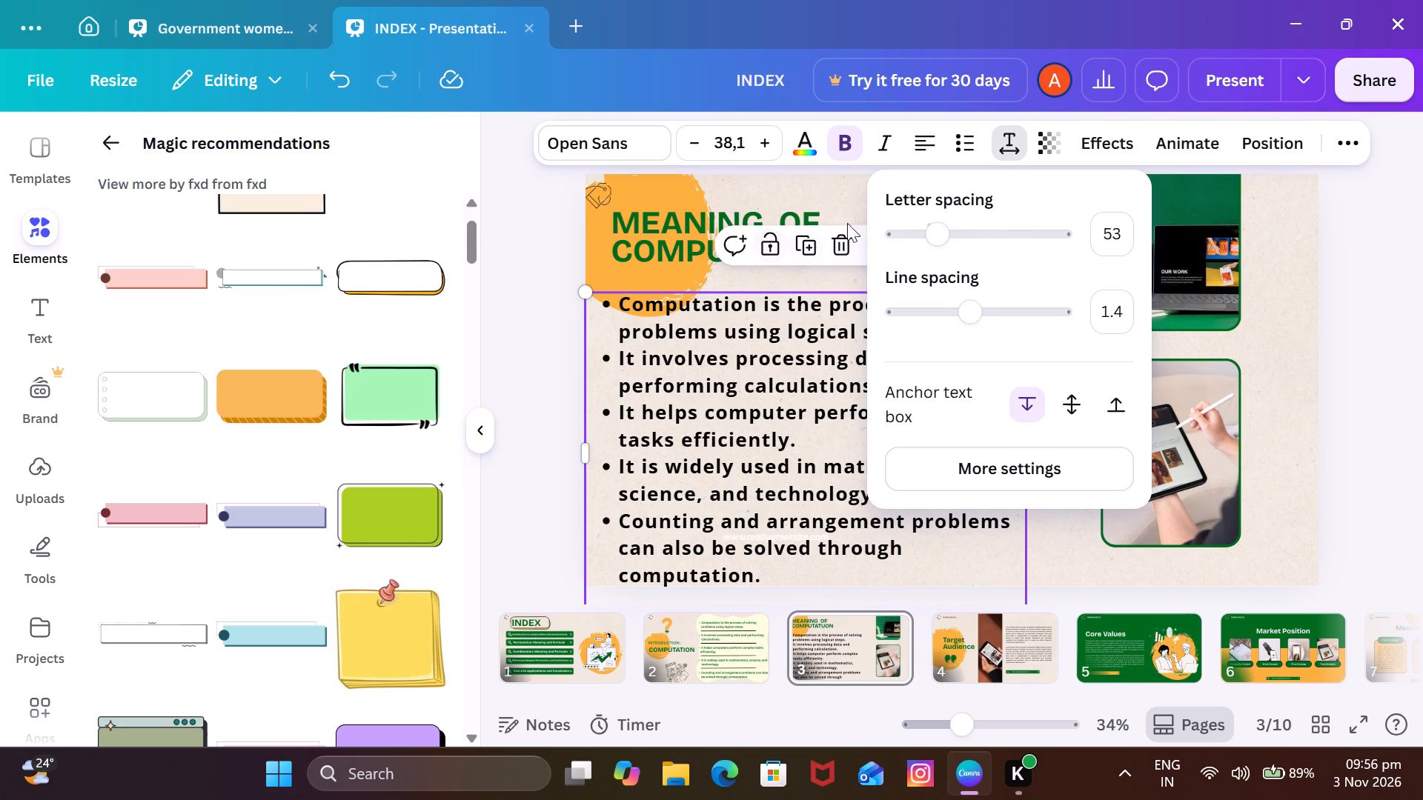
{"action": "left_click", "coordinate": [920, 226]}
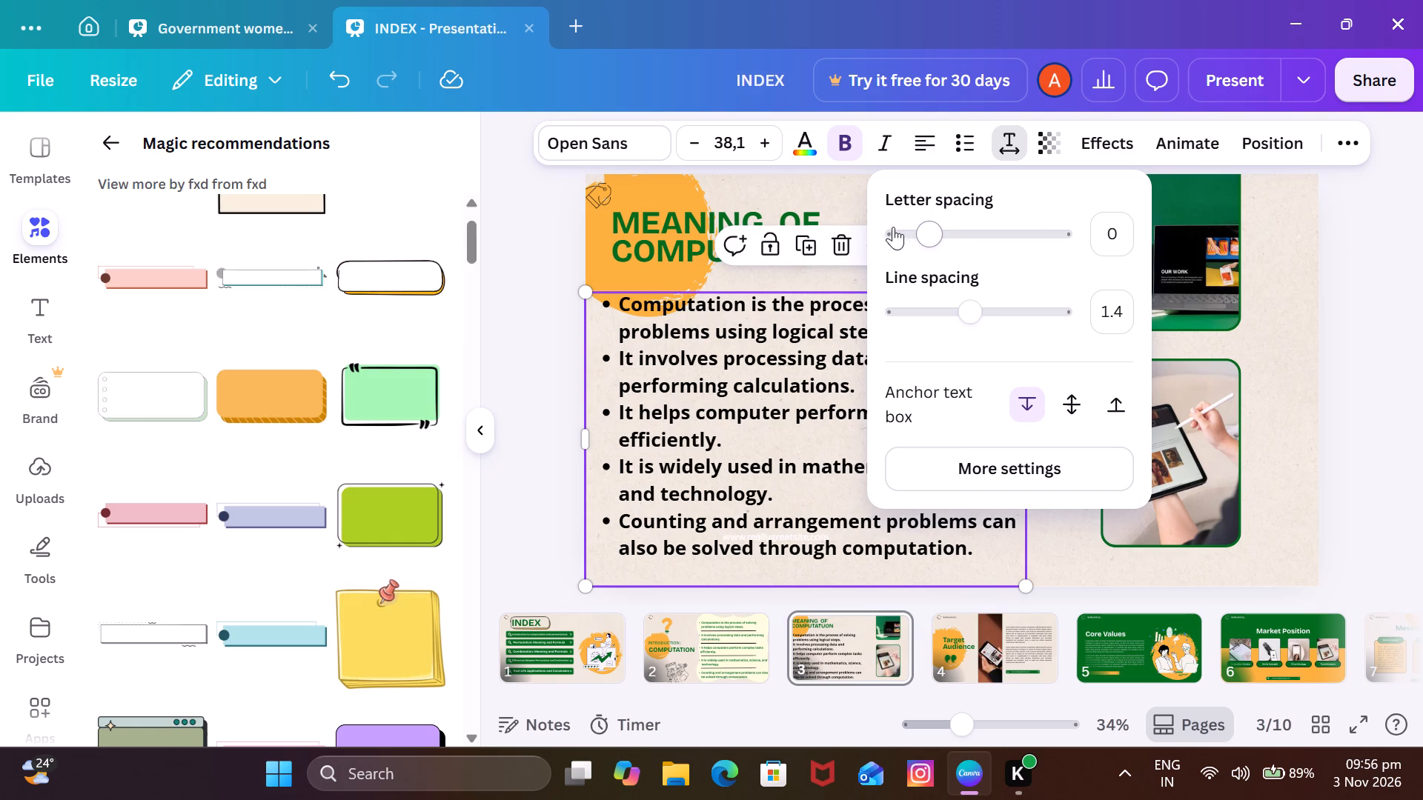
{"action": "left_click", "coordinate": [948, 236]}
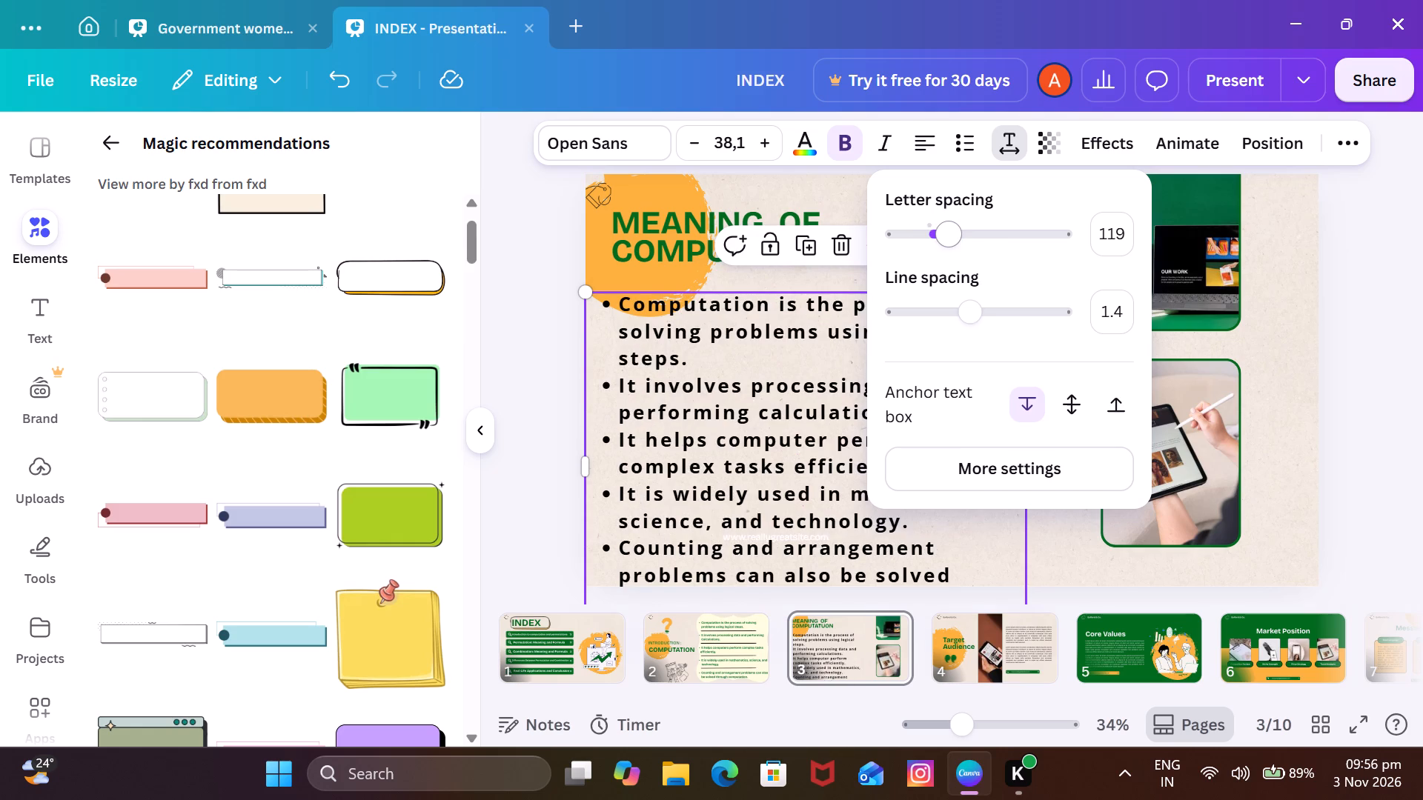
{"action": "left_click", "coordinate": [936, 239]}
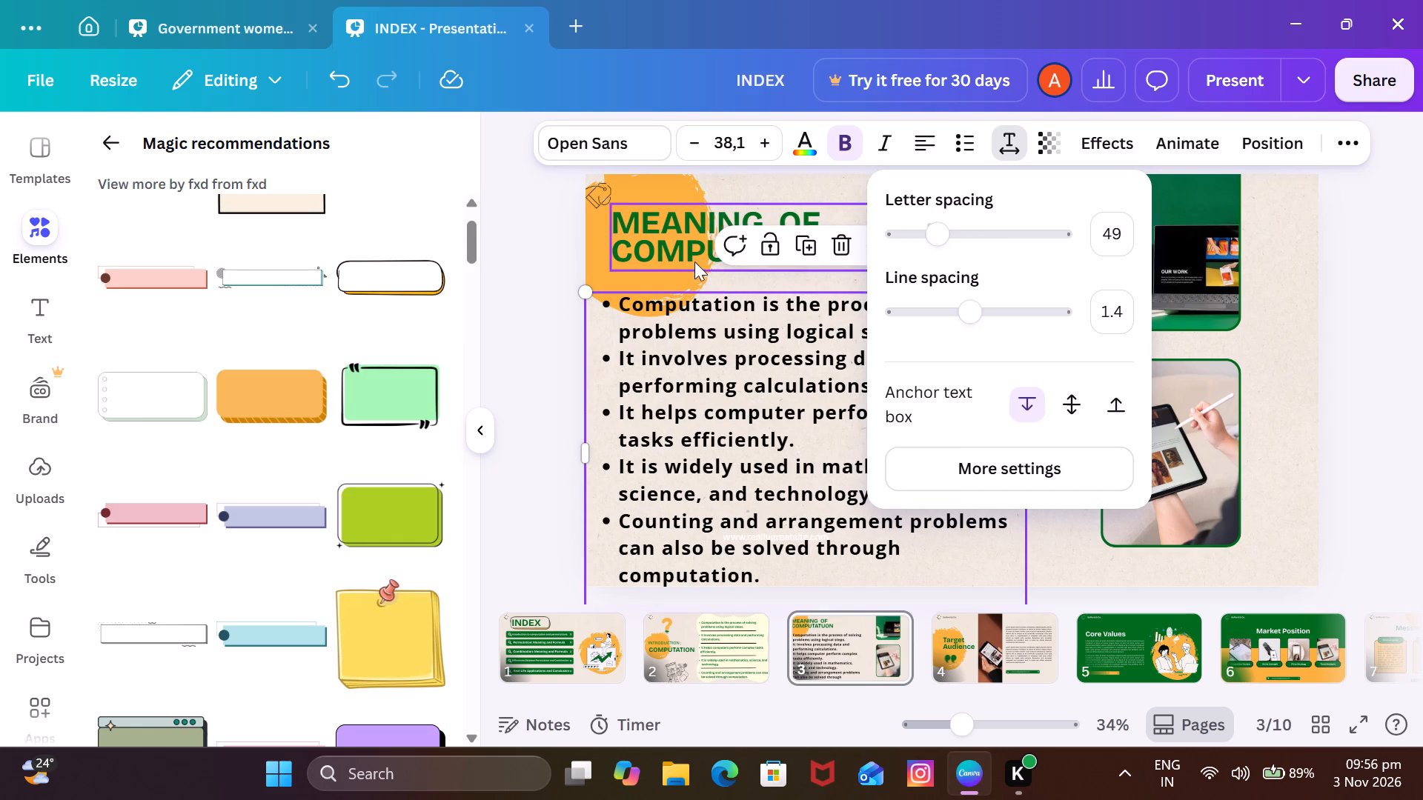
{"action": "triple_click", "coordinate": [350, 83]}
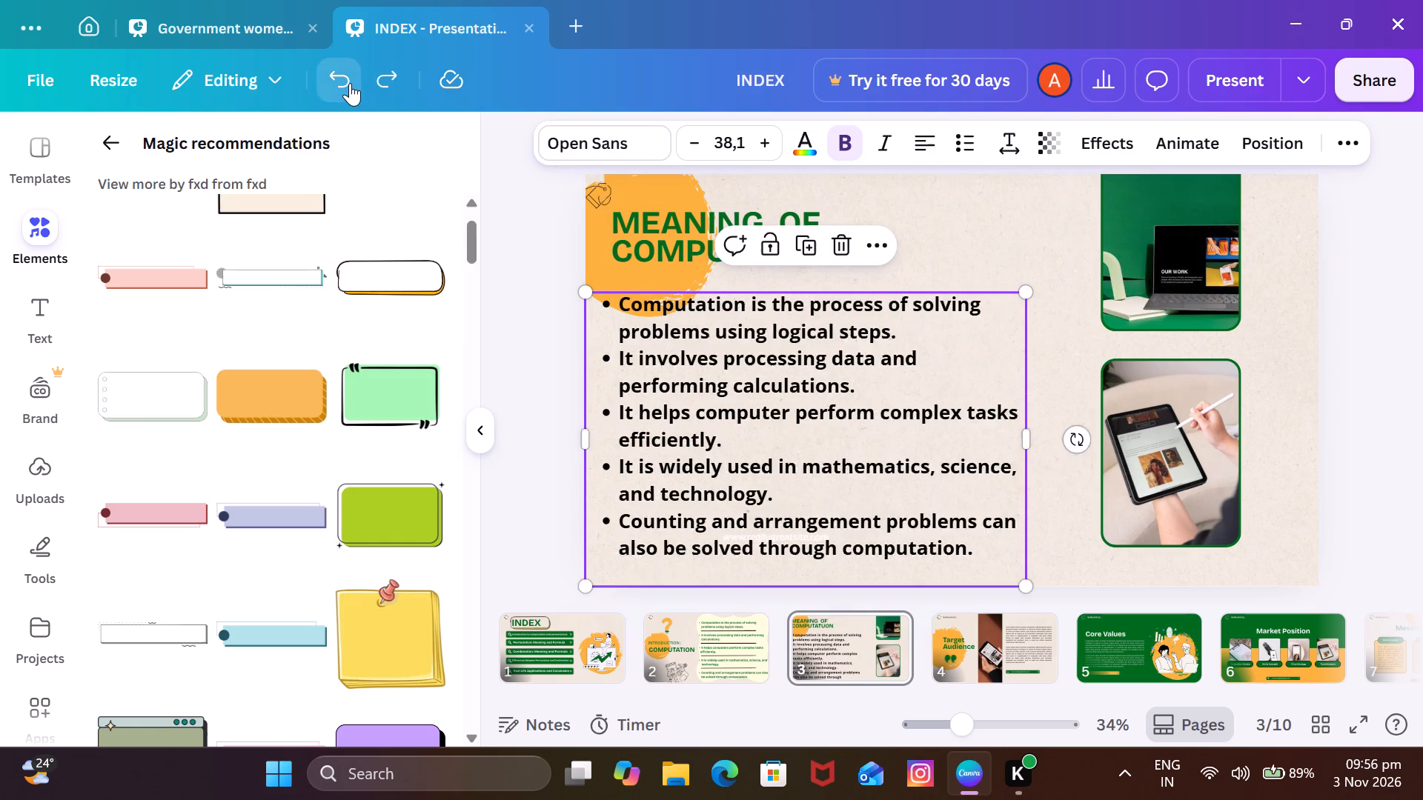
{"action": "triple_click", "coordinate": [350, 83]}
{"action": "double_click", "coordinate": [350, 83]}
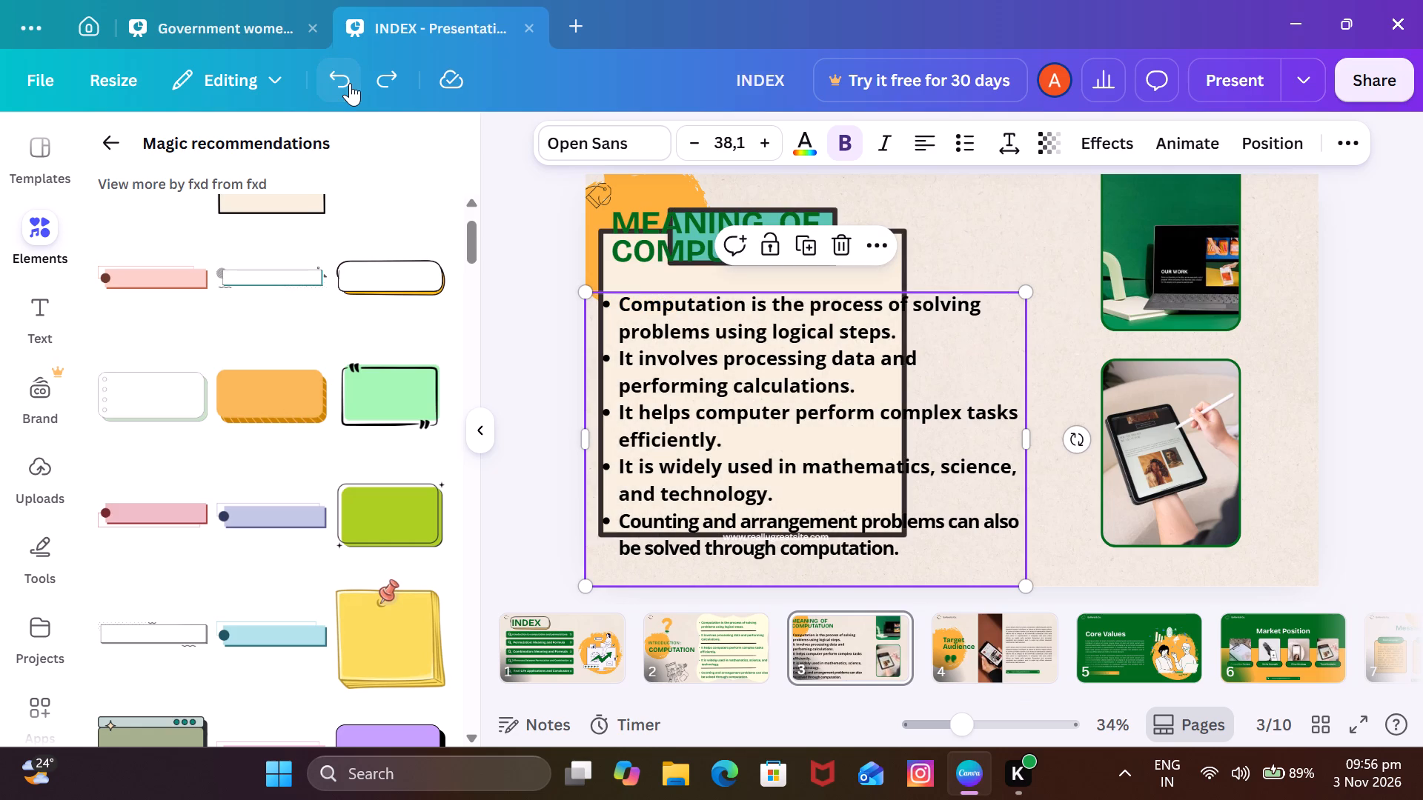
Delete the cream note graphic with the green clip from behind the heading and definitions, keeping the bulleted text box.
{"action": "left_click", "coordinate": [841, 241]}
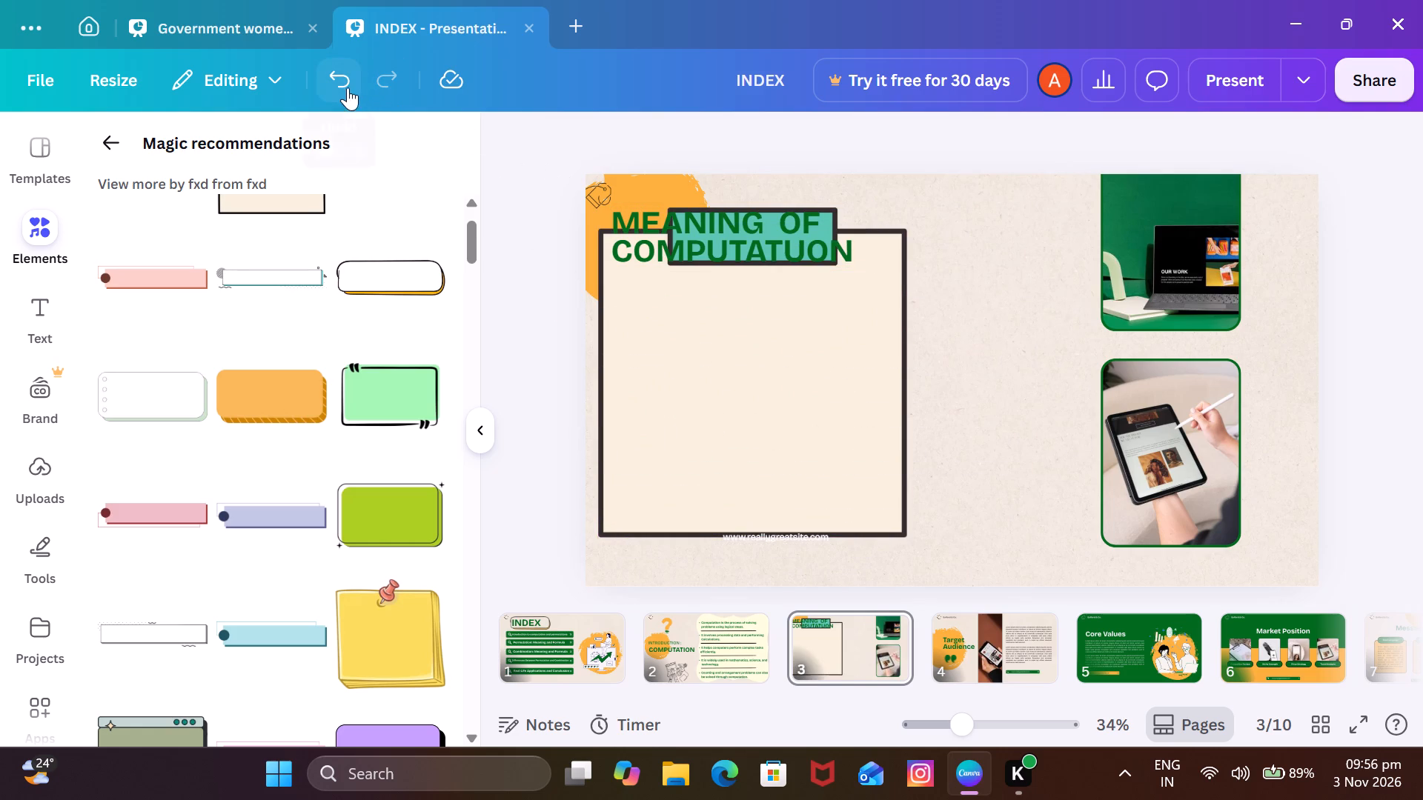
{"action": "left_click", "coordinate": [346, 86]}
{"action": "left_click", "coordinate": [527, 273]}
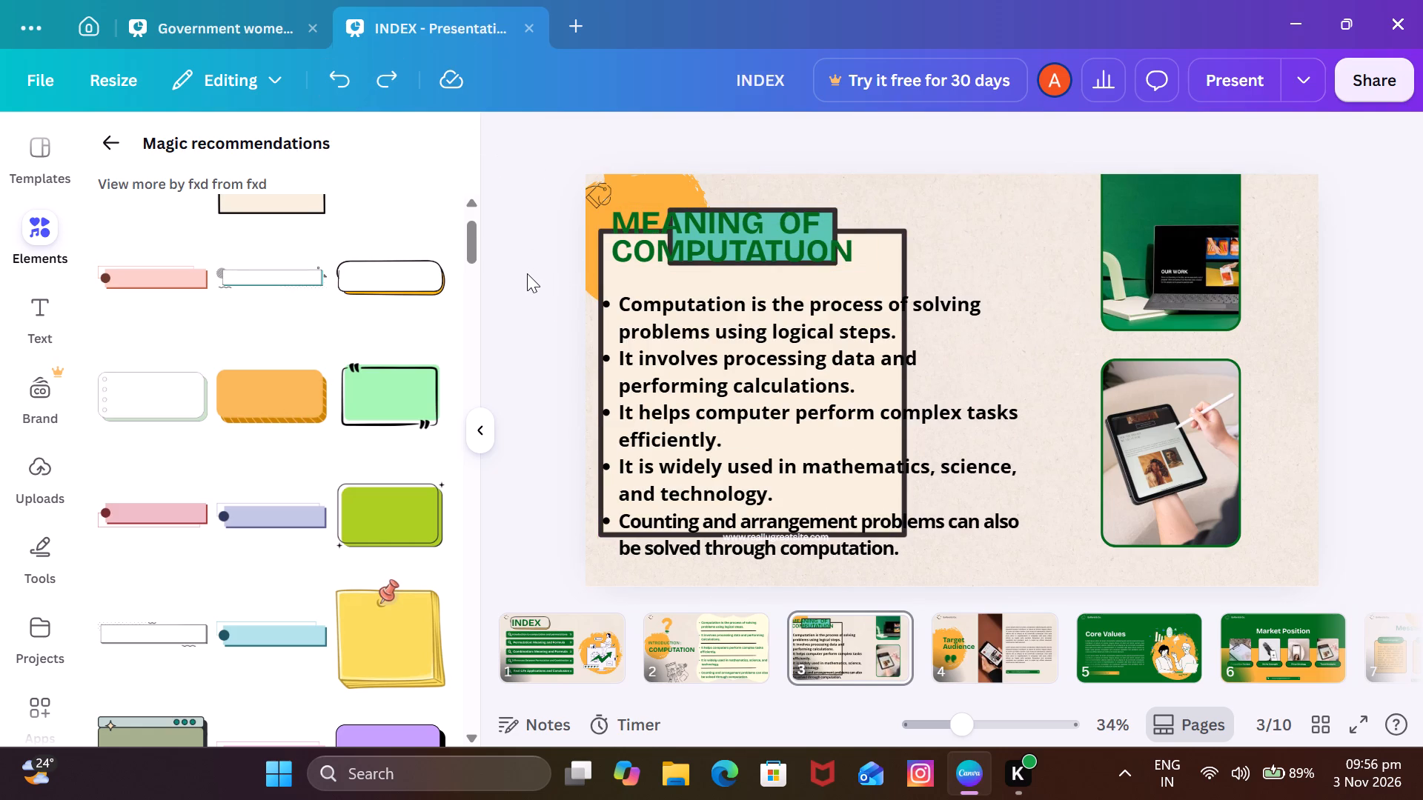
{"action": "left_click", "coordinate": [713, 273]}
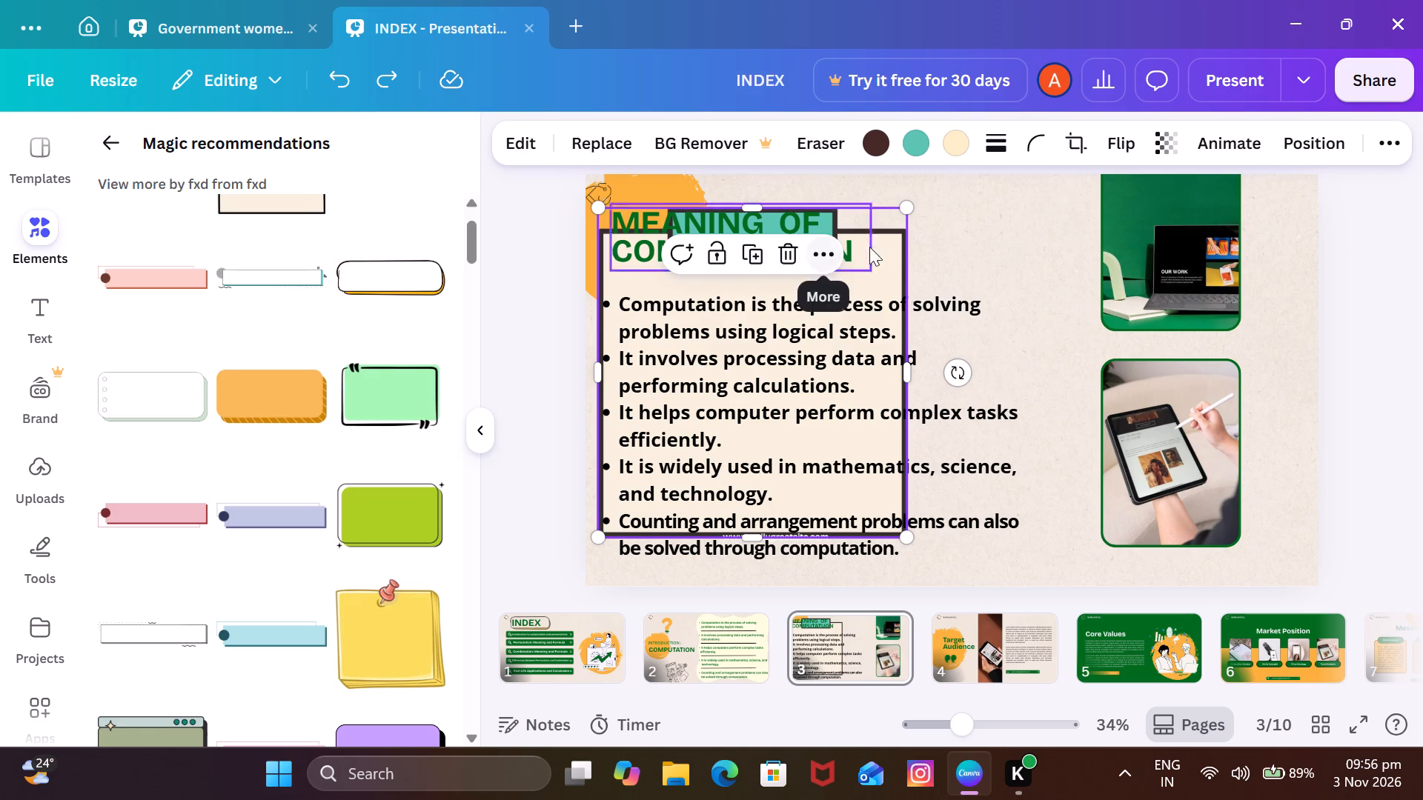
{"action": "left_click", "coordinate": [786, 255]}
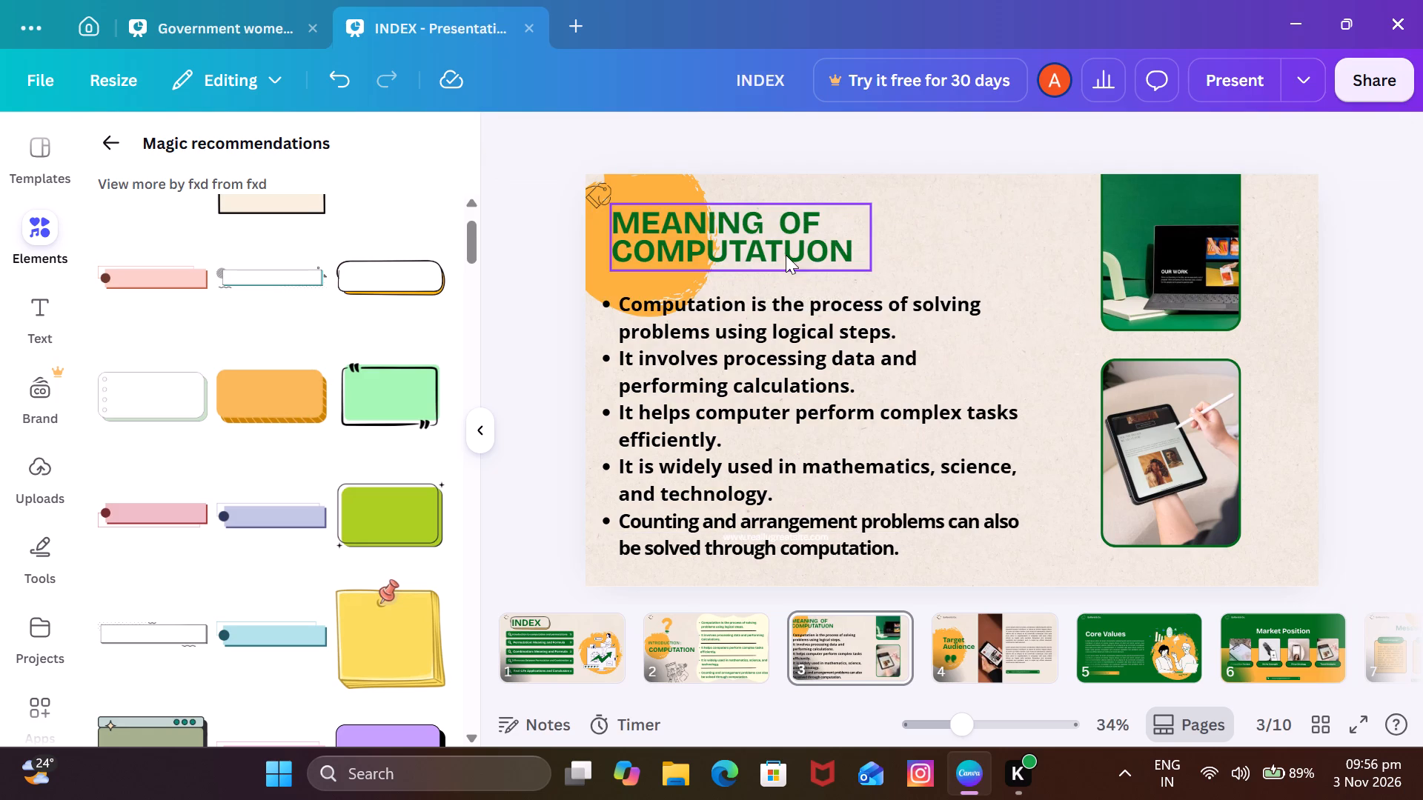
{"action": "left_click", "coordinate": [541, 293]}
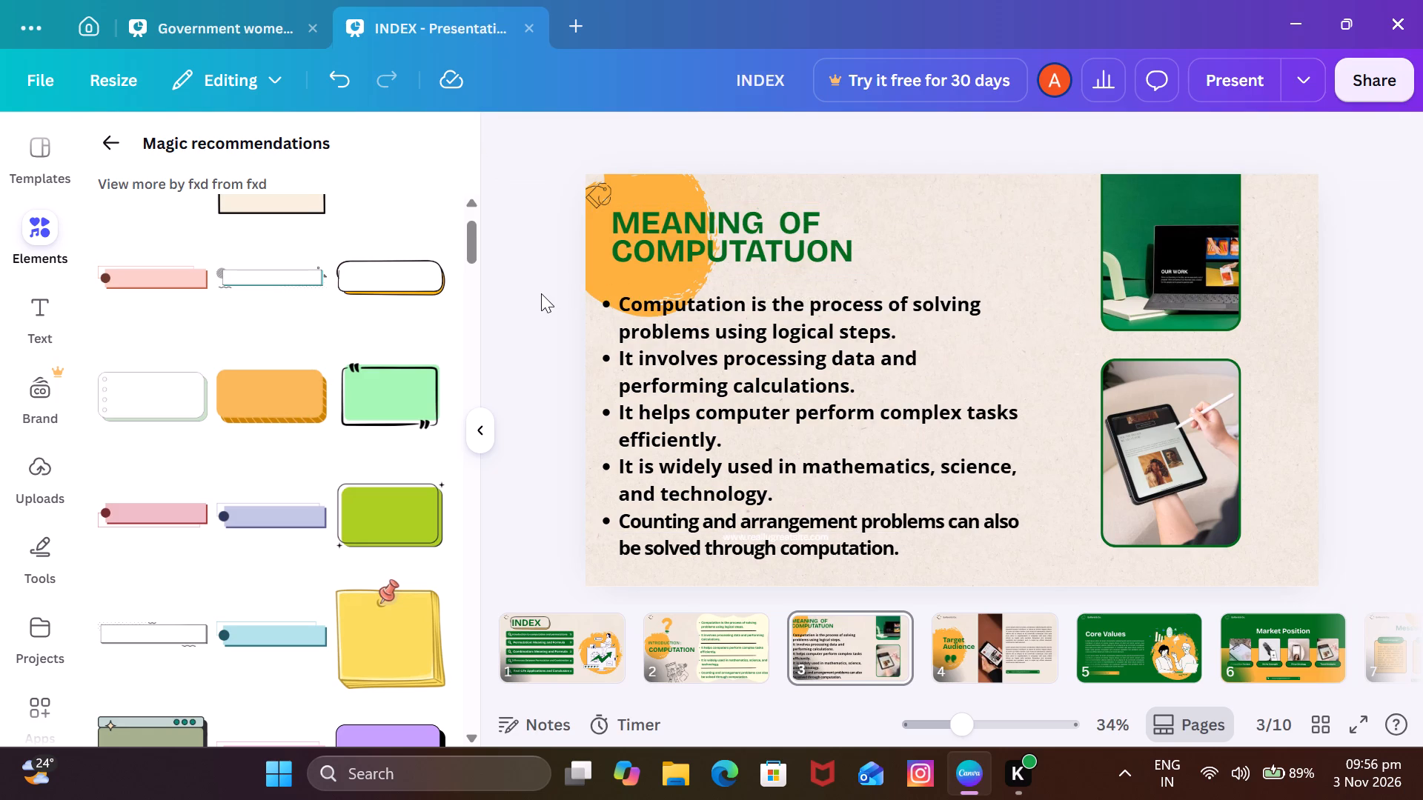
Shrink the laptop photo slightly and move it down and outward so it sits fully on the slide above the tablet photo.
{"action": "left_click", "coordinate": [1135, 270]}
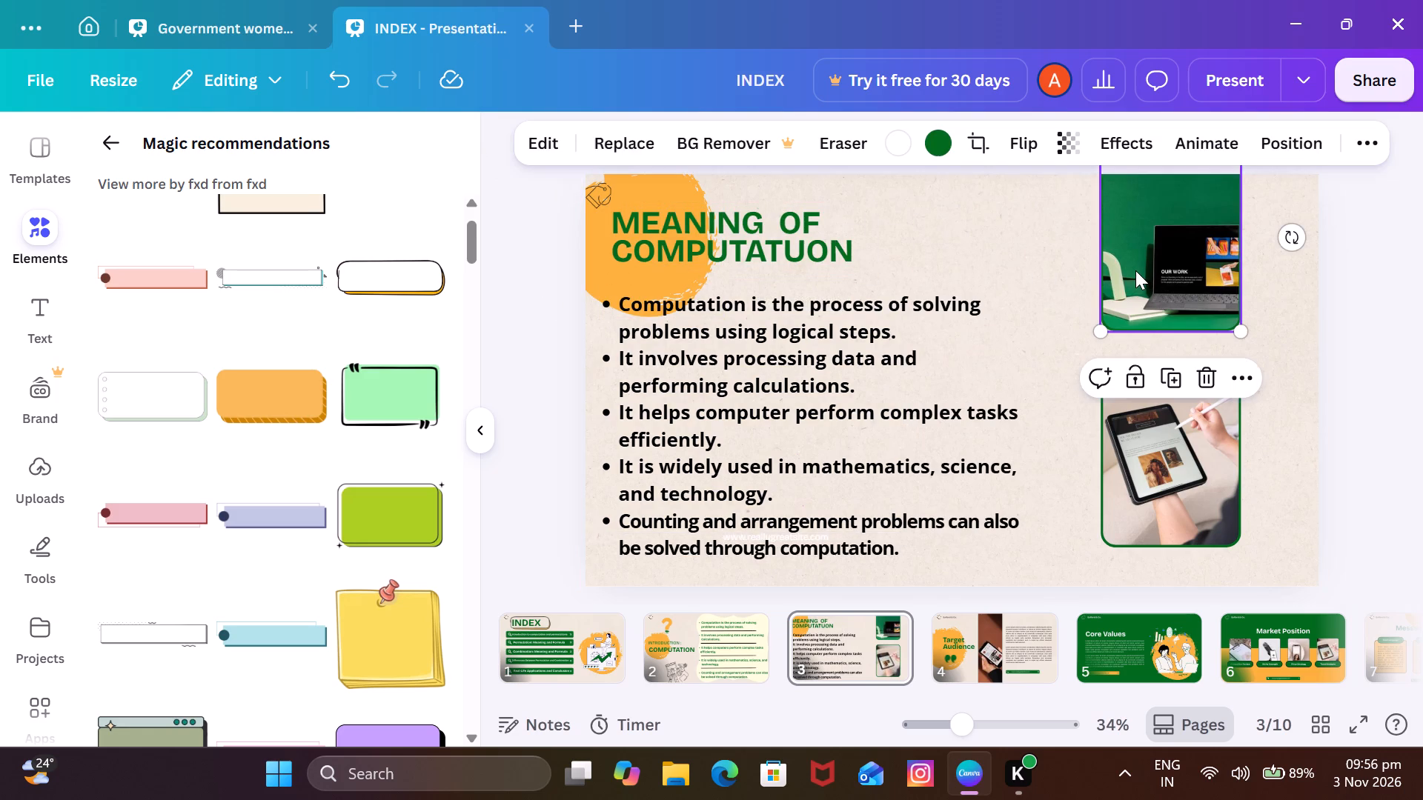
{"action": "left_click_drag", "start_coordinate": [1101, 331], "coordinate": [1121, 307]}
{"action": "left_click_drag", "start_coordinate": [1179, 224], "coordinate": [1200, 276]}
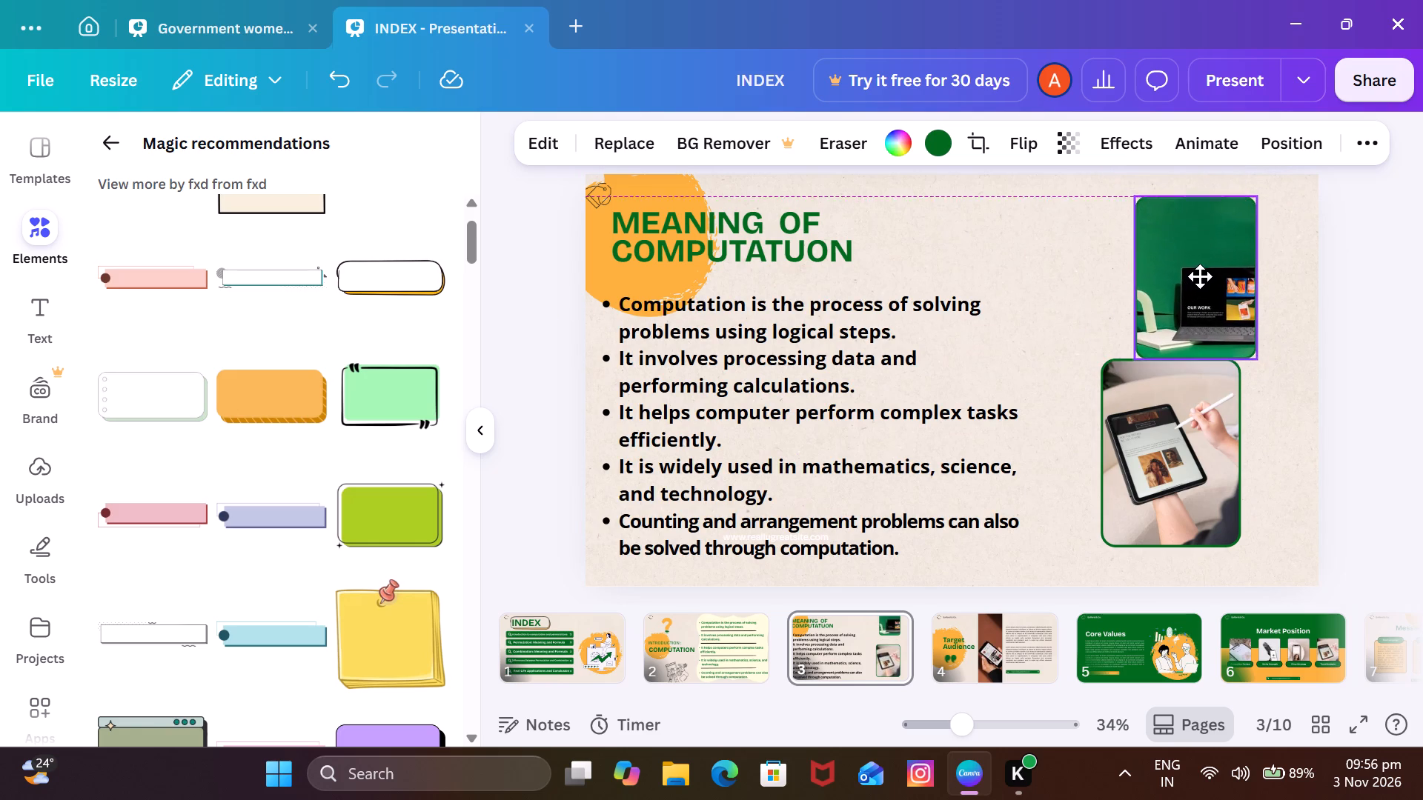
{"action": "left_click_drag", "start_coordinate": [1200, 276], "coordinate": [1206, 261]}
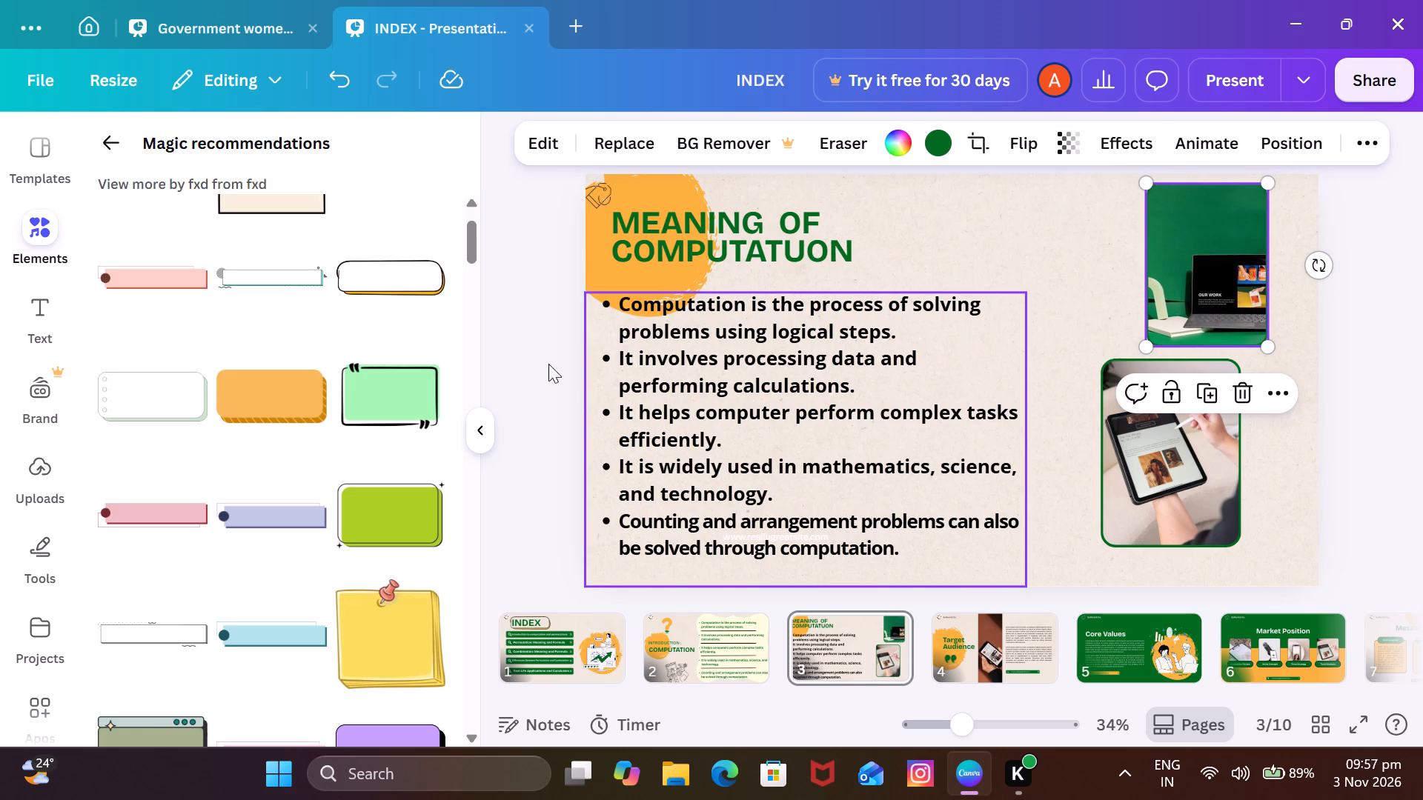
{"action": "left_click", "coordinate": [527, 352]}
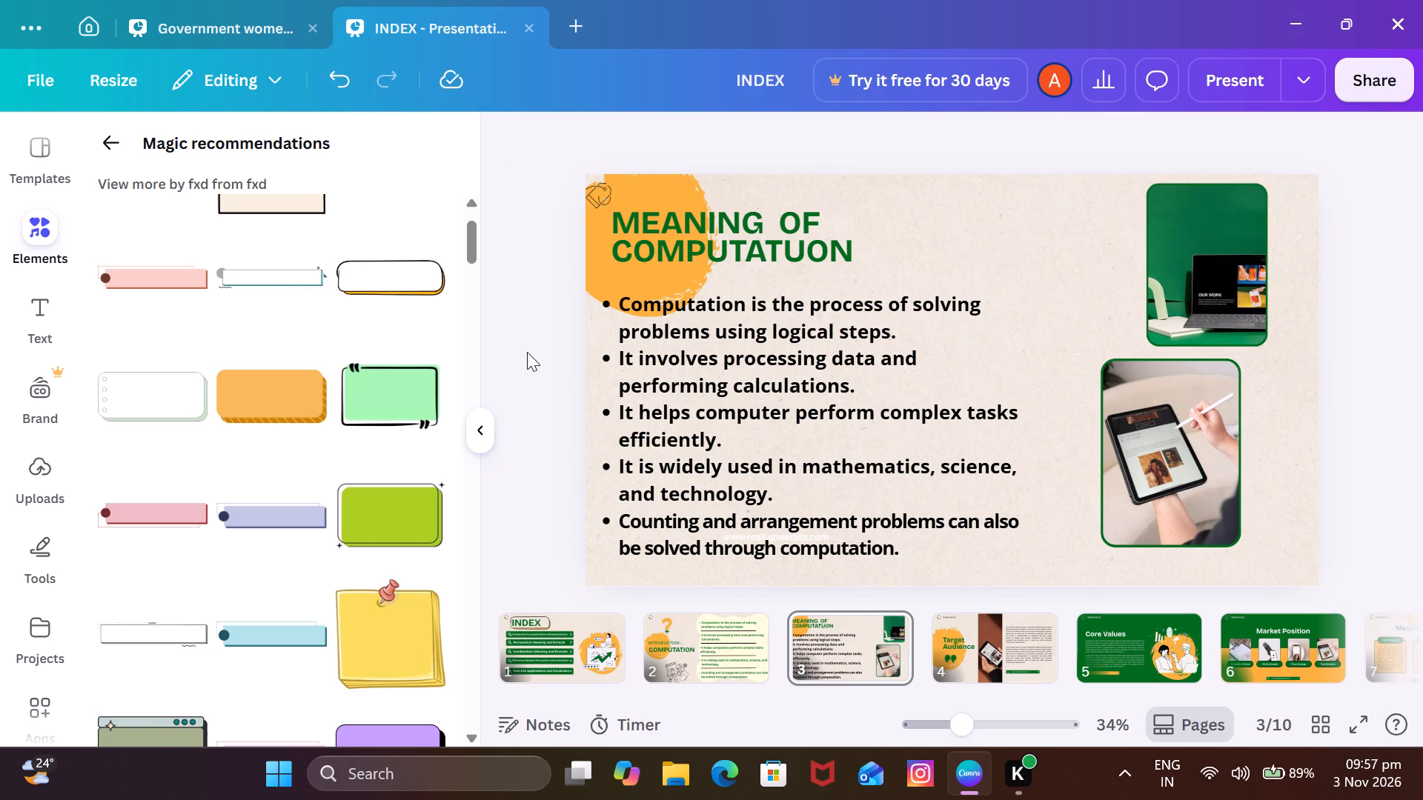
Look through the recommended note and banner graphics for one that suits the slide.
{"action": "scroll", "coordinate": [269, 390], "scroll_direction": "down", "scroll_amount": 1}
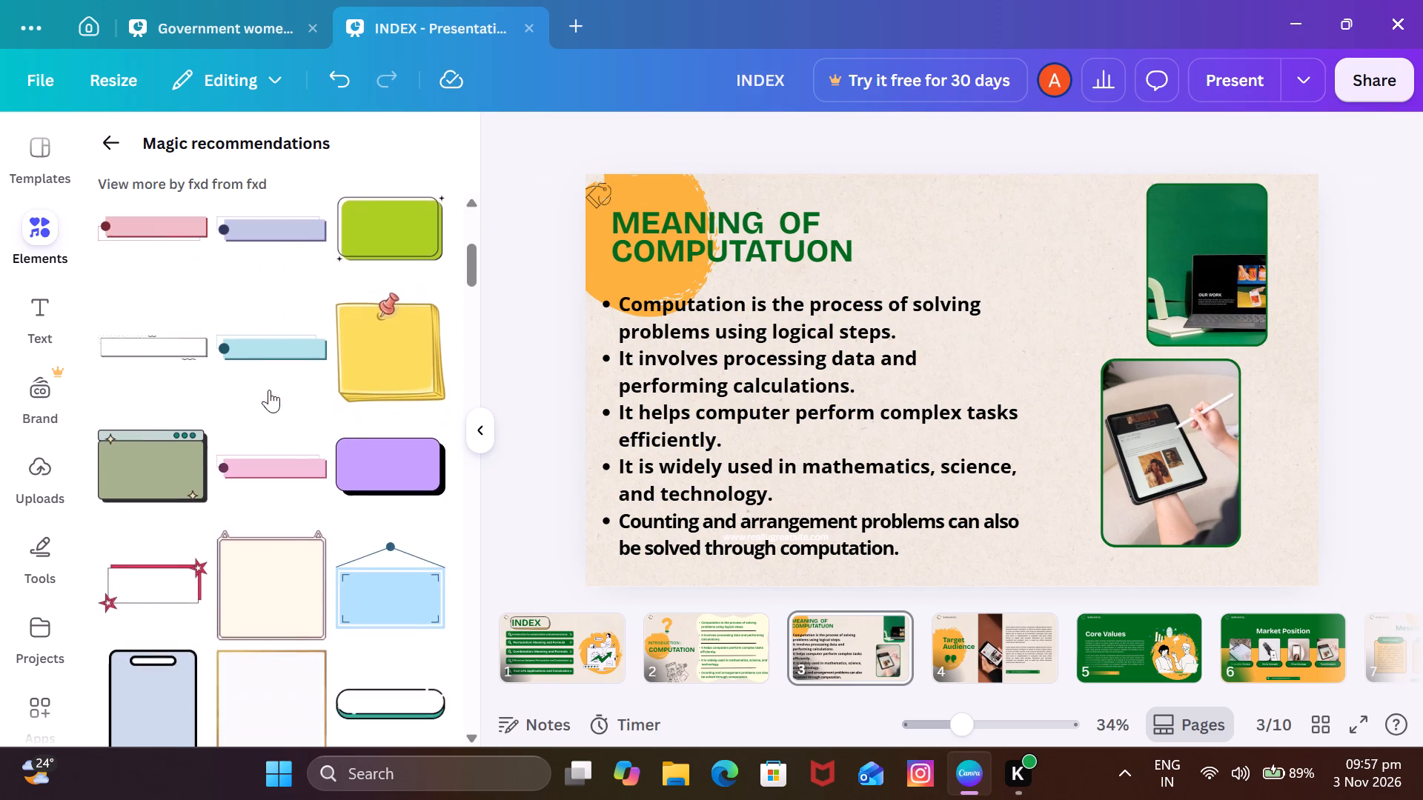
{"action": "scroll", "coordinate": [269, 390], "scroll_direction": "down", "scroll_amount": 1}
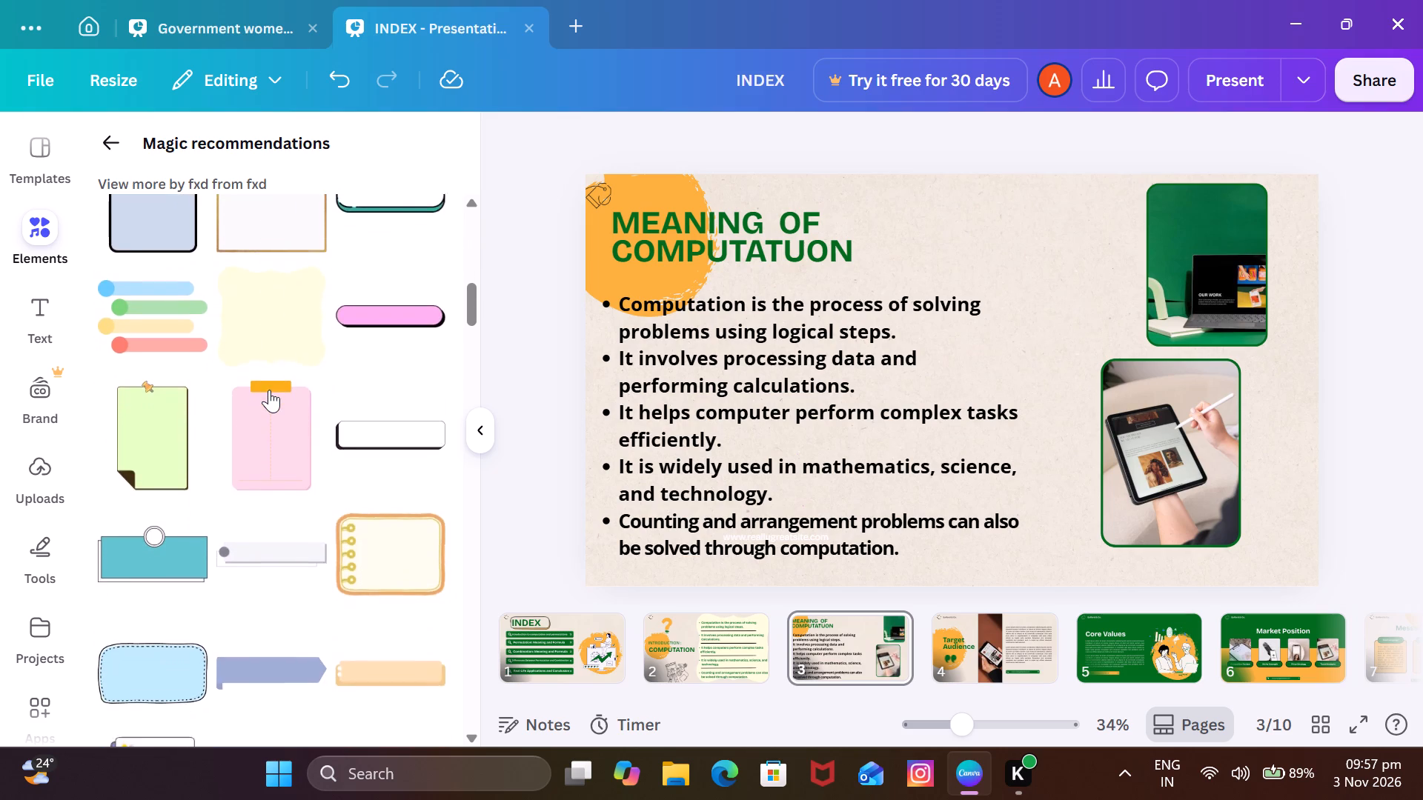
{"action": "scroll", "coordinate": [269, 390], "scroll_direction": "down", "scroll_amount": 3}
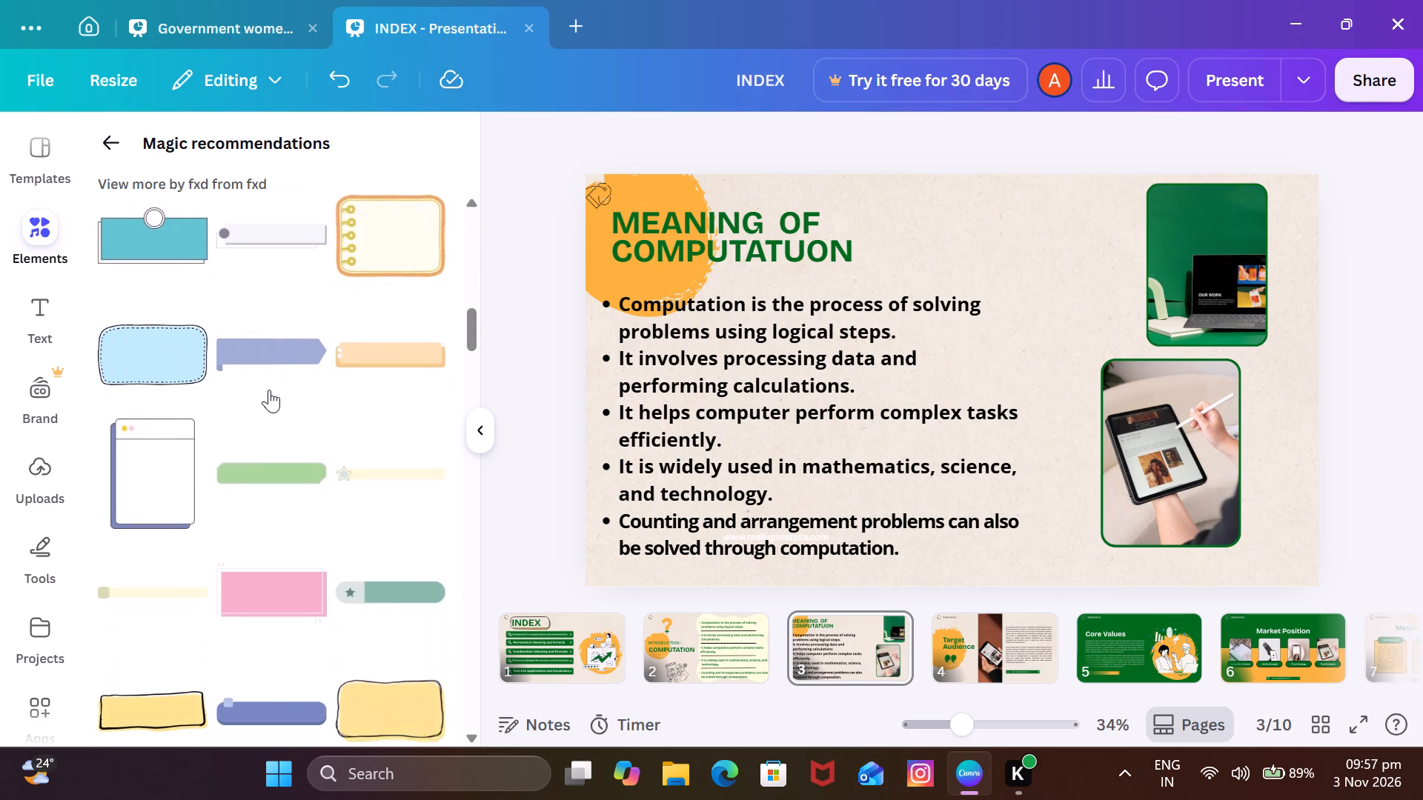
{"action": "scroll", "coordinate": [269, 390], "scroll_direction": "down", "scroll_amount": 2}
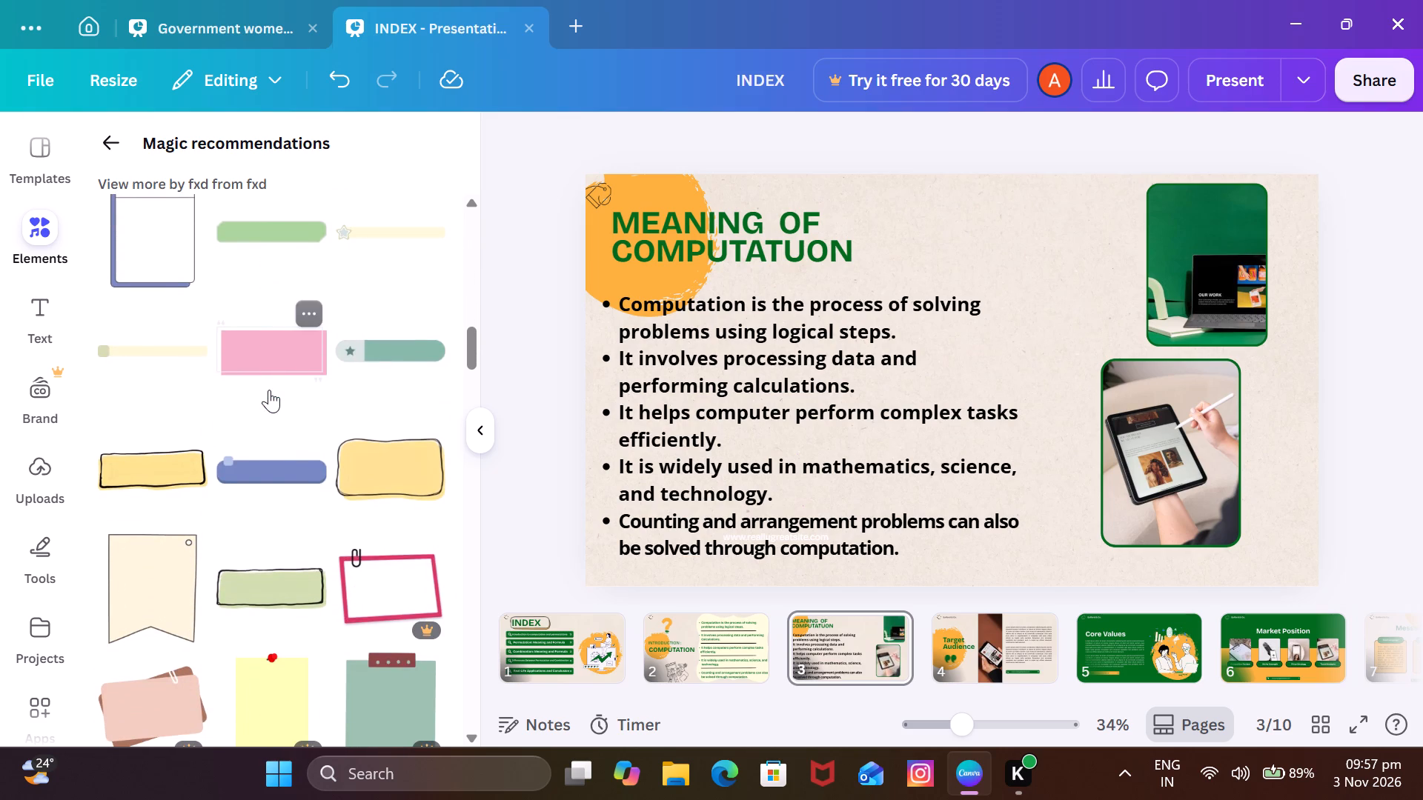
{"action": "scroll", "coordinate": [269, 390], "scroll_direction": "down", "scroll_amount": 3}
{"action": "scroll", "coordinate": [269, 390], "scroll_direction": "up", "scroll_amount": 2}
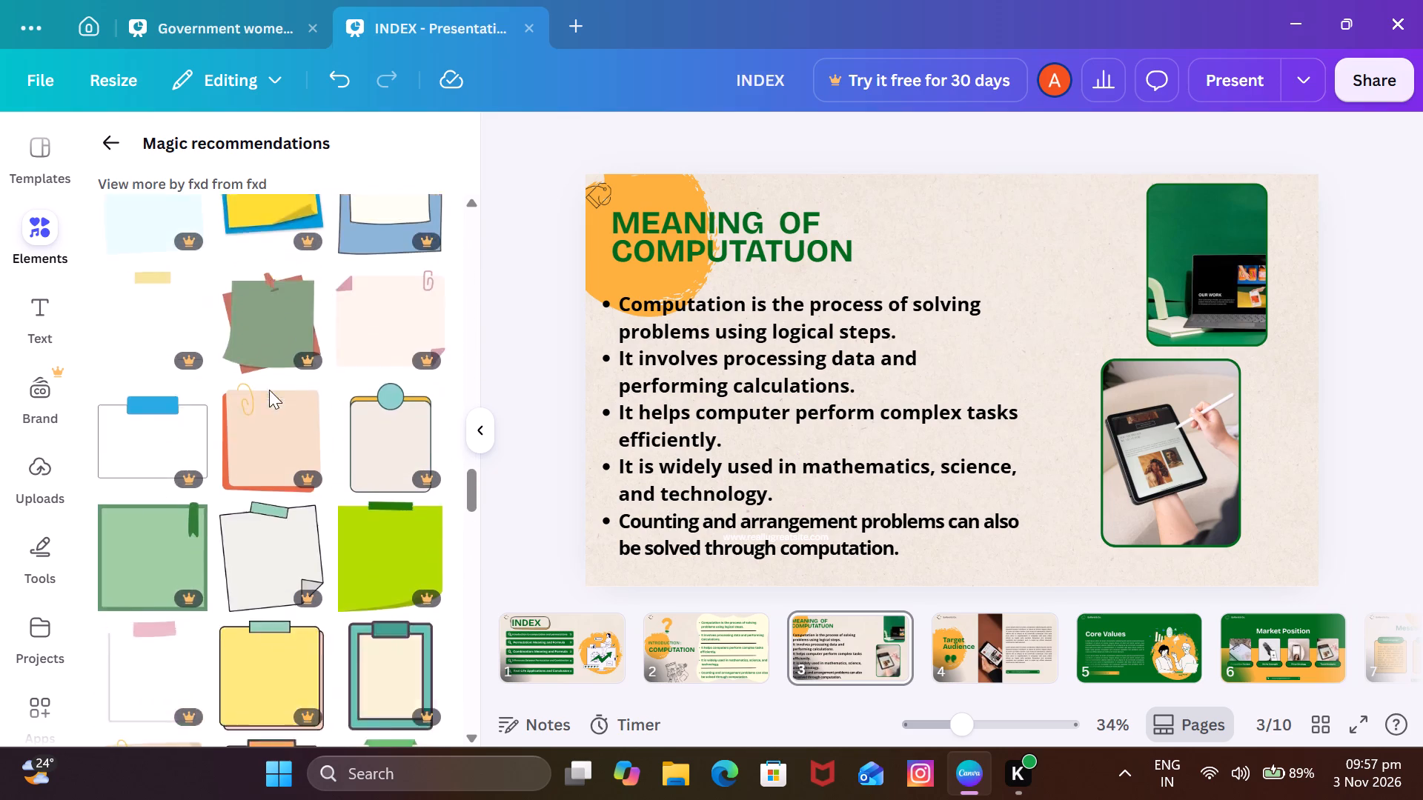
{"action": "scroll", "coordinate": [269, 390], "scroll_direction": "up", "scroll_amount": 3}
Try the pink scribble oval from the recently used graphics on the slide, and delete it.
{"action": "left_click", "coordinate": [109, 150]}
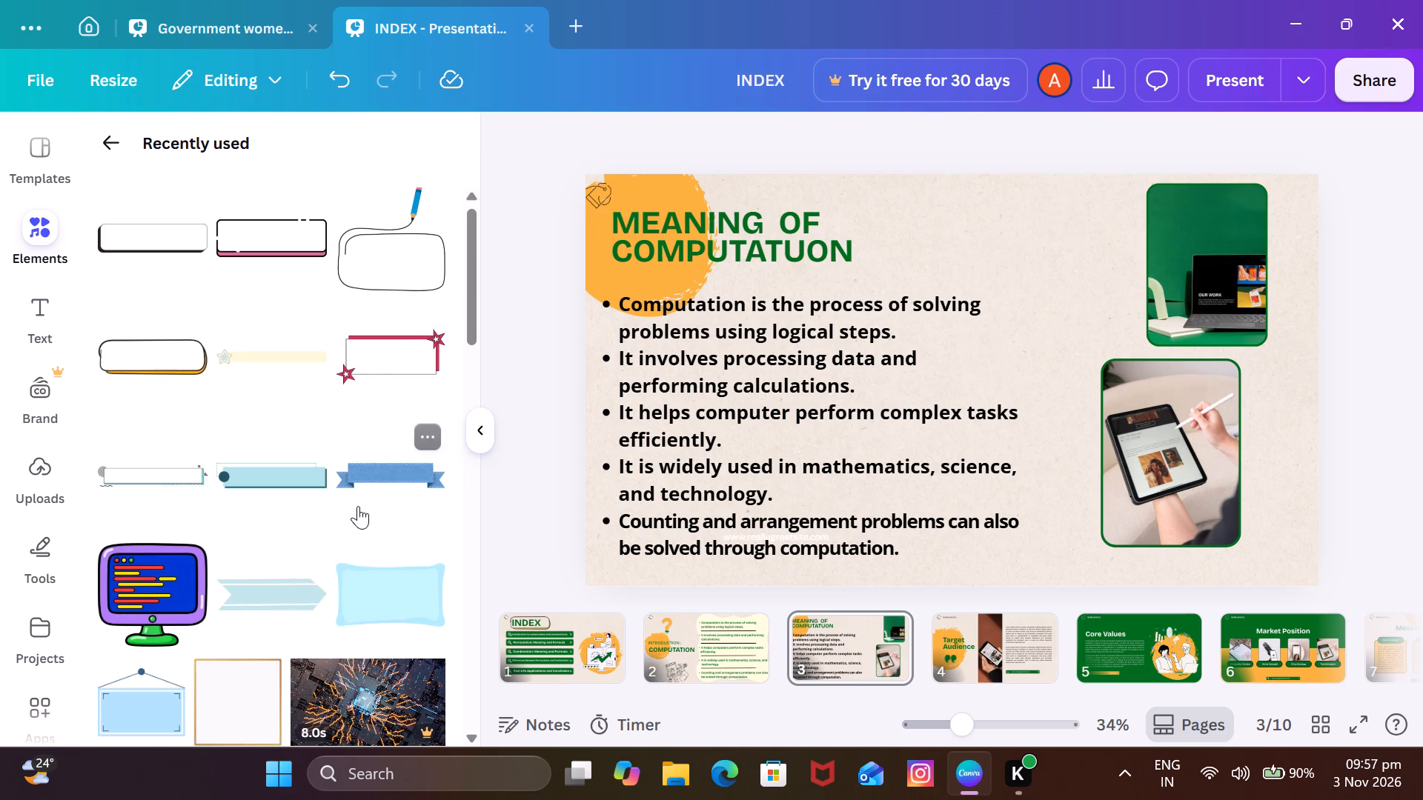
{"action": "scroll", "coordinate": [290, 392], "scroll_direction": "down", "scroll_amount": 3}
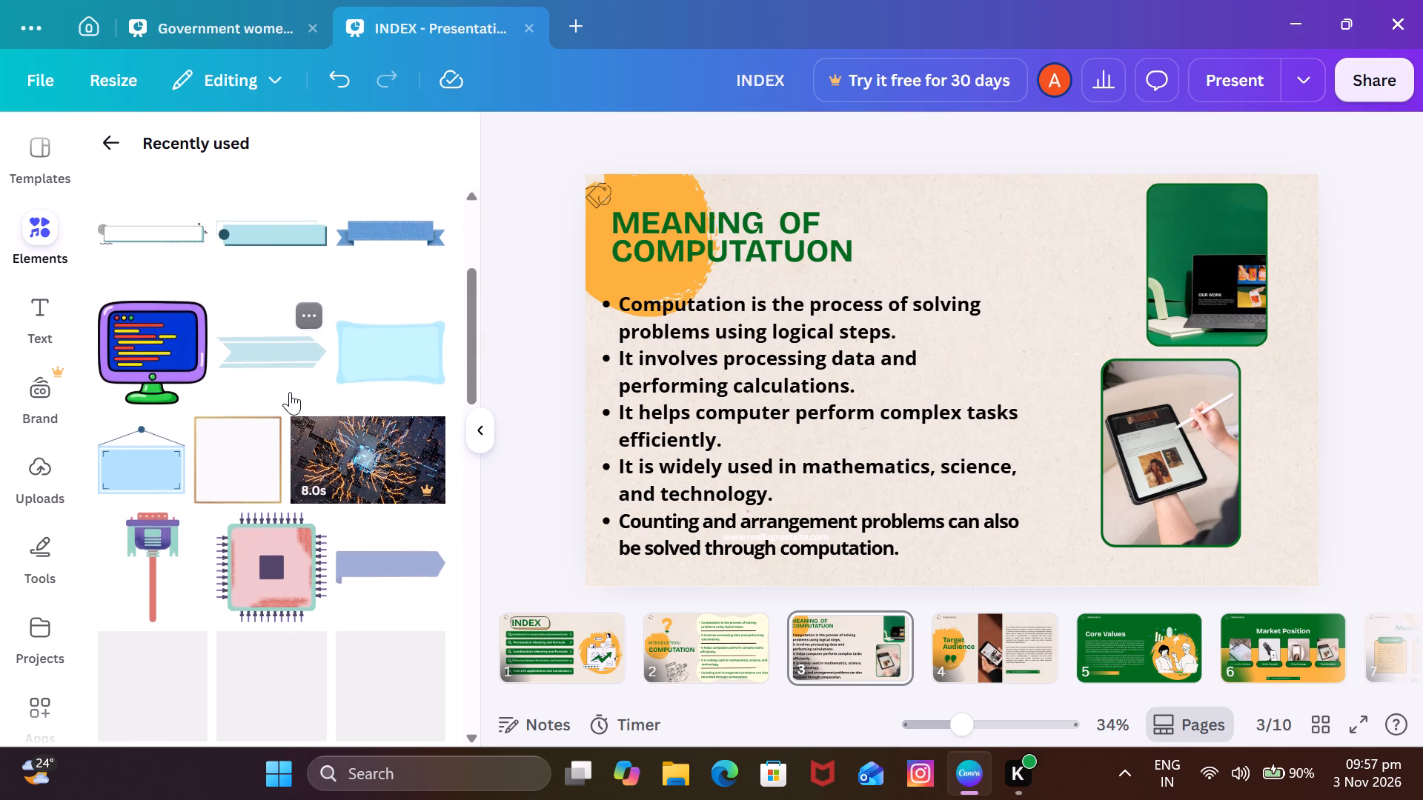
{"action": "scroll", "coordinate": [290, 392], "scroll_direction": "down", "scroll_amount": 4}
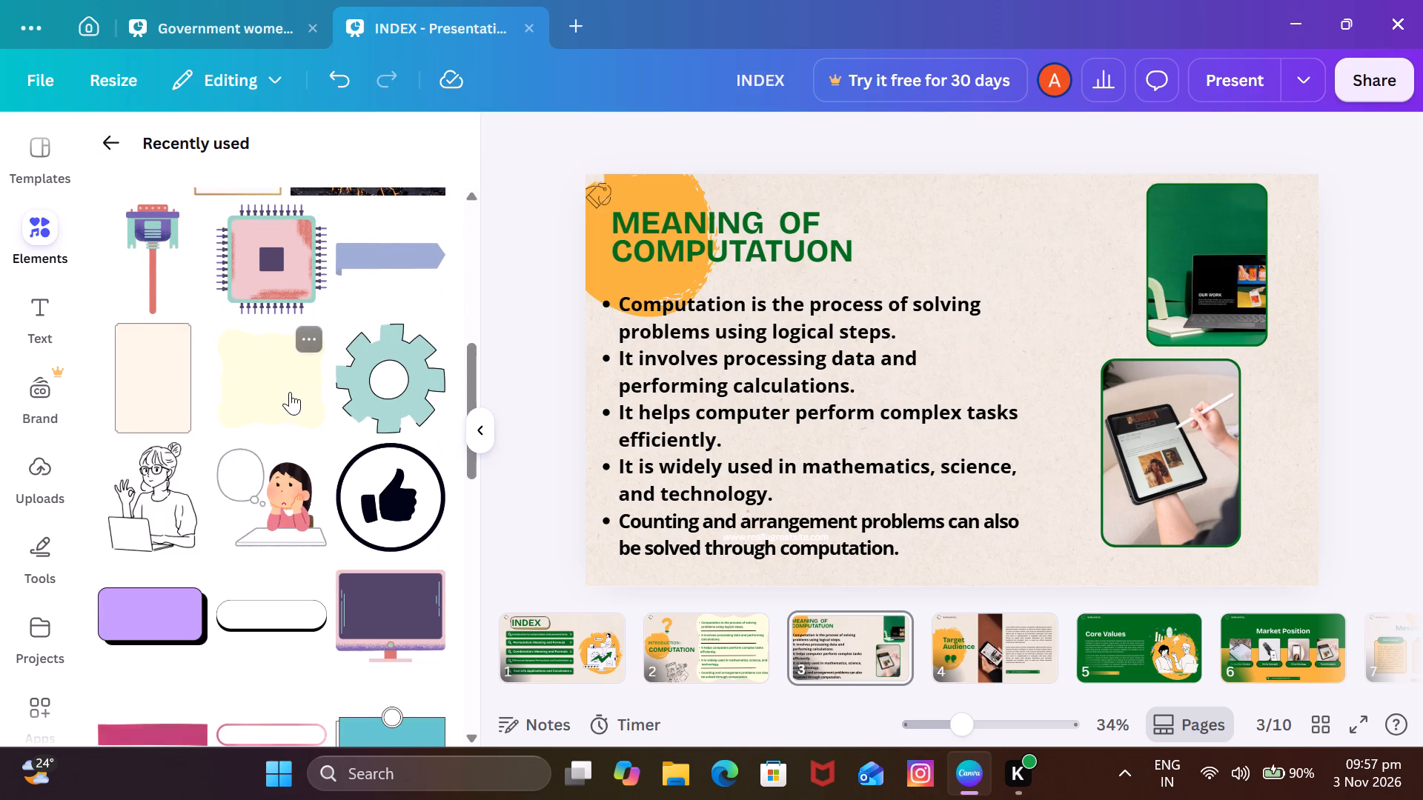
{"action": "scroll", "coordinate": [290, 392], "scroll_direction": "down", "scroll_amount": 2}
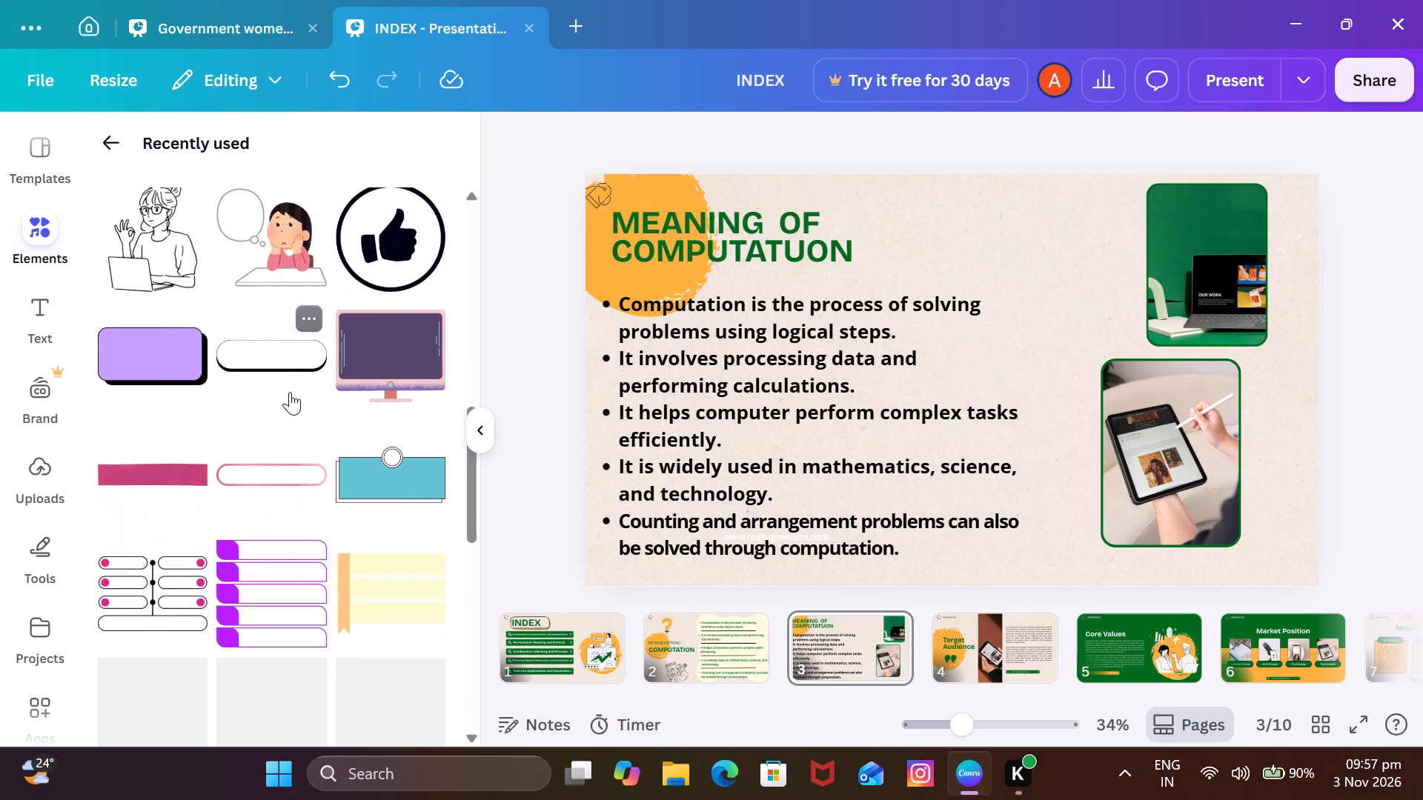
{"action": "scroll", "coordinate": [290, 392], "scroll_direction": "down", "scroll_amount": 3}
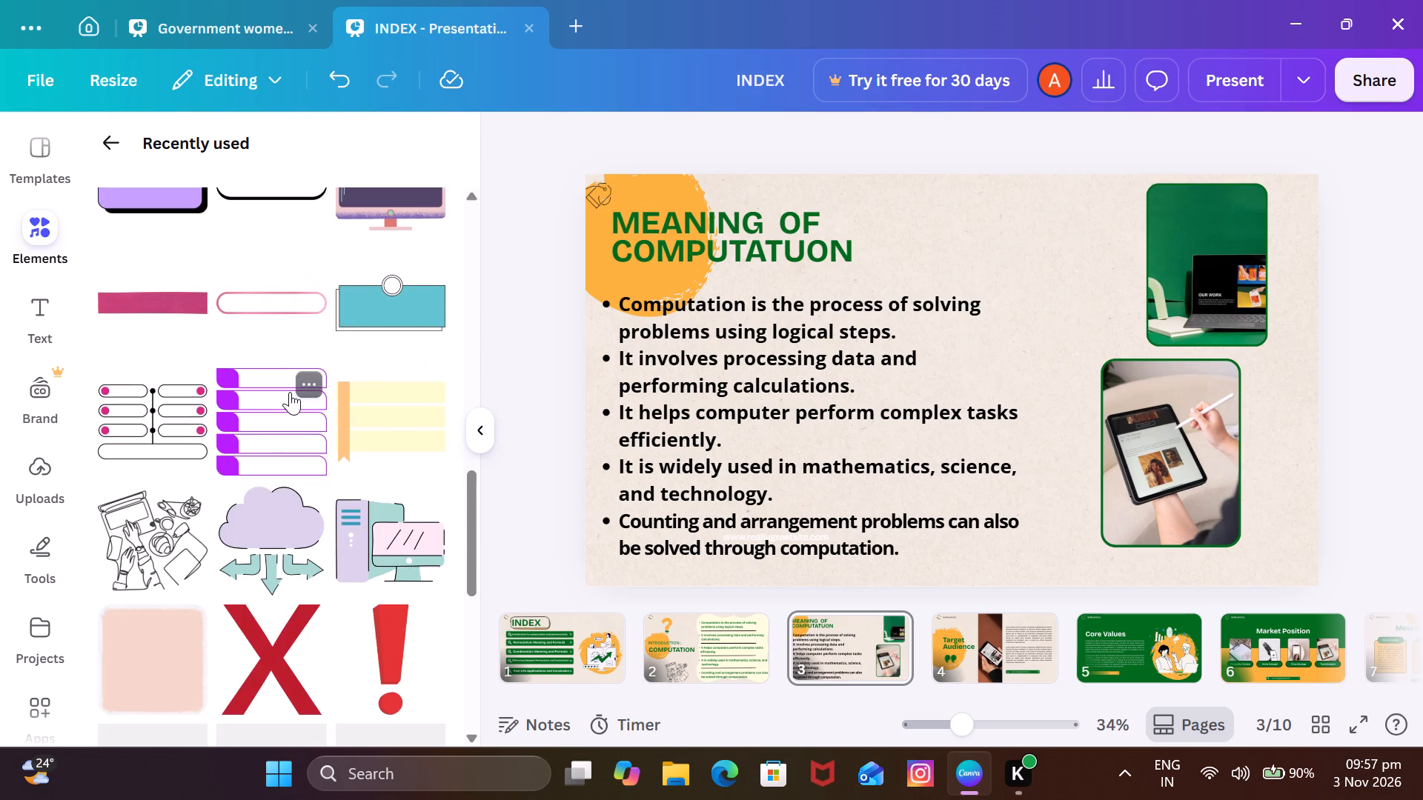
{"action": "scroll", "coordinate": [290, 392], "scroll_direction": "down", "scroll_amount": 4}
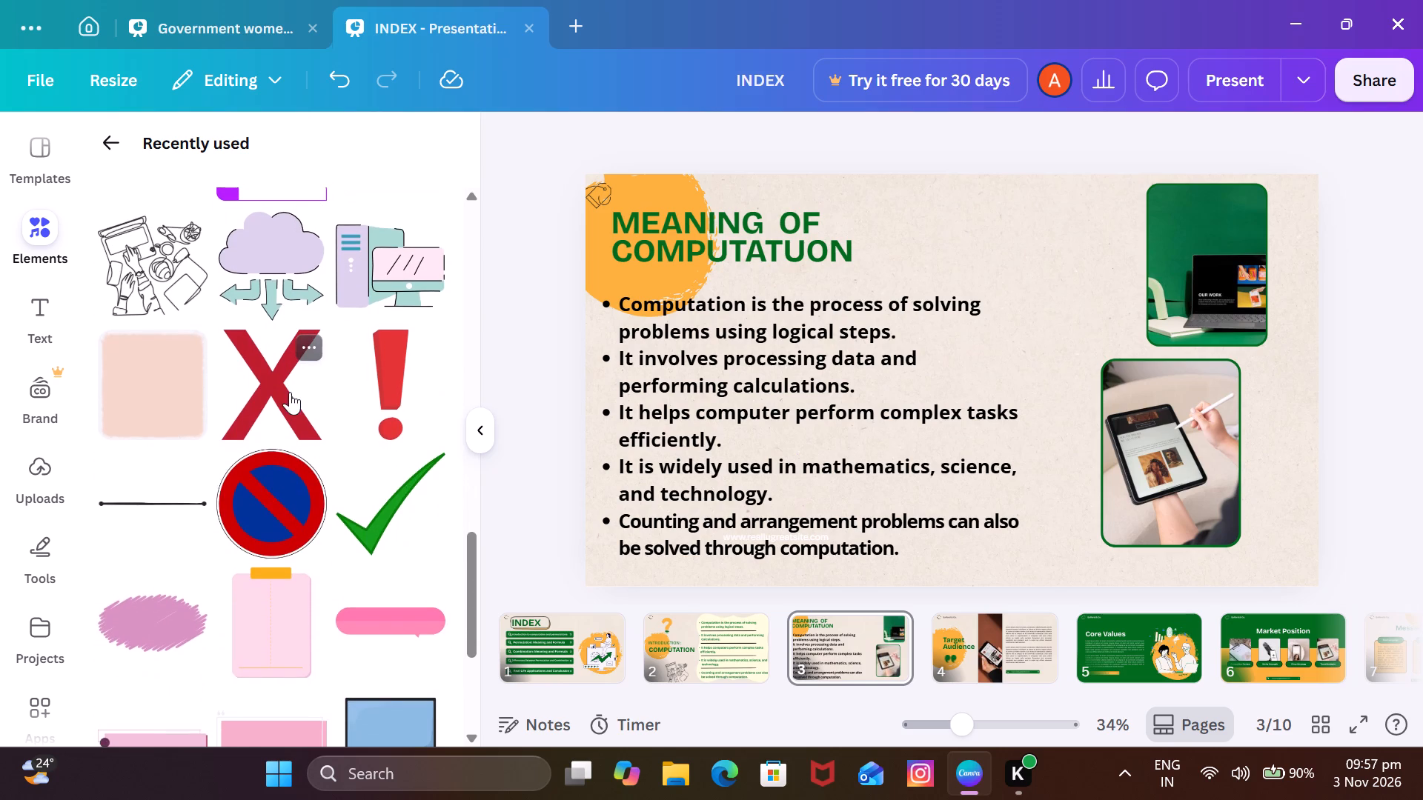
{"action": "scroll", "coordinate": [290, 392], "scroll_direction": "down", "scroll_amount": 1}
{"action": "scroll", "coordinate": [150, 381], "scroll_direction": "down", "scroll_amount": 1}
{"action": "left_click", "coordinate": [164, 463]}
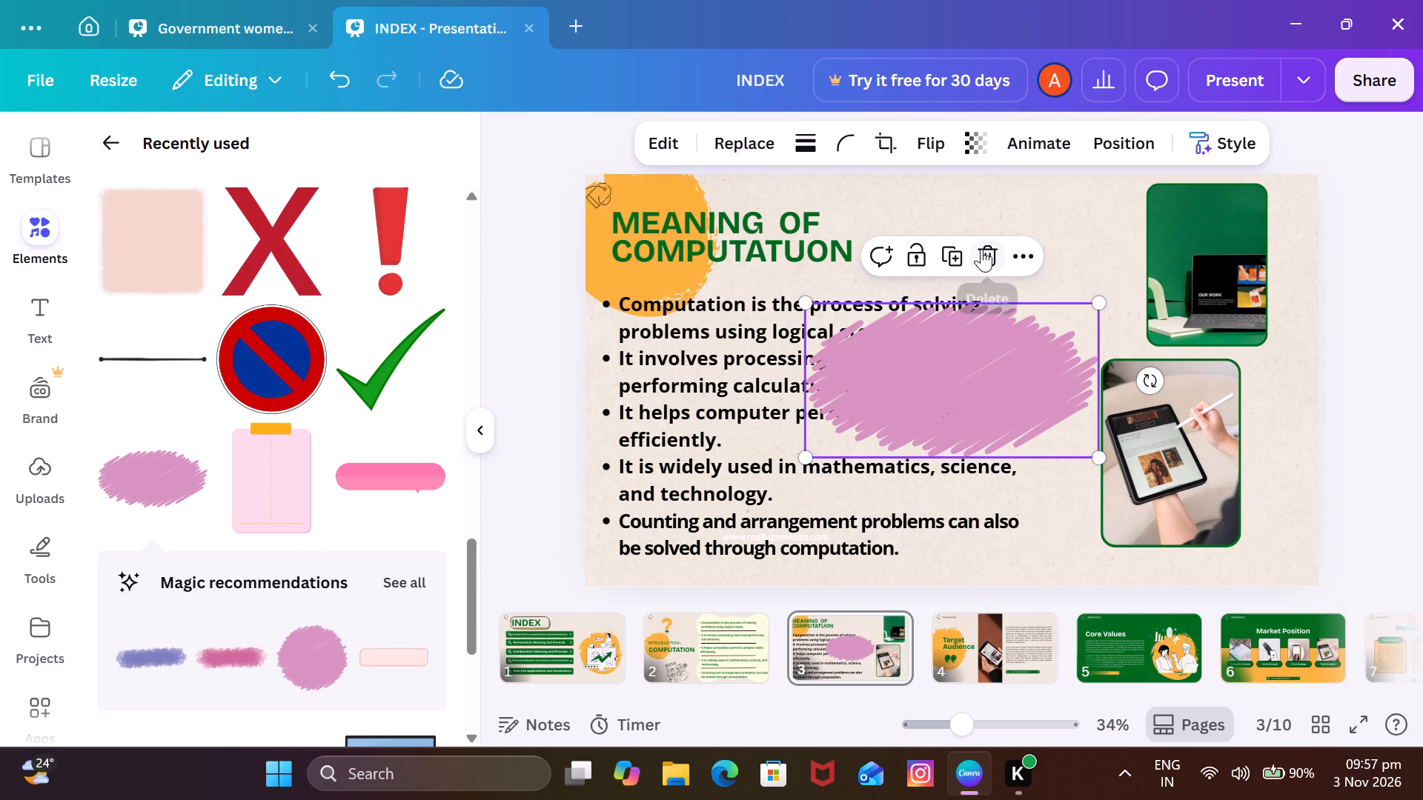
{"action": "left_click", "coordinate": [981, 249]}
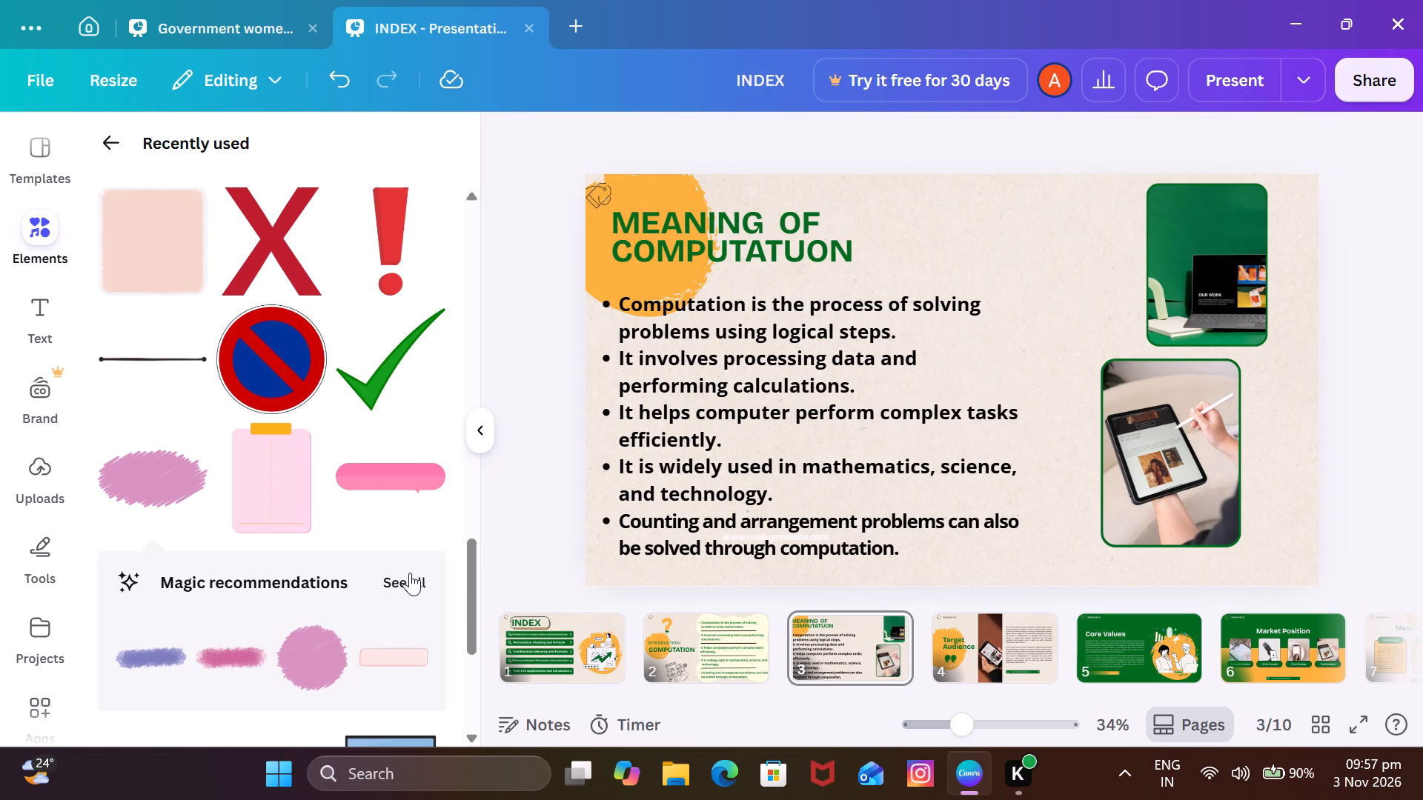
Add the dark blue spiral arrow from the graphics recommended for the pink scribble to the slide.
{"action": "left_click", "coordinate": [406, 577]}
{"action": "scroll", "coordinate": [329, 546], "scroll_direction": "down", "scroll_amount": 1}
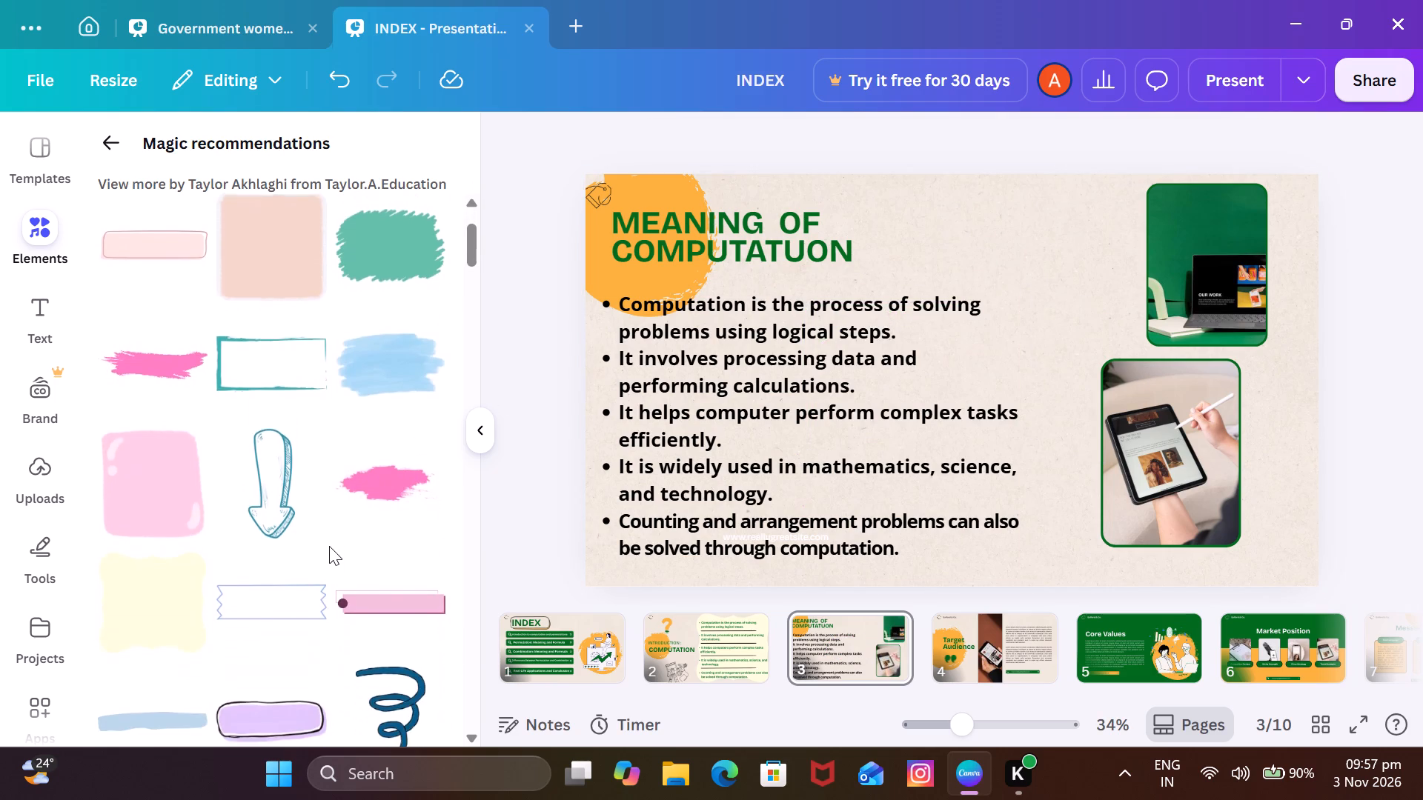
{"action": "scroll", "coordinate": [329, 546], "scroll_direction": "down", "scroll_amount": 4}
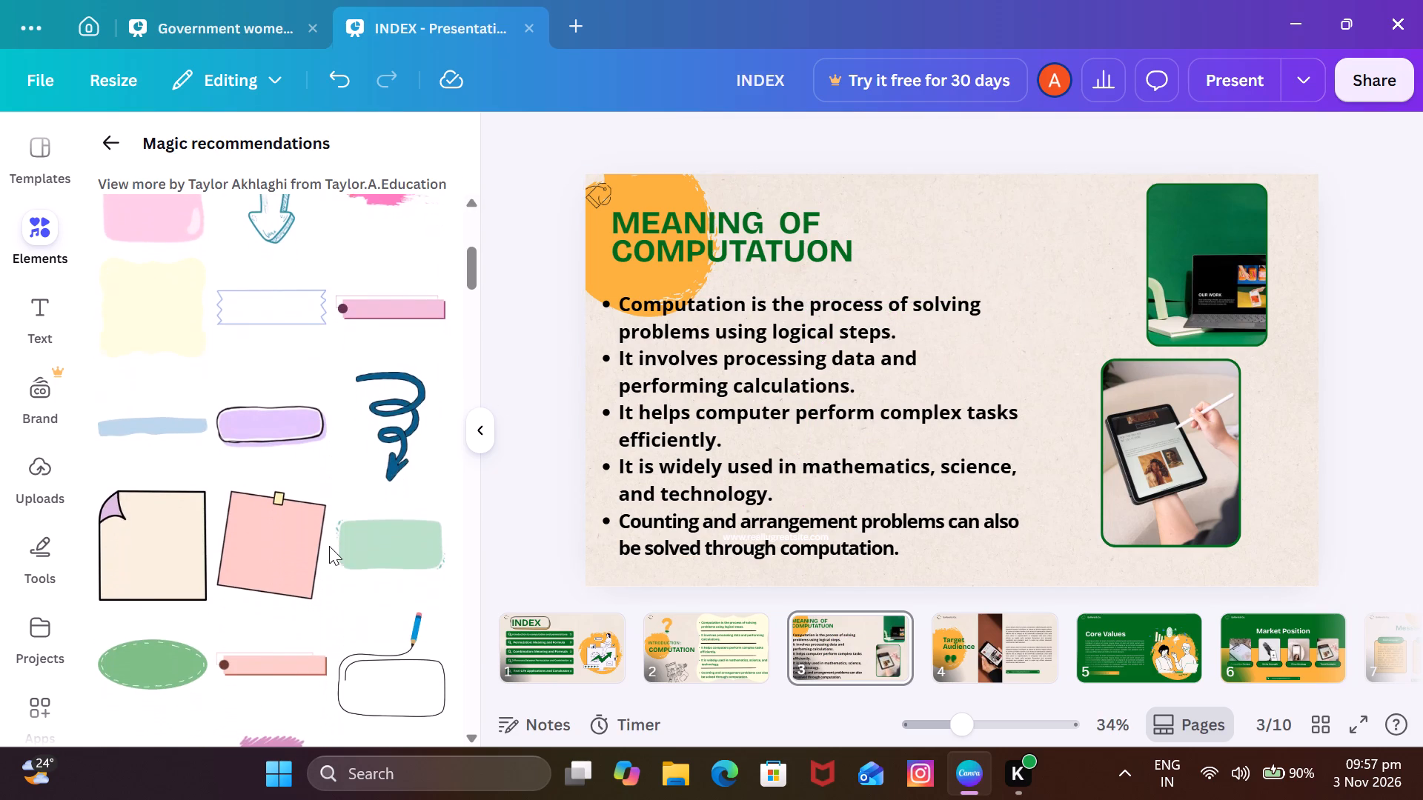
{"action": "scroll", "coordinate": [329, 546], "scroll_direction": "down", "scroll_amount": 1}
{"action": "left_click", "coordinate": [395, 421]}
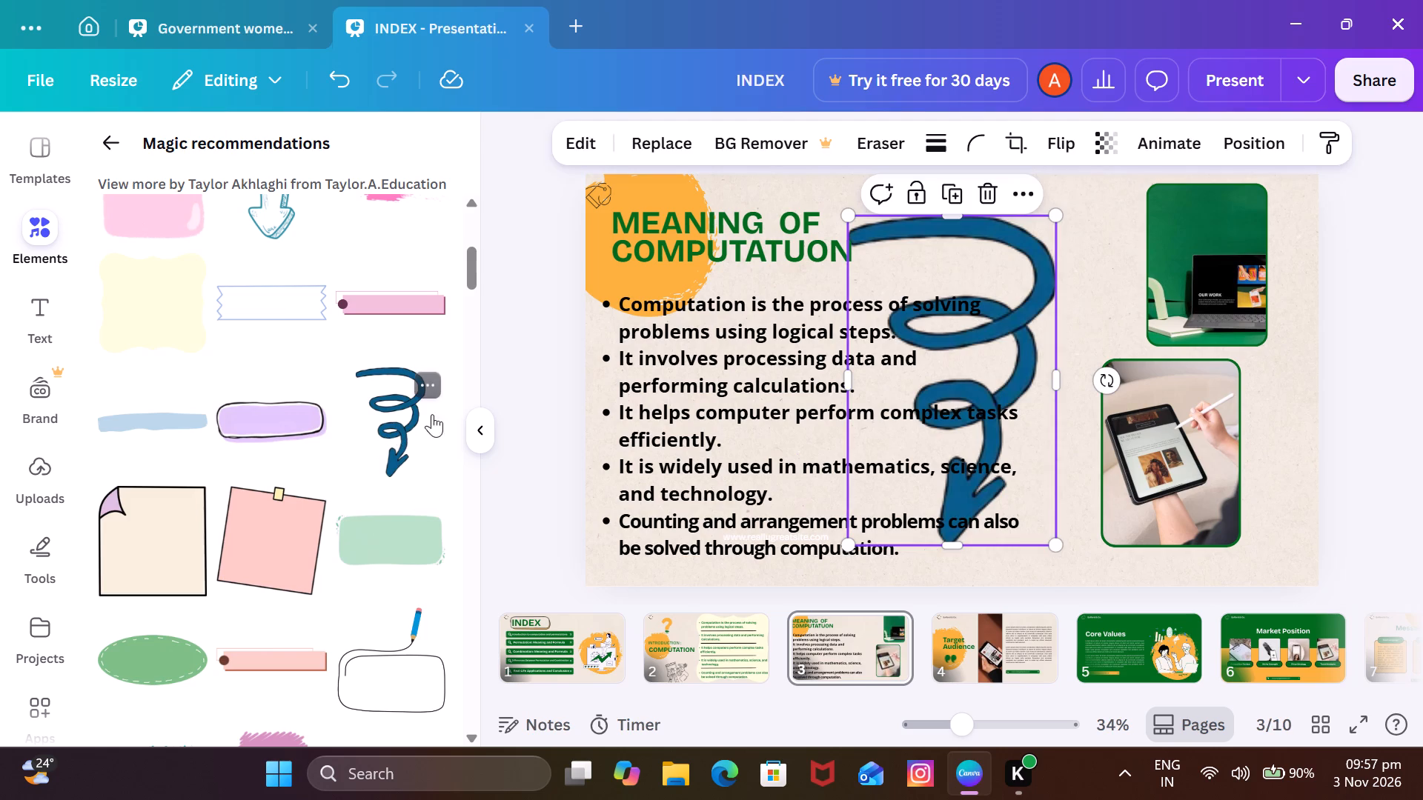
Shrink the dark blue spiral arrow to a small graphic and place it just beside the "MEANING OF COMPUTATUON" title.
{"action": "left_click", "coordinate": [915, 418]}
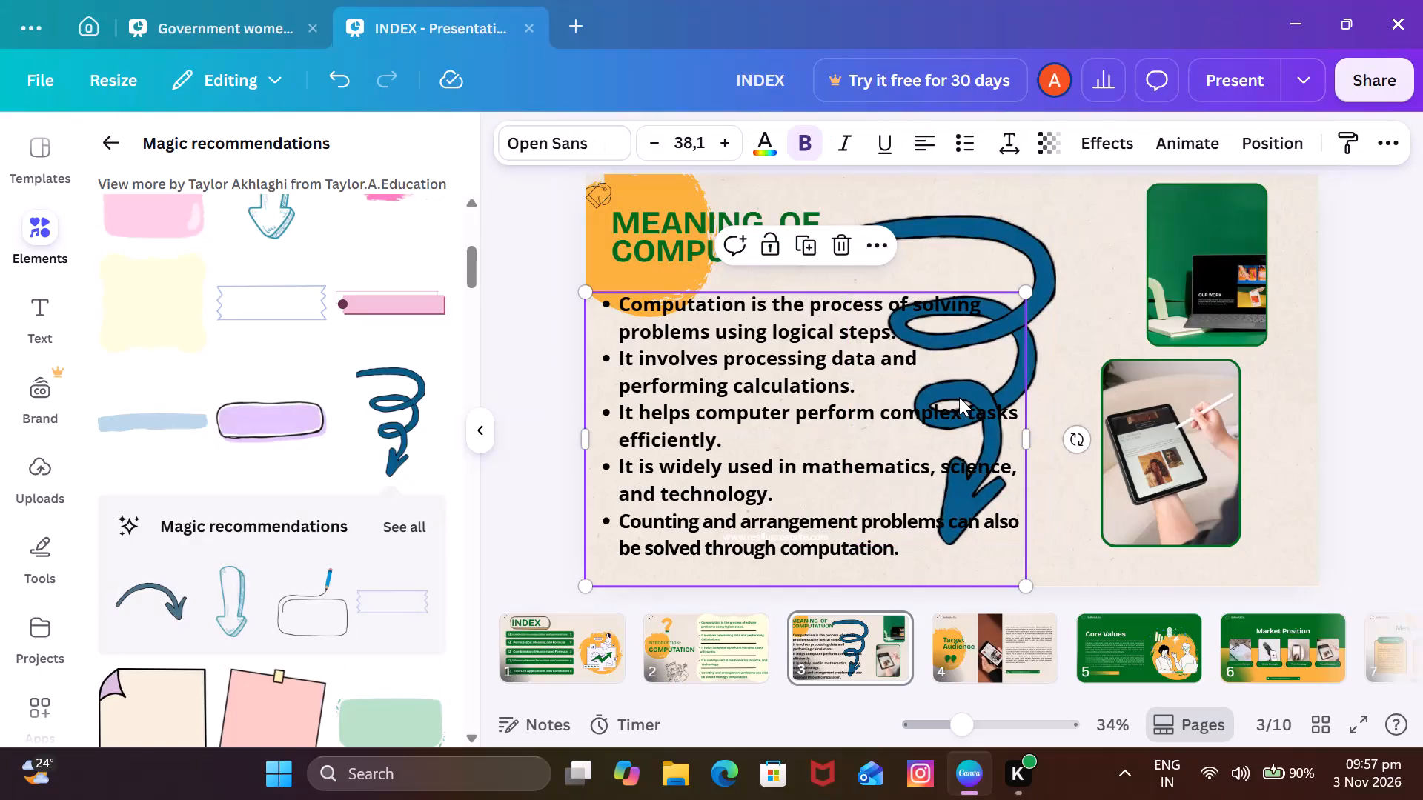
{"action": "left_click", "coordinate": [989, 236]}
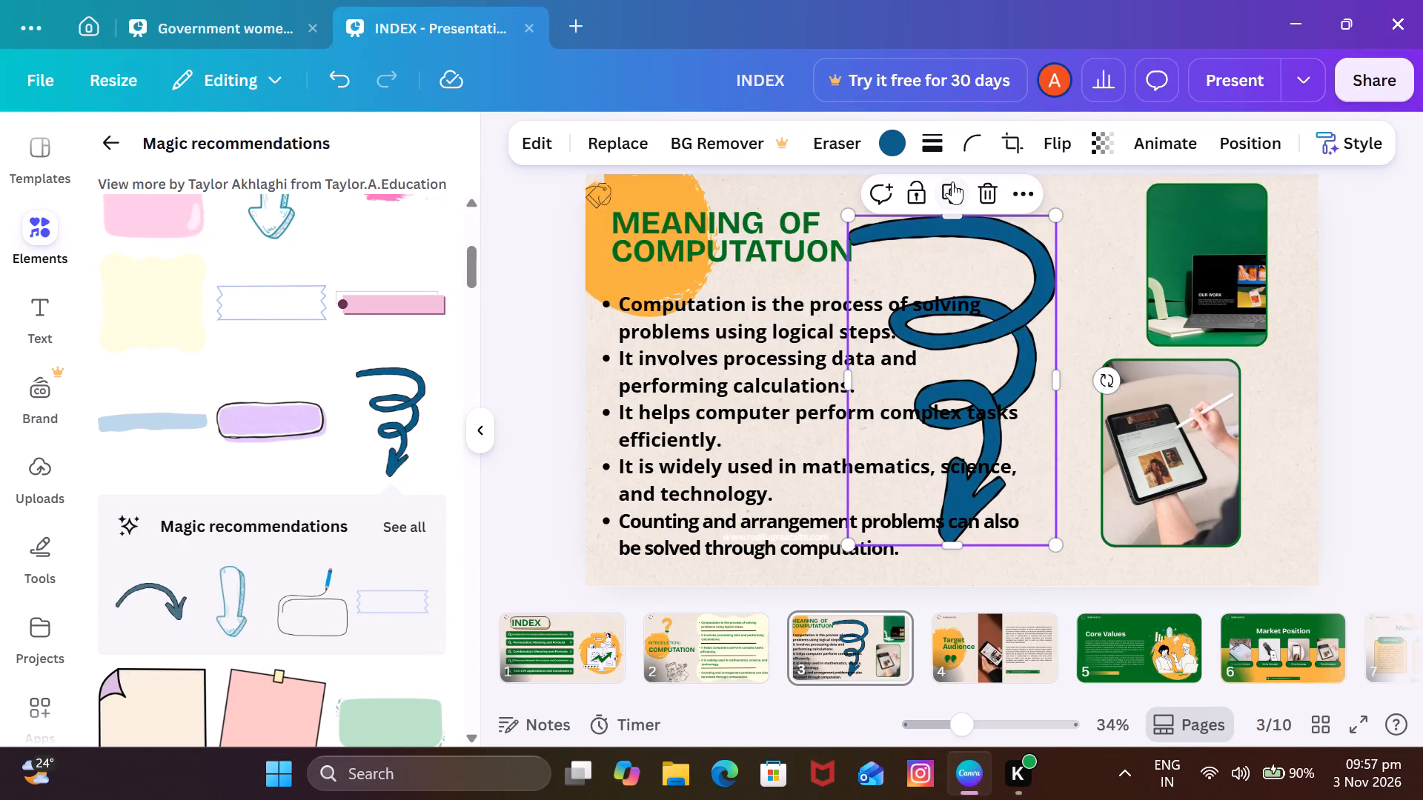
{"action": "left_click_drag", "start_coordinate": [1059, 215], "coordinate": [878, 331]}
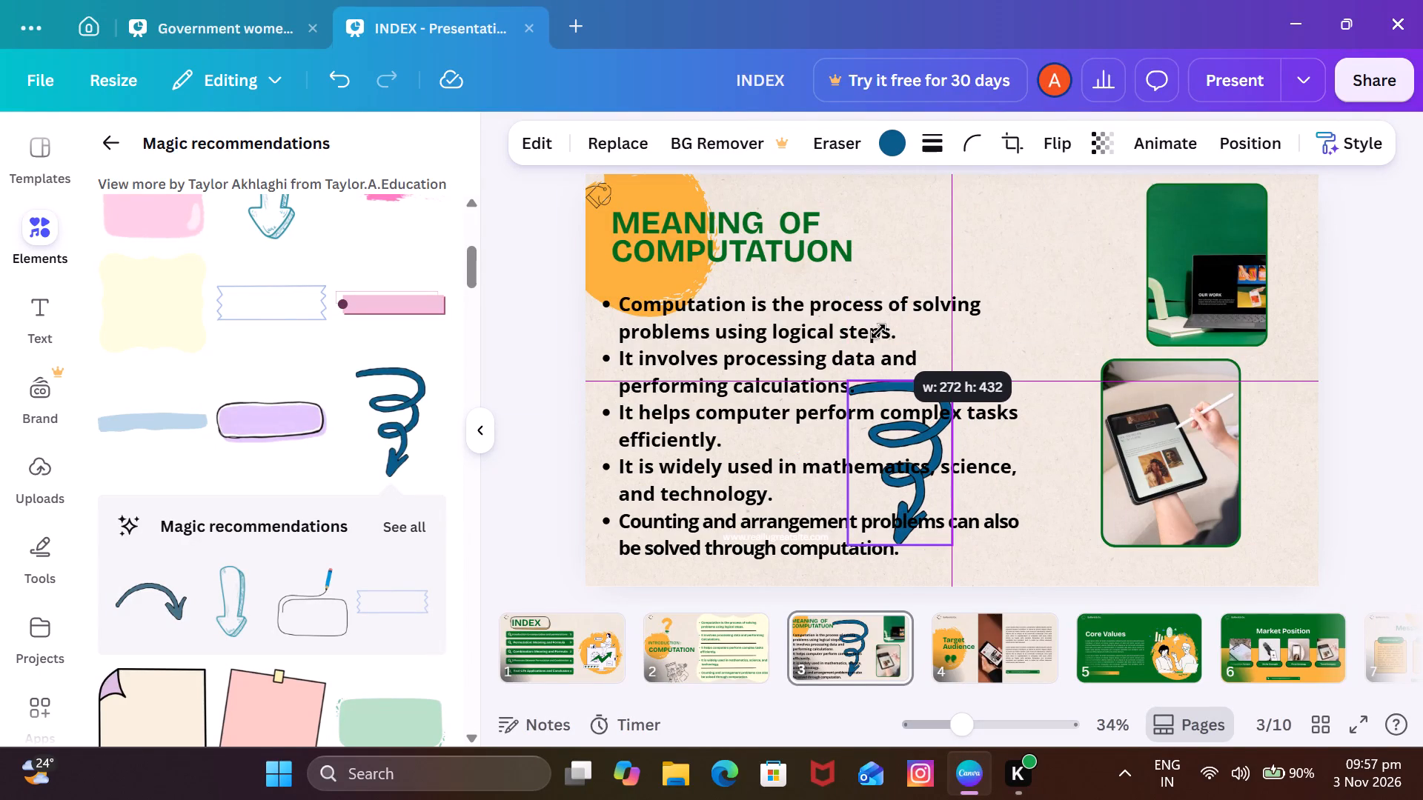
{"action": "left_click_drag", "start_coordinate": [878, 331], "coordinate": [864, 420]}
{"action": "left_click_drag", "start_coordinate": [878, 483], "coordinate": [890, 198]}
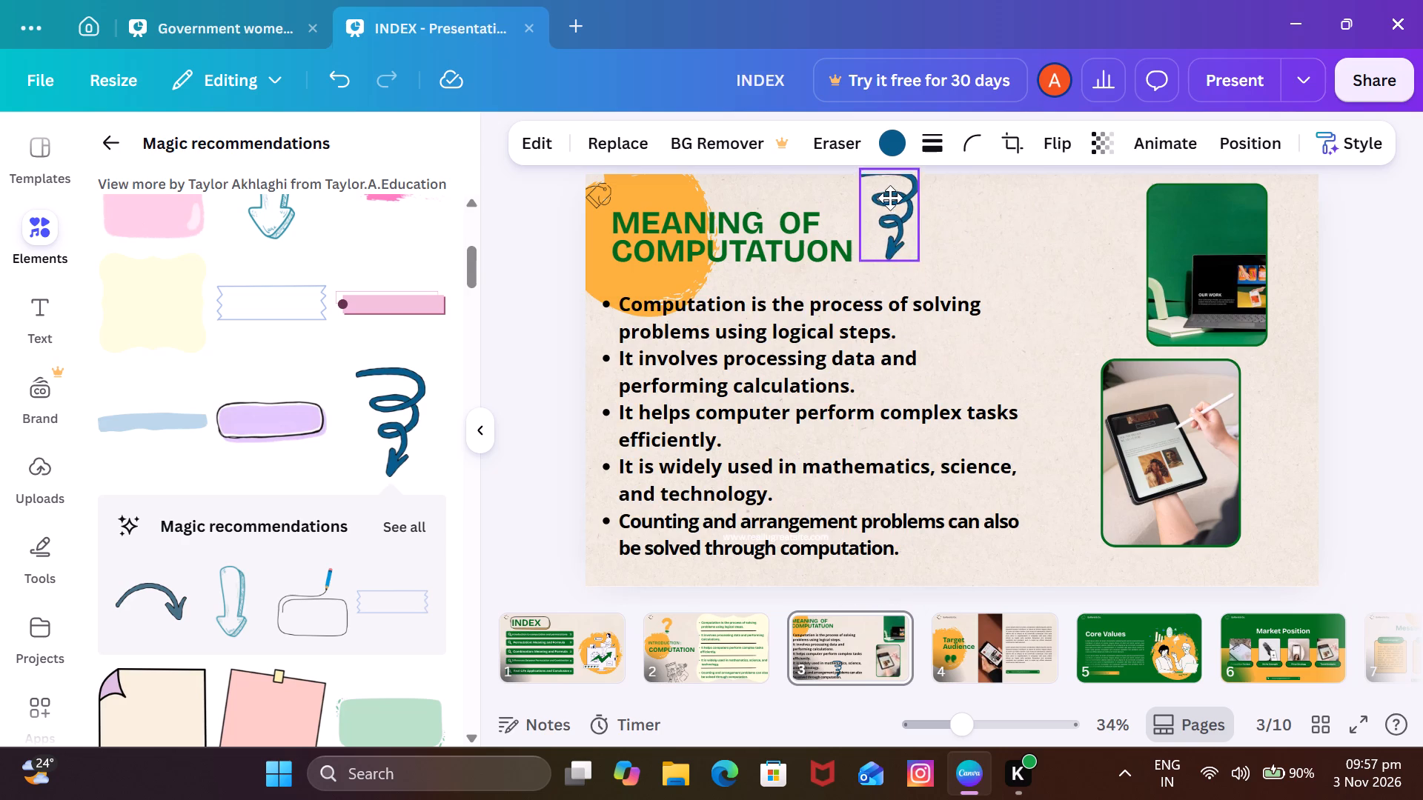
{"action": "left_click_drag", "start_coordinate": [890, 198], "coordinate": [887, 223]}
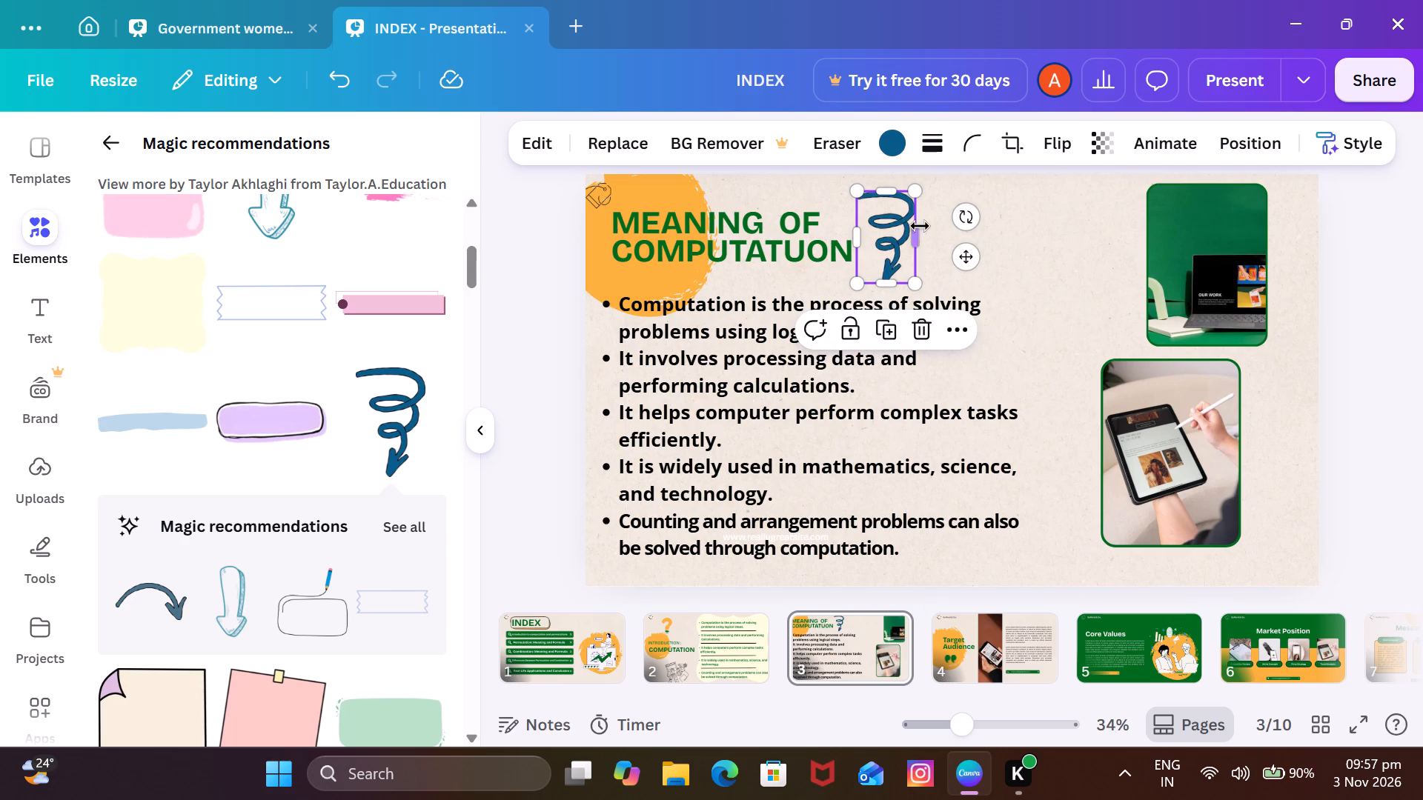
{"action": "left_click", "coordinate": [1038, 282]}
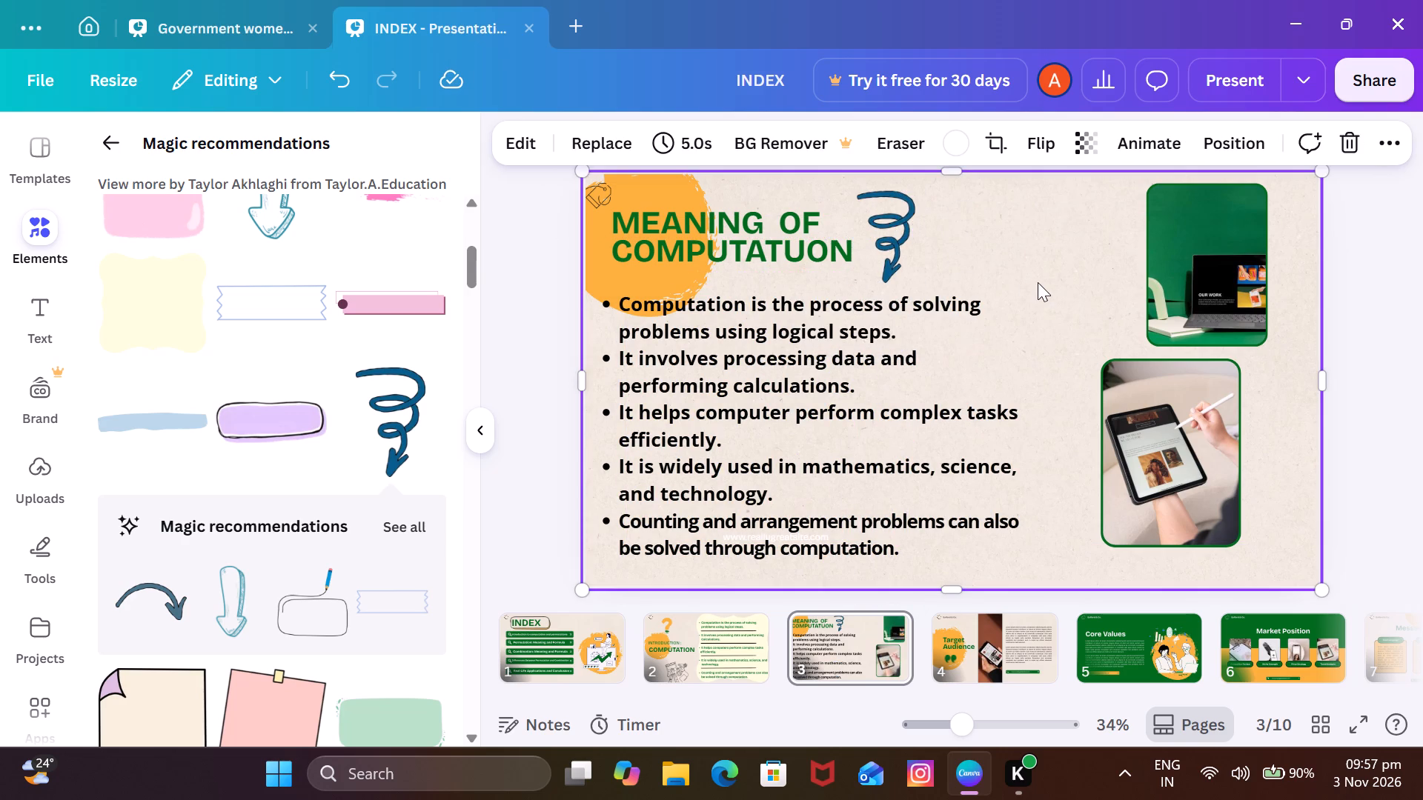
Delete the dark blue spiral arrow beside the slide title.
{"action": "left_click", "coordinate": [885, 217]}
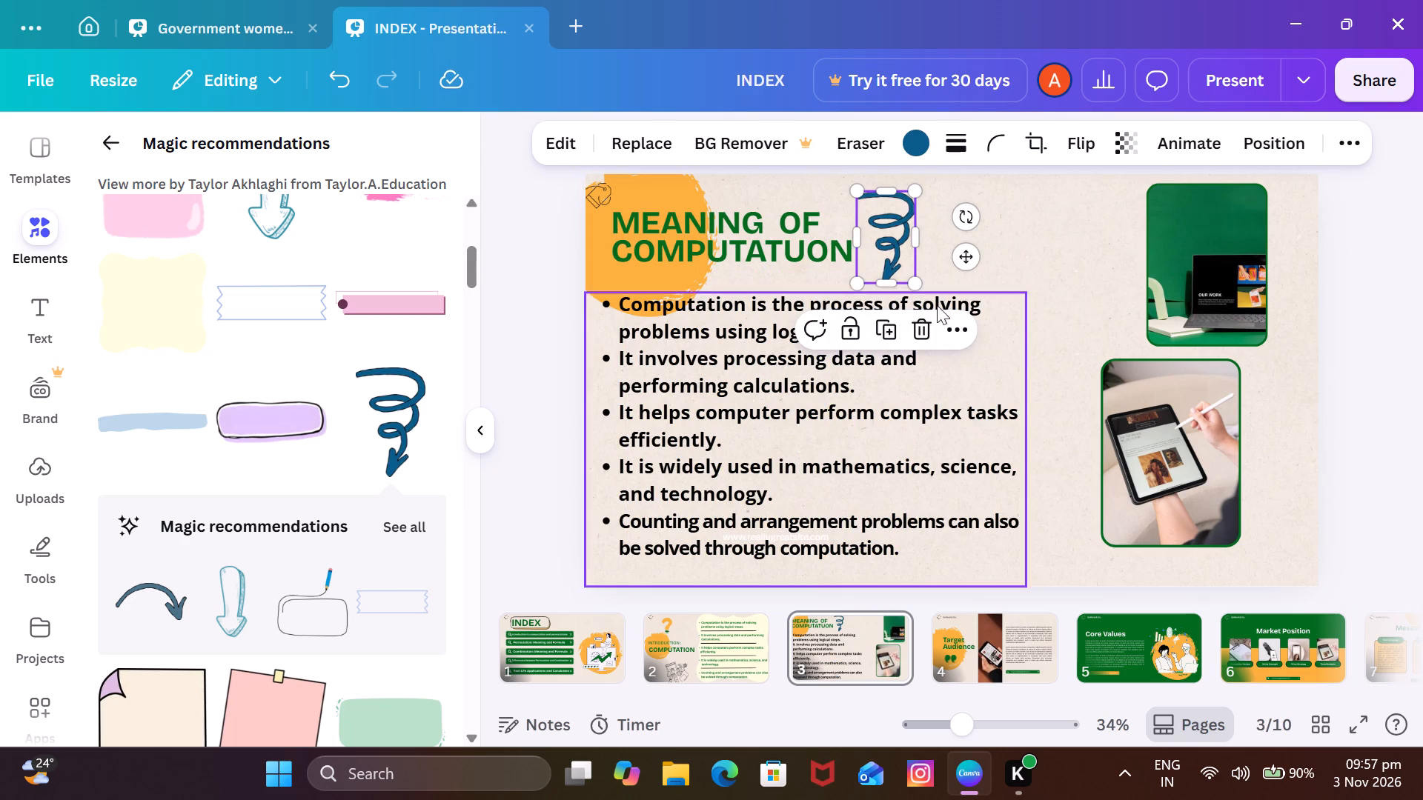
{"action": "left_click", "coordinate": [923, 330]}
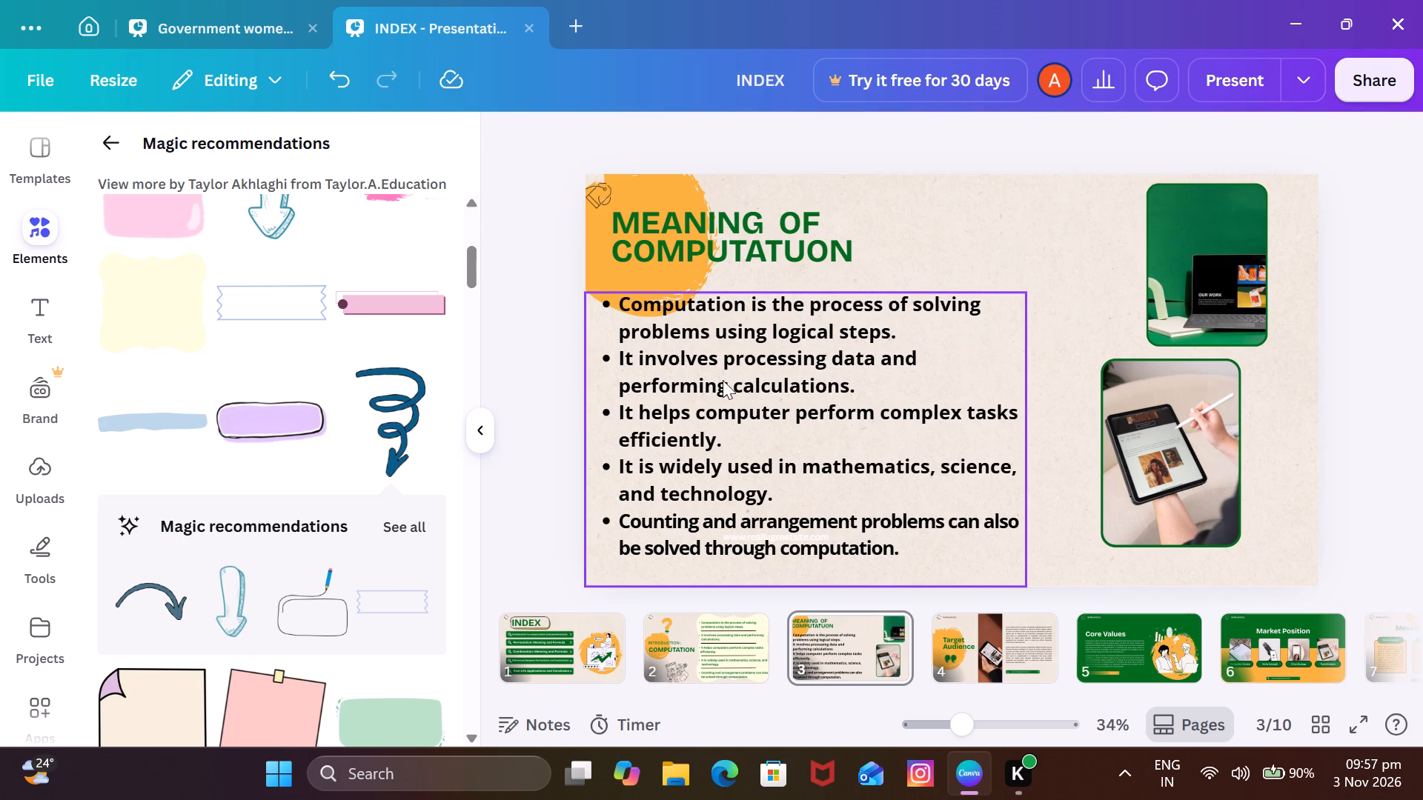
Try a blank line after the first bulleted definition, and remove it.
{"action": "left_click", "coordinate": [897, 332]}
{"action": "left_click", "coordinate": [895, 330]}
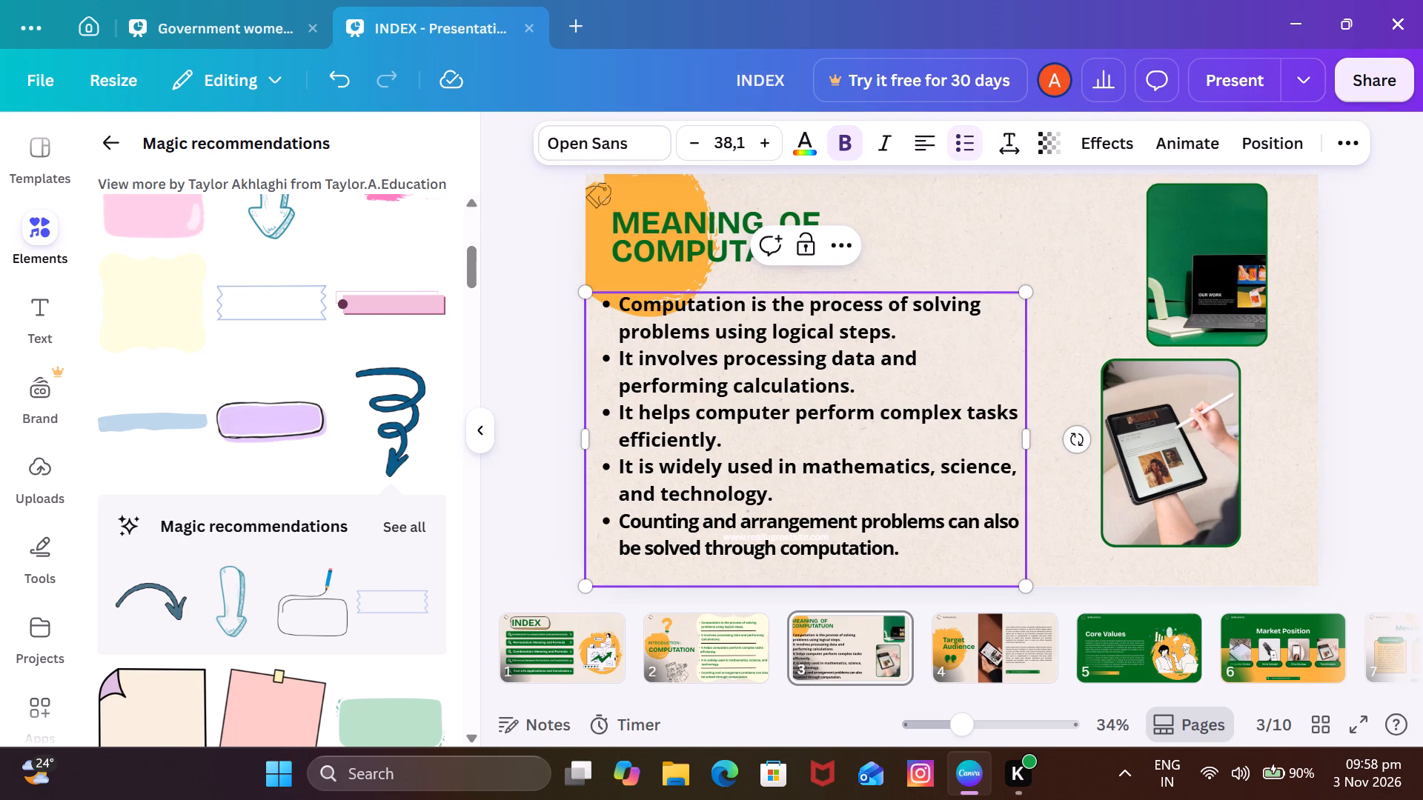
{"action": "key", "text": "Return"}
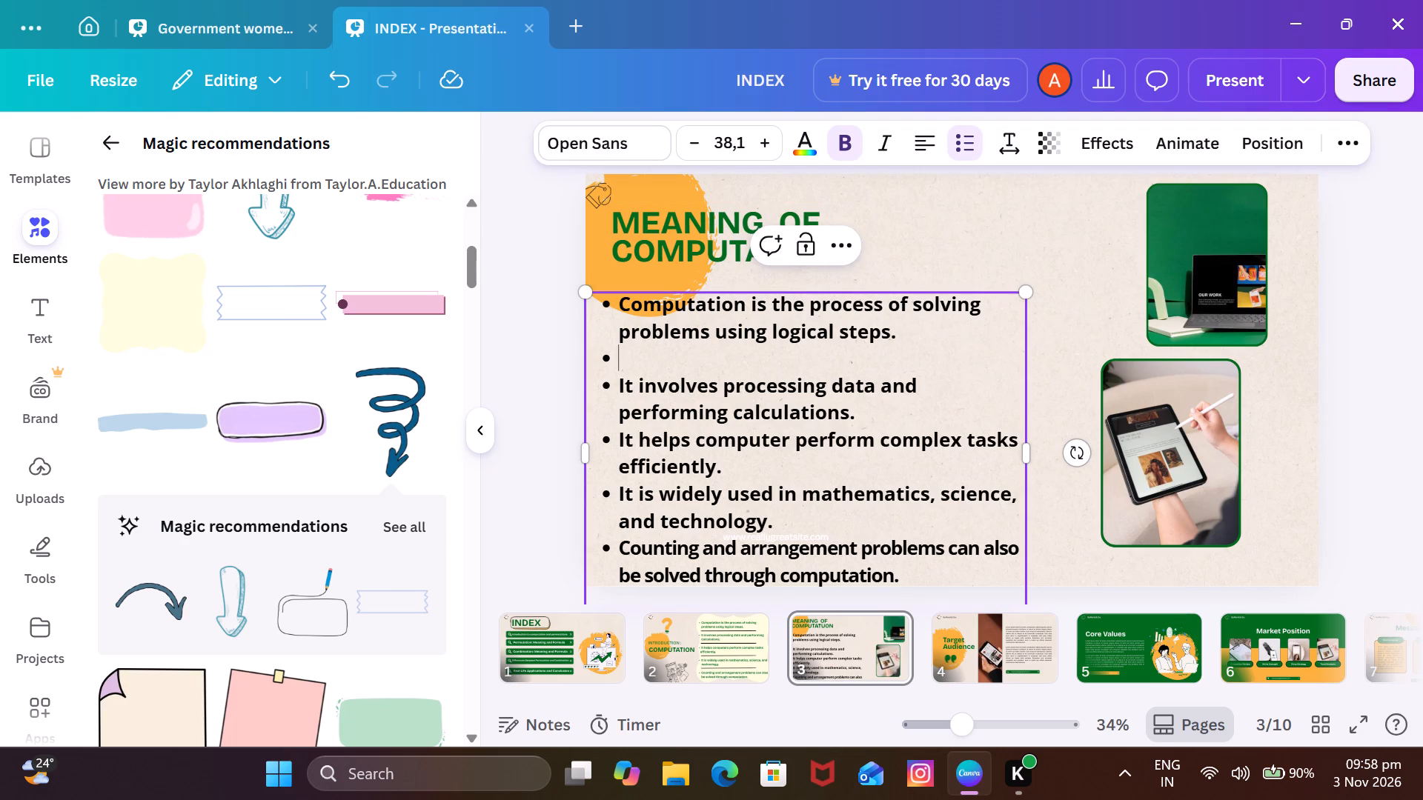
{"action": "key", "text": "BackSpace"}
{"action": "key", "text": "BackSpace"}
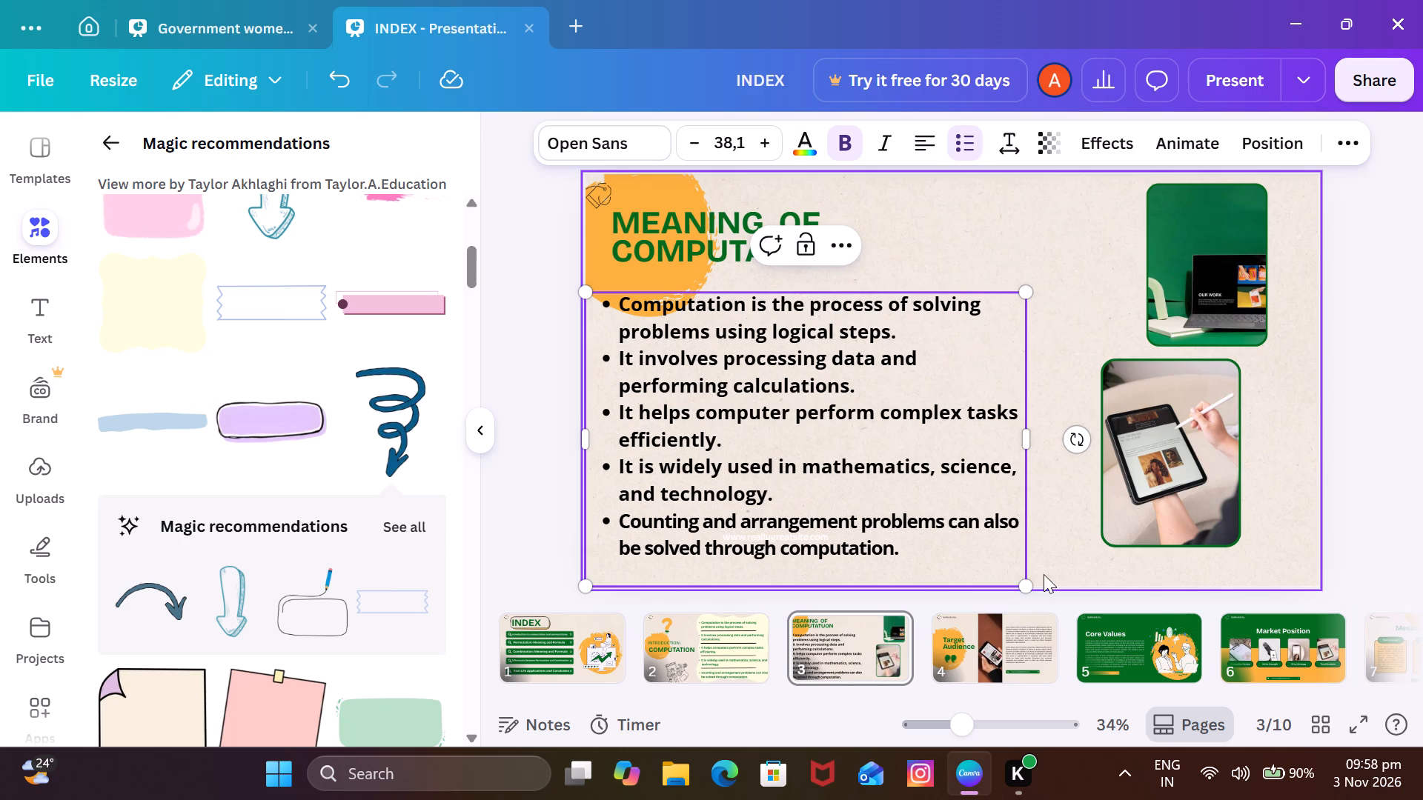
Scale the bulleted definitions text box down to font size 29,8 and move it up directly beneath the title.
{"action": "left_click_drag", "start_coordinate": [1018, 584], "coordinate": [1030, 579]}
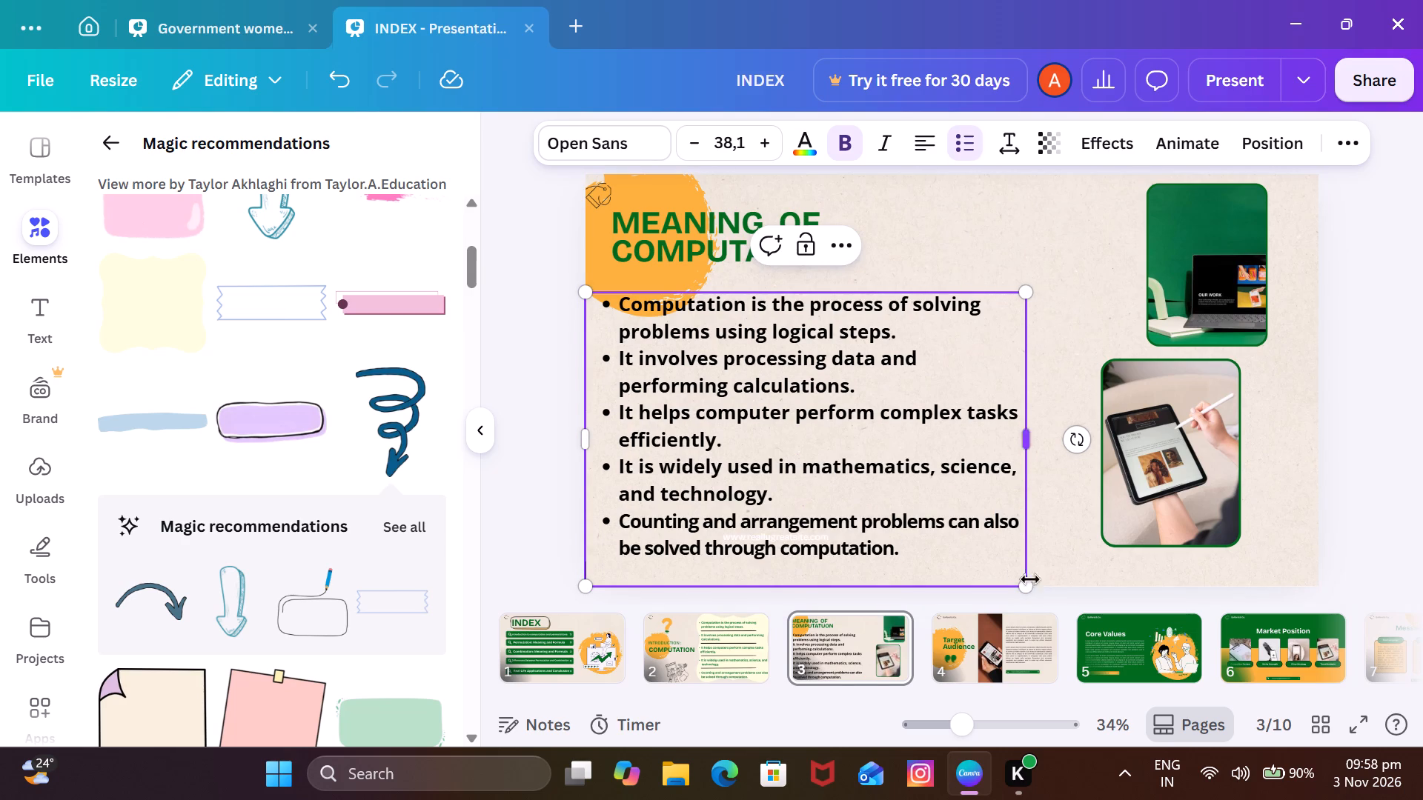
{"action": "left_click_drag", "start_coordinate": [1030, 579], "coordinate": [1029, 586]}
{"action": "left_click_drag", "start_coordinate": [1029, 586], "coordinate": [945, 503]}
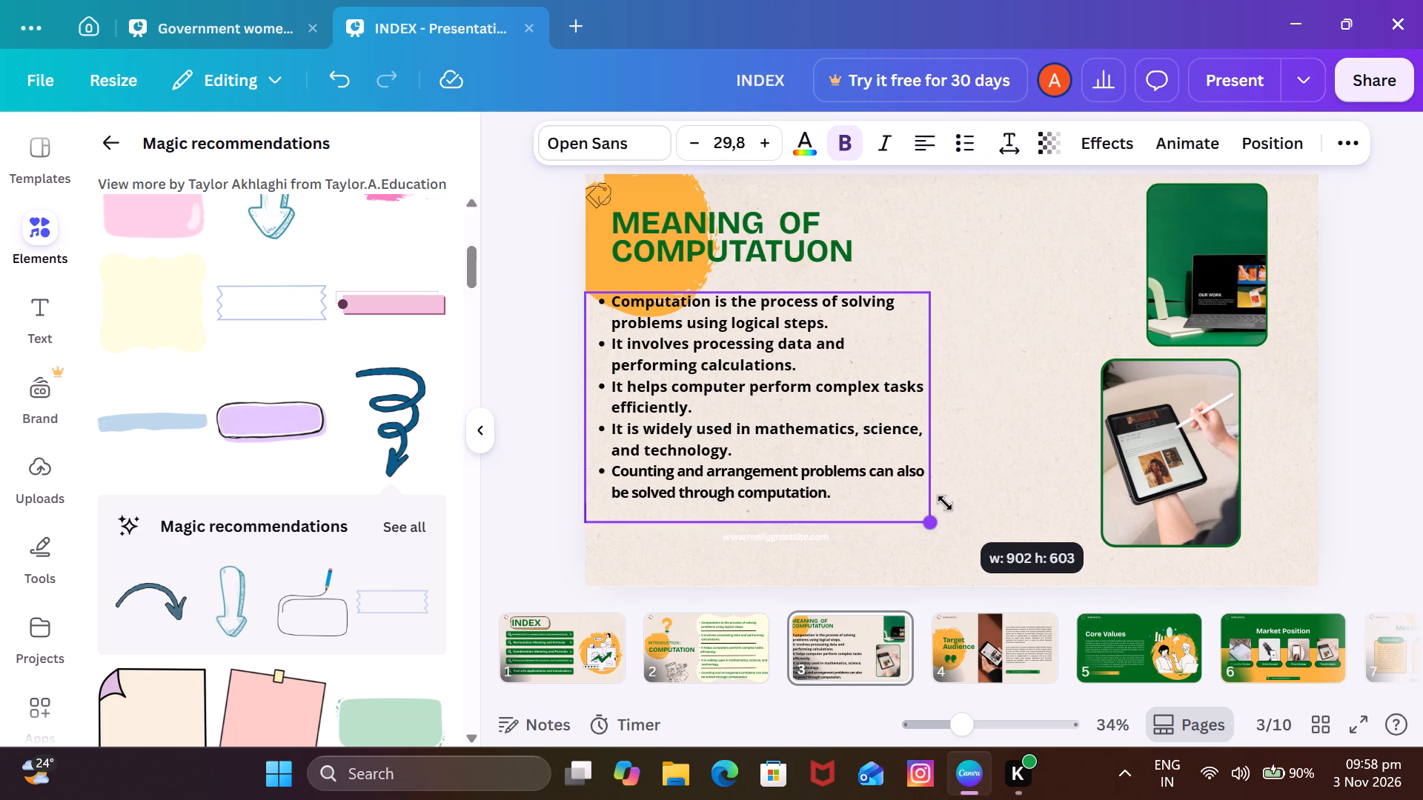
{"action": "left_click_drag", "start_coordinate": [945, 503], "coordinate": [944, 504]}
{"action": "left_click_drag", "start_coordinate": [877, 463], "coordinate": [903, 484]}
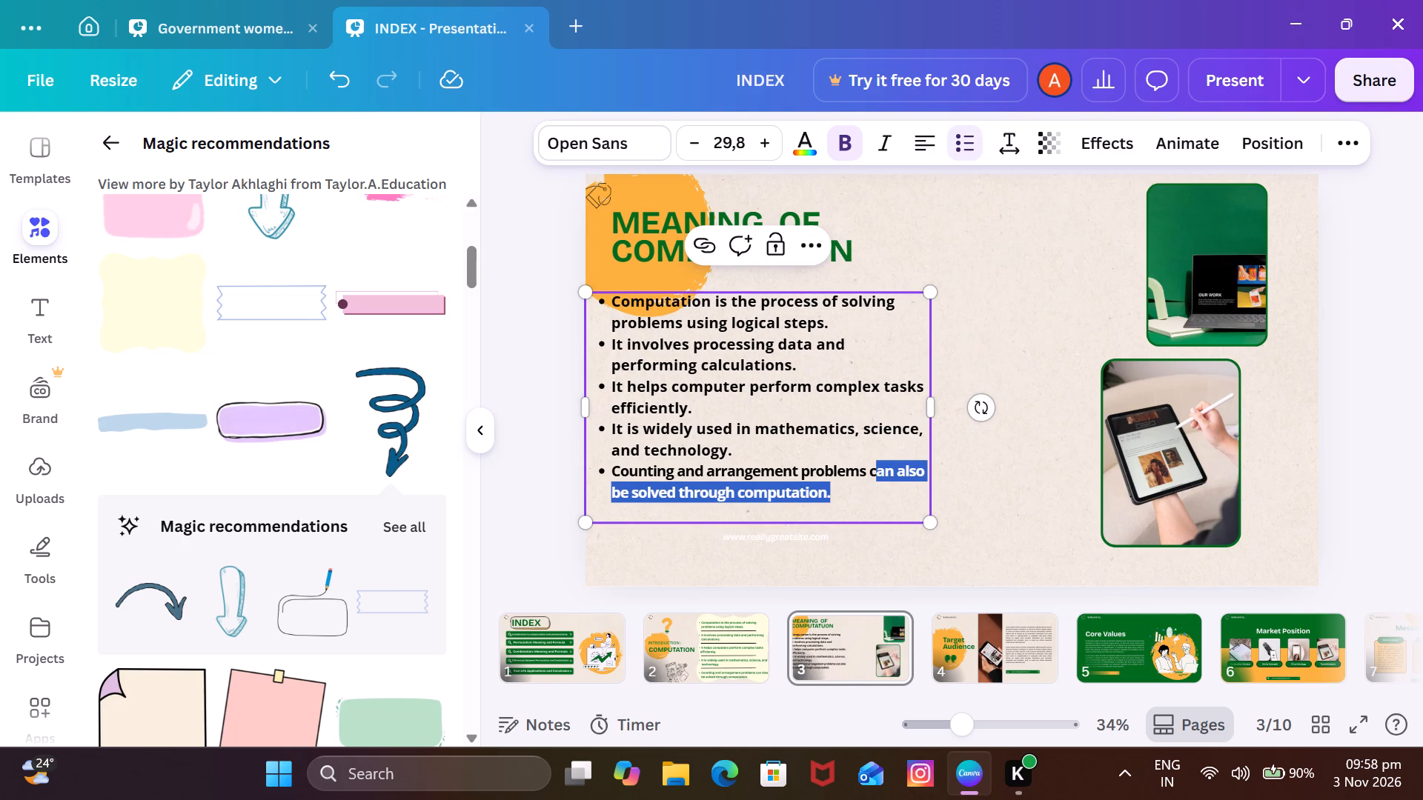
{"action": "left_click", "coordinate": [548, 504]}
{"action": "left_click_drag", "start_coordinate": [762, 387], "coordinate": [763, 368]}
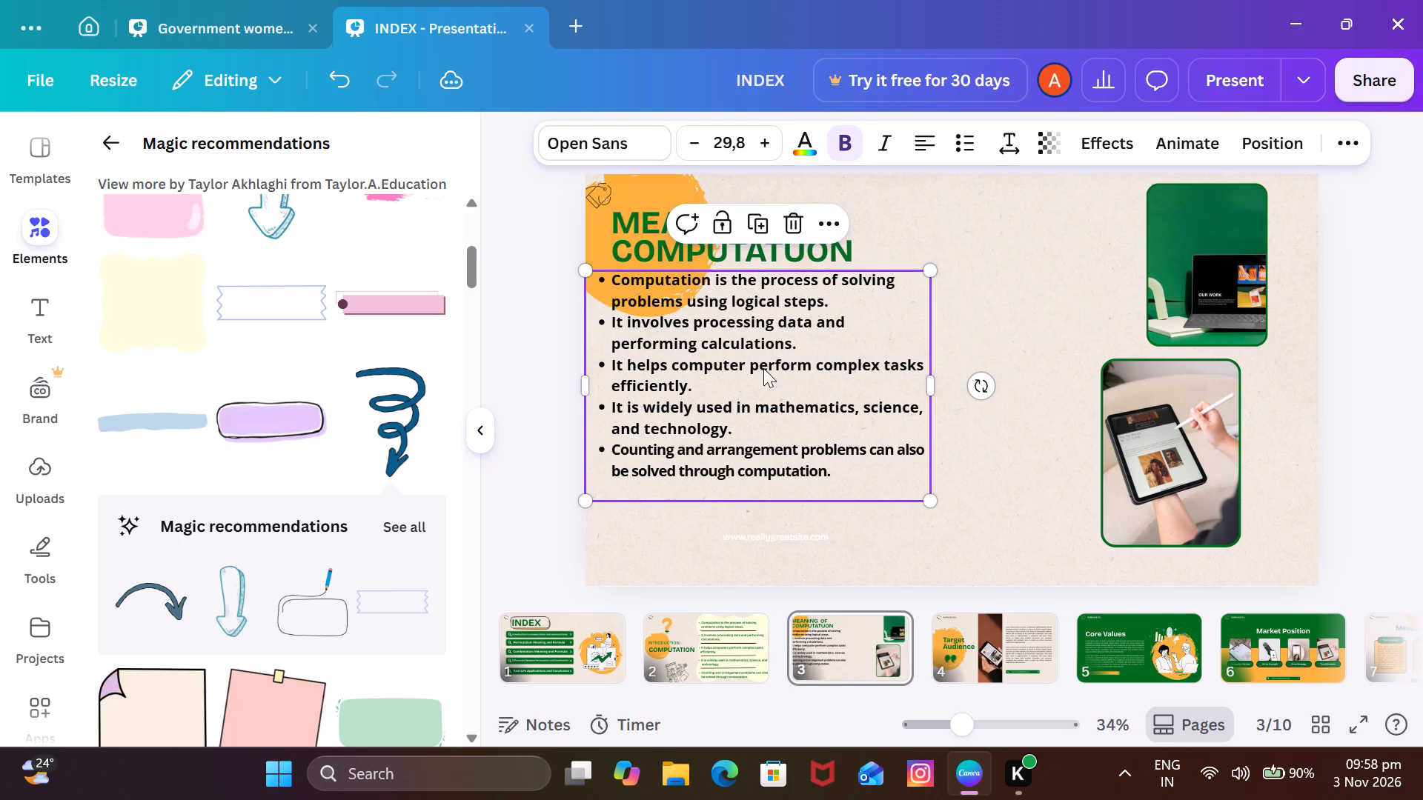
Delete the small white website address text below the bulleted definitions.
{"action": "left_click", "coordinate": [782, 535]}
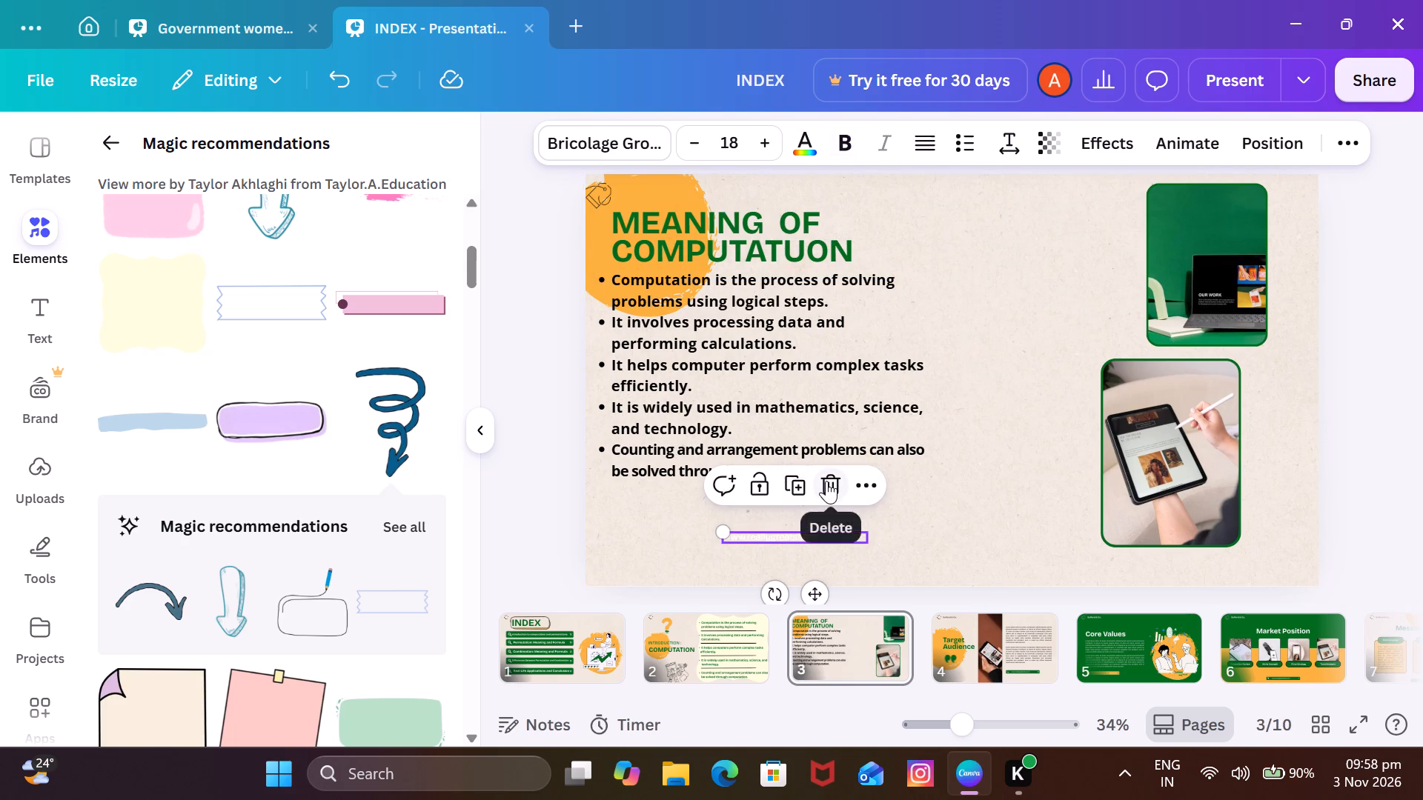
{"action": "left_click", "coordinate": [826, 481]}
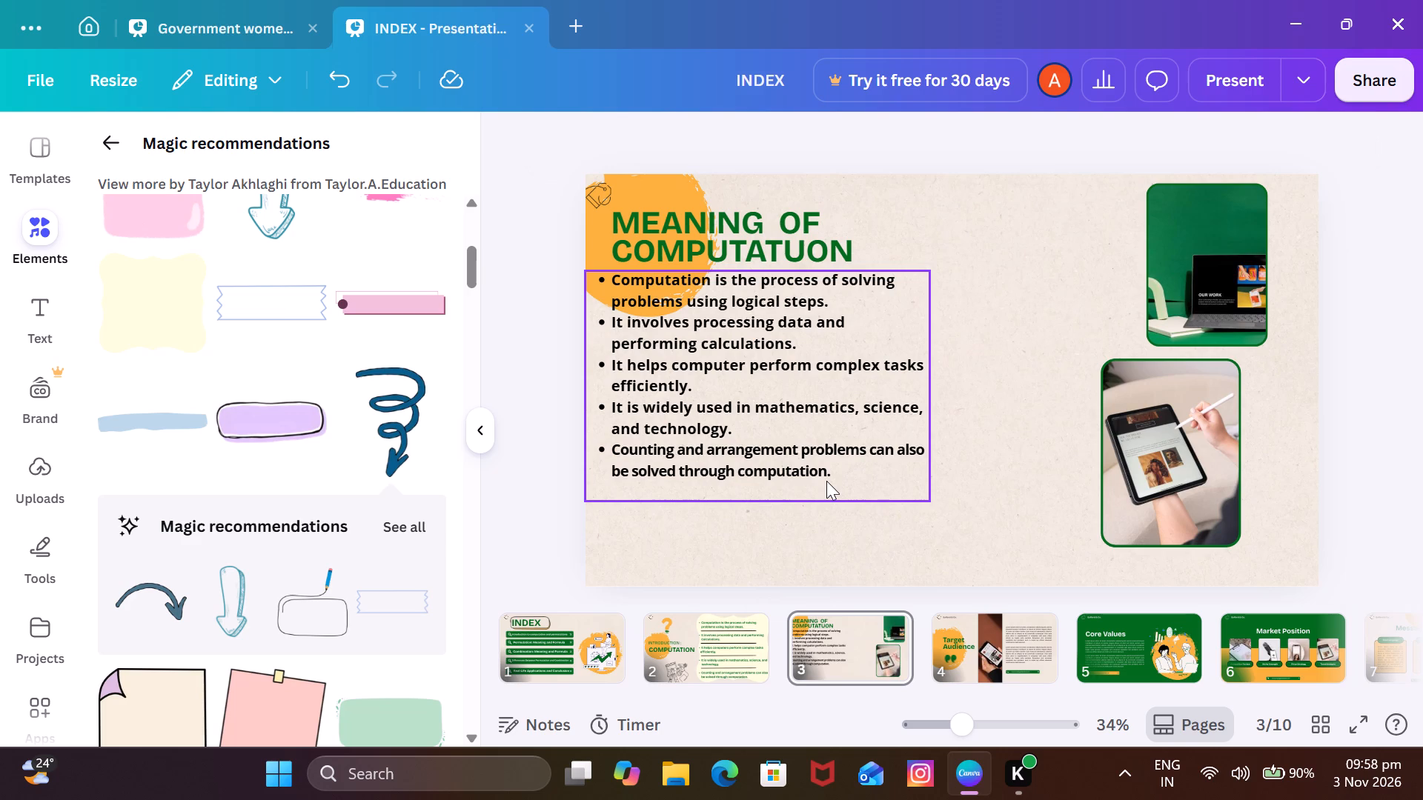
Look at the bulleted layout of slide 2 for comparison, and return to slide 3.
{"action": "left_click", "coordinate": [737, 641]}
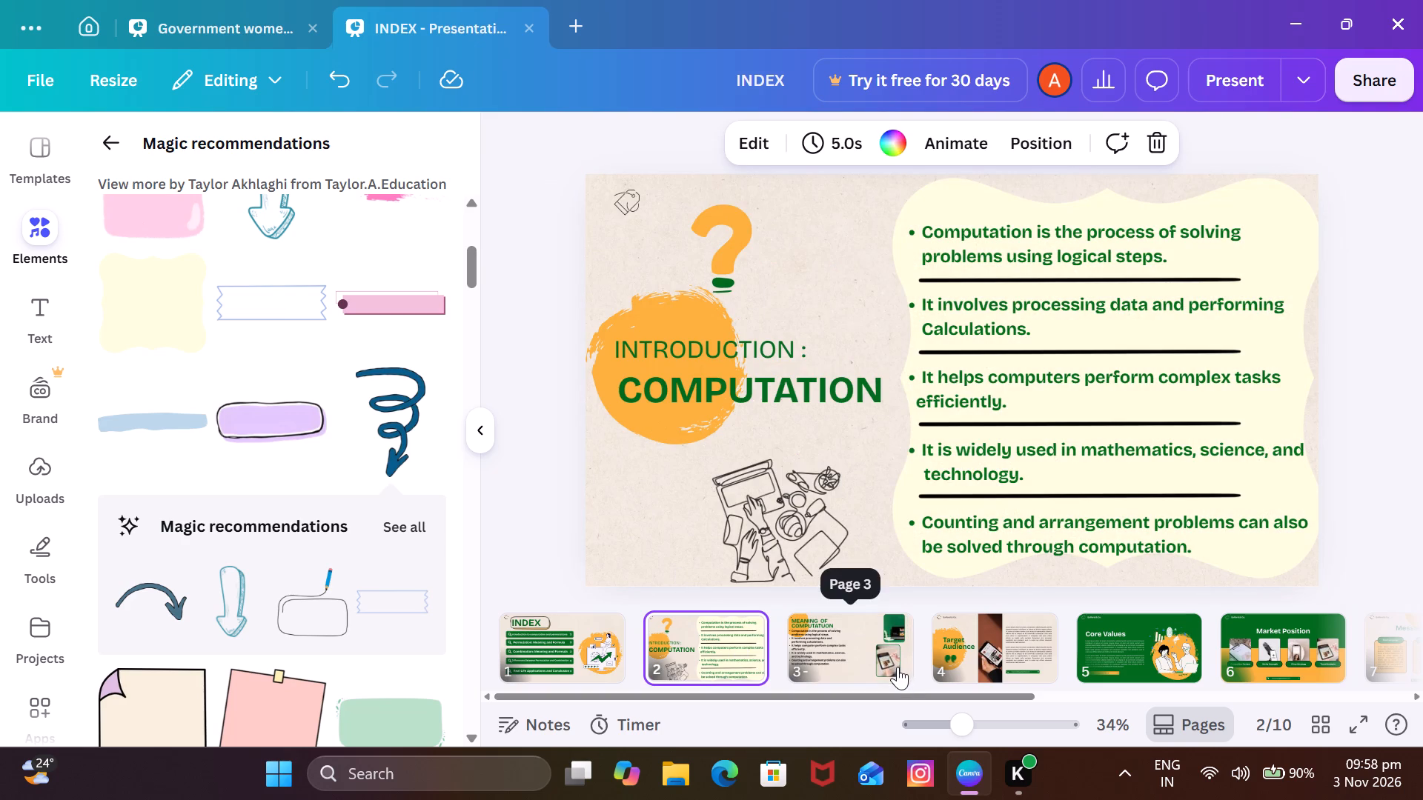
{"action": "left_click", "coordinate": [898, 667]}
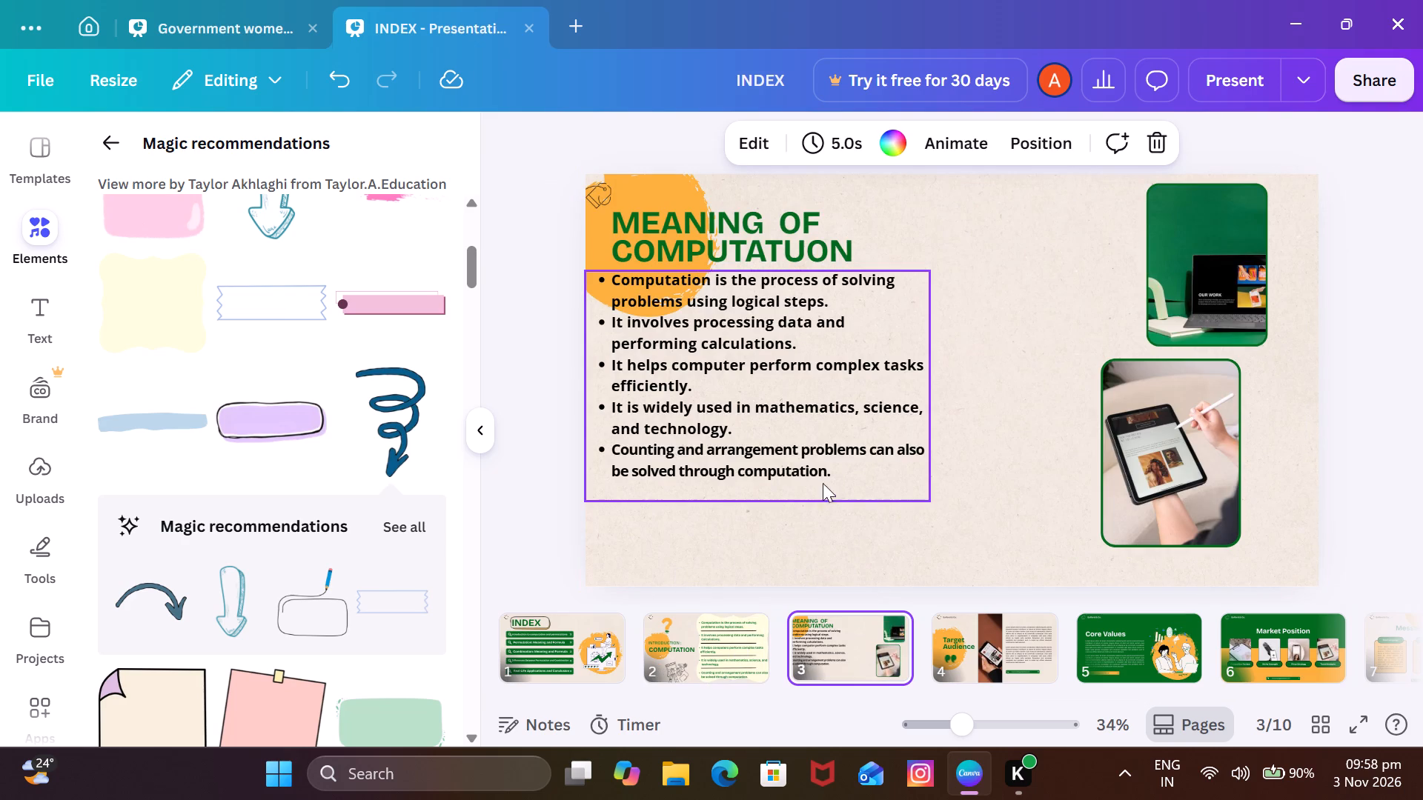
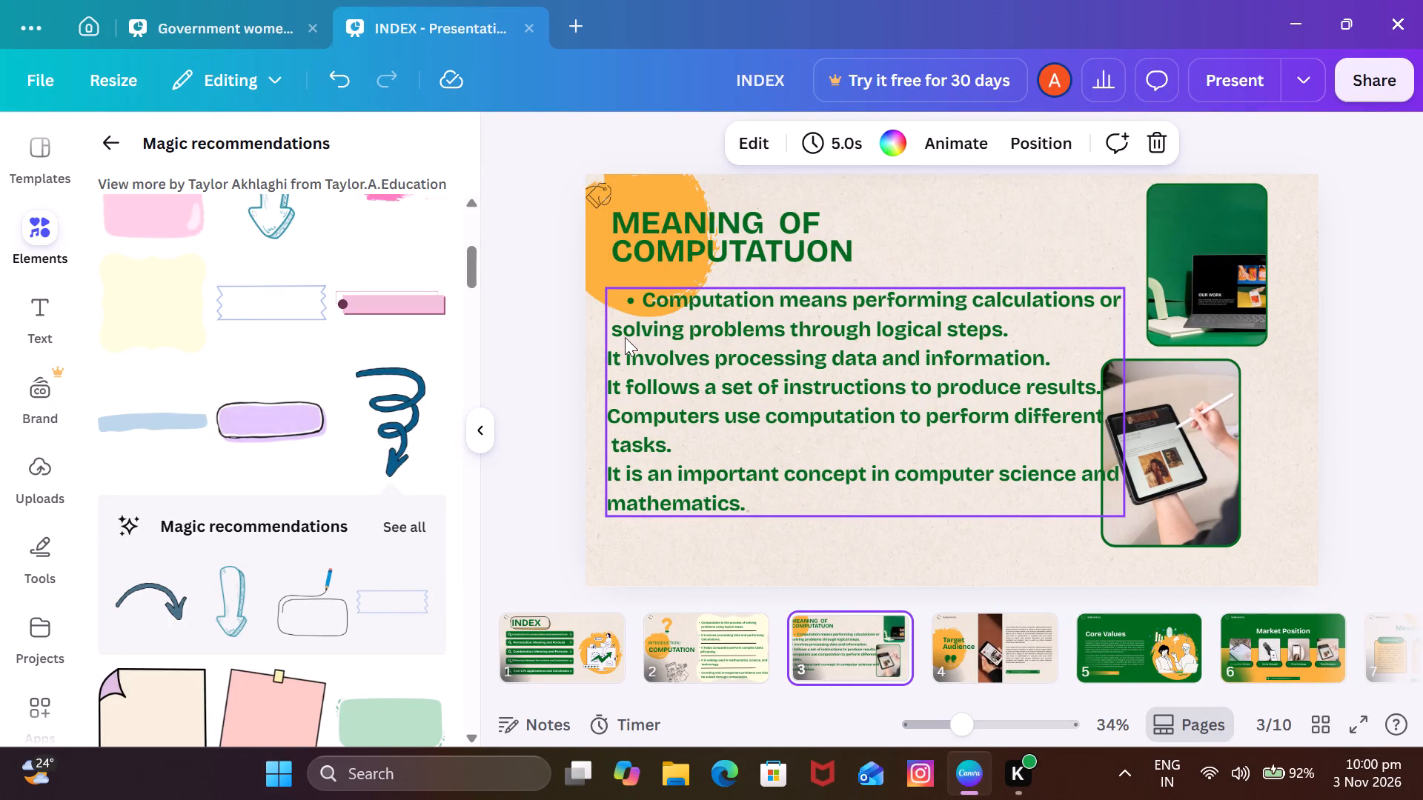
Delete the bulleted definitions text box beneath the title on slide 3.
{"action": "left_click", "coordinate": [609, 359]}
{"action": "left_click", "coordinate": [606, 356]}
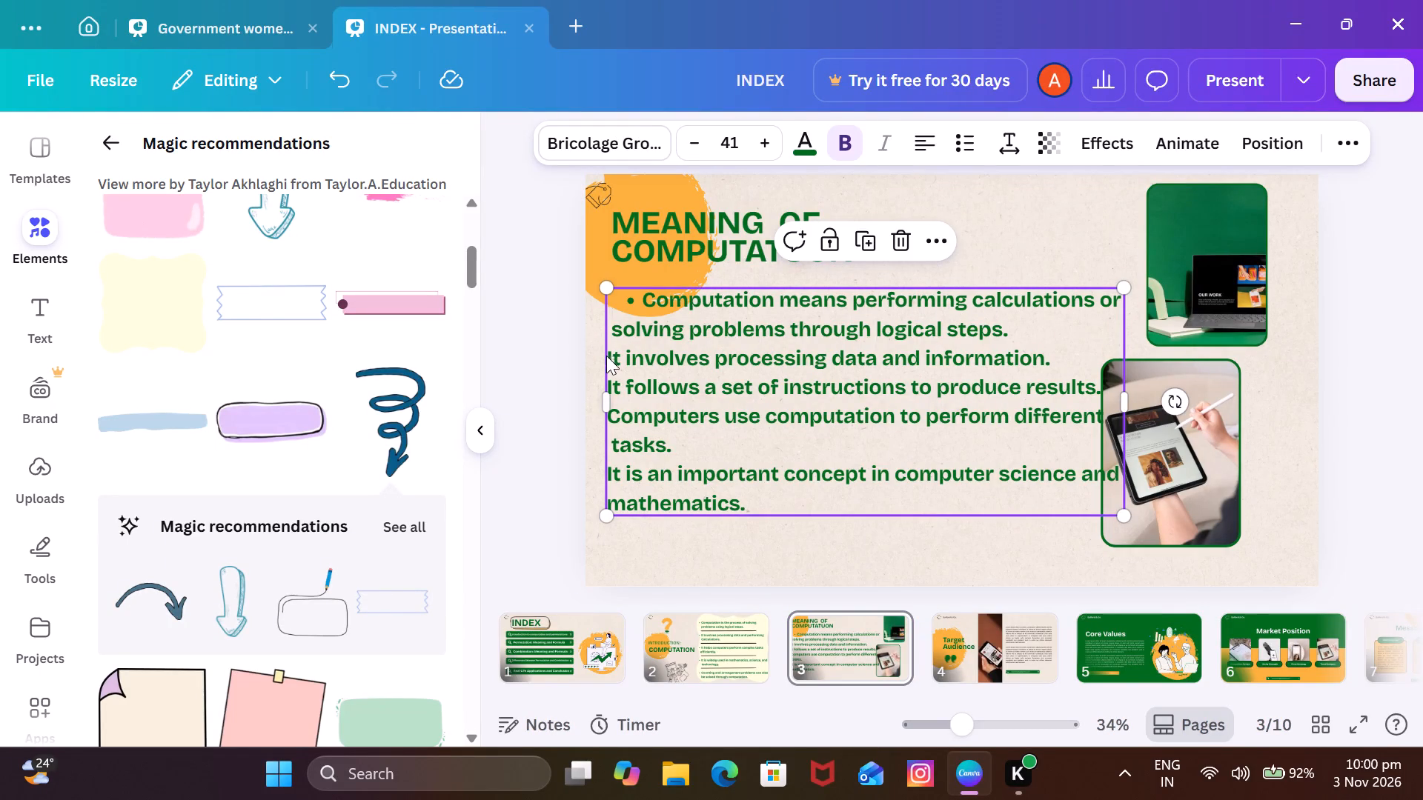
{"action": "left_click", "coordinate": [607, 354]}
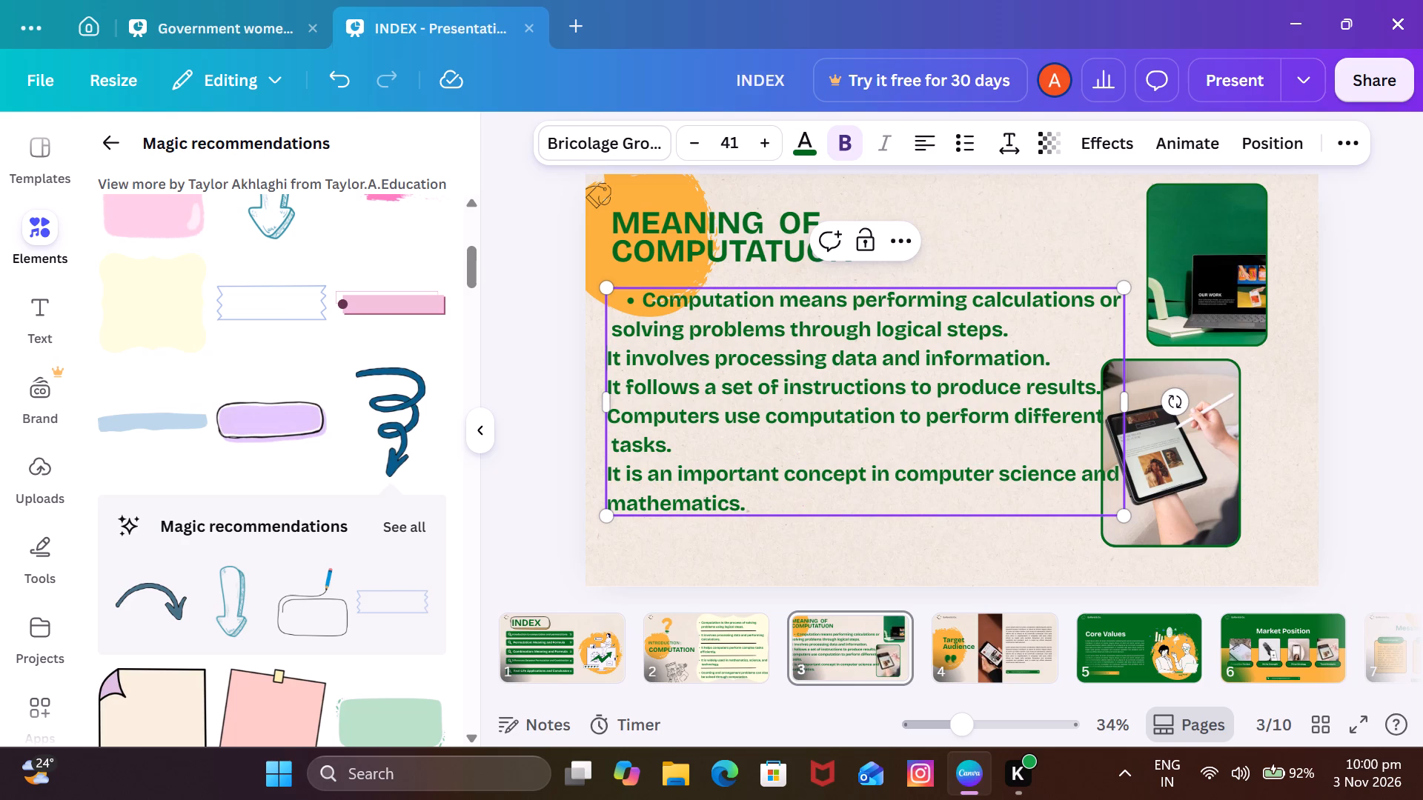
{"action": "left_click", "coordinate": [909, 355]}
{"action": "left_click", "coordinate": [1024, 239]}
{"action": "left_click", "coordinate": [1000, 343]}
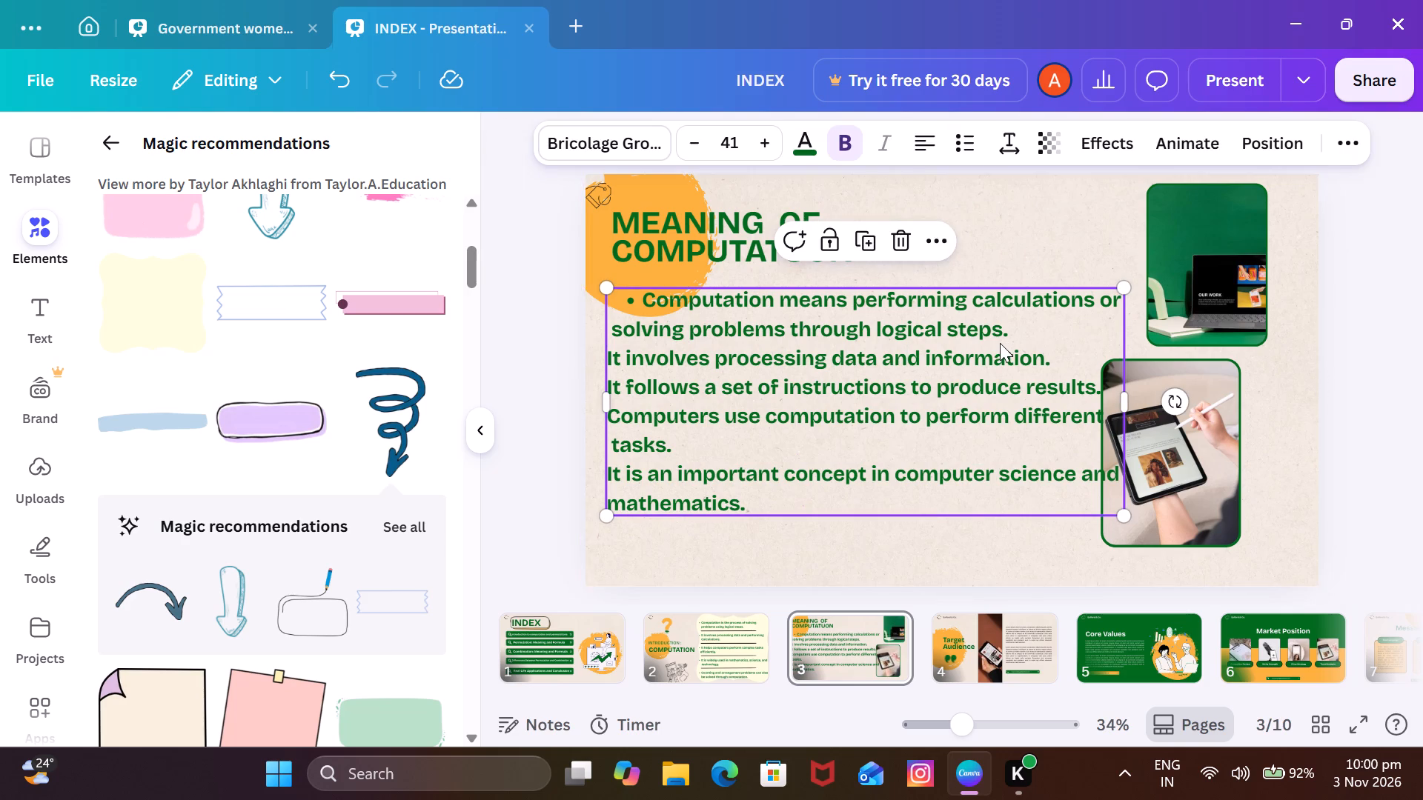
{"action": "left_click", "coordinate": [900, 228]}
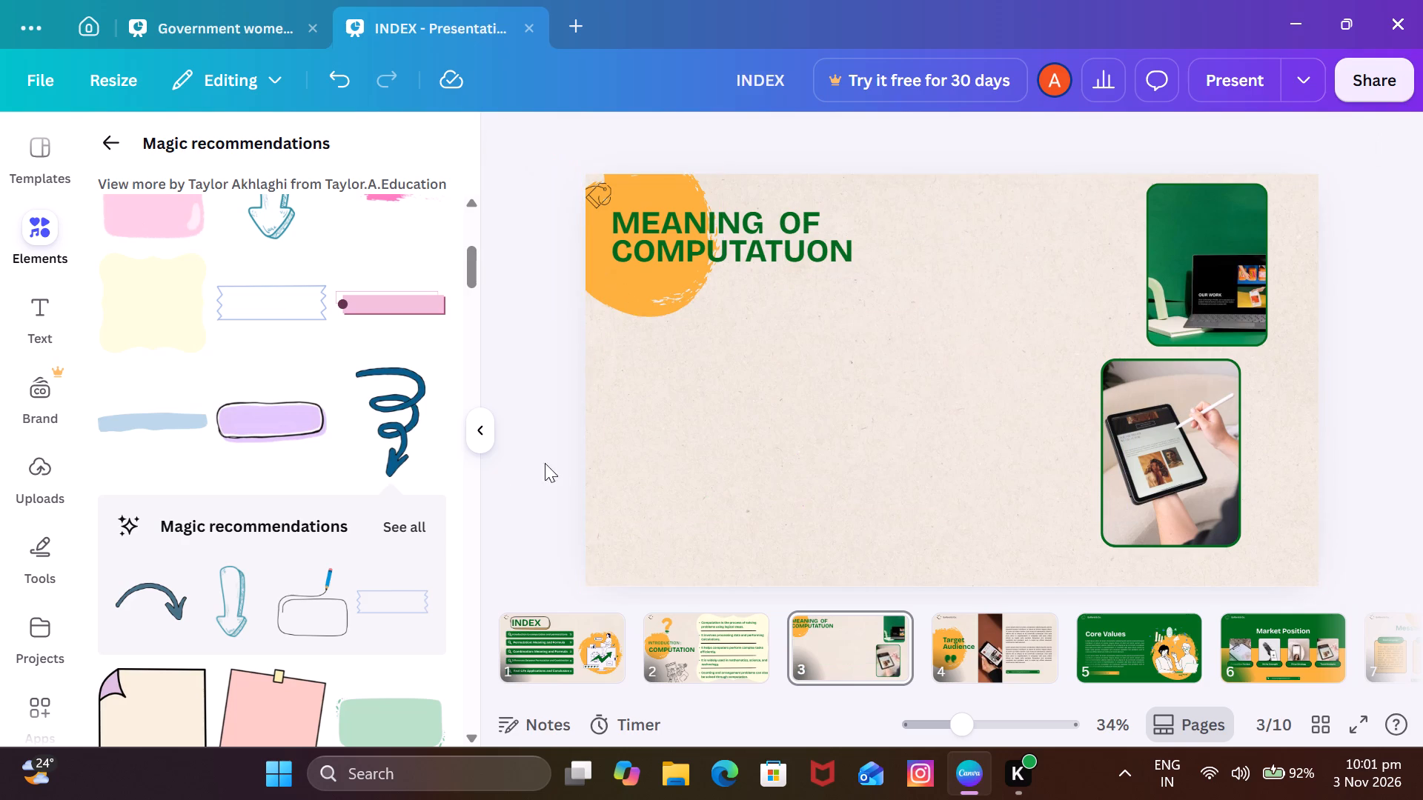
Insert the pale green speech-banner graphic from the recently used elements onto slide 3.
{"action": "scroll", "coordinate": [285, 381], "scroll_direction": "up", "scroll_amount": 5}
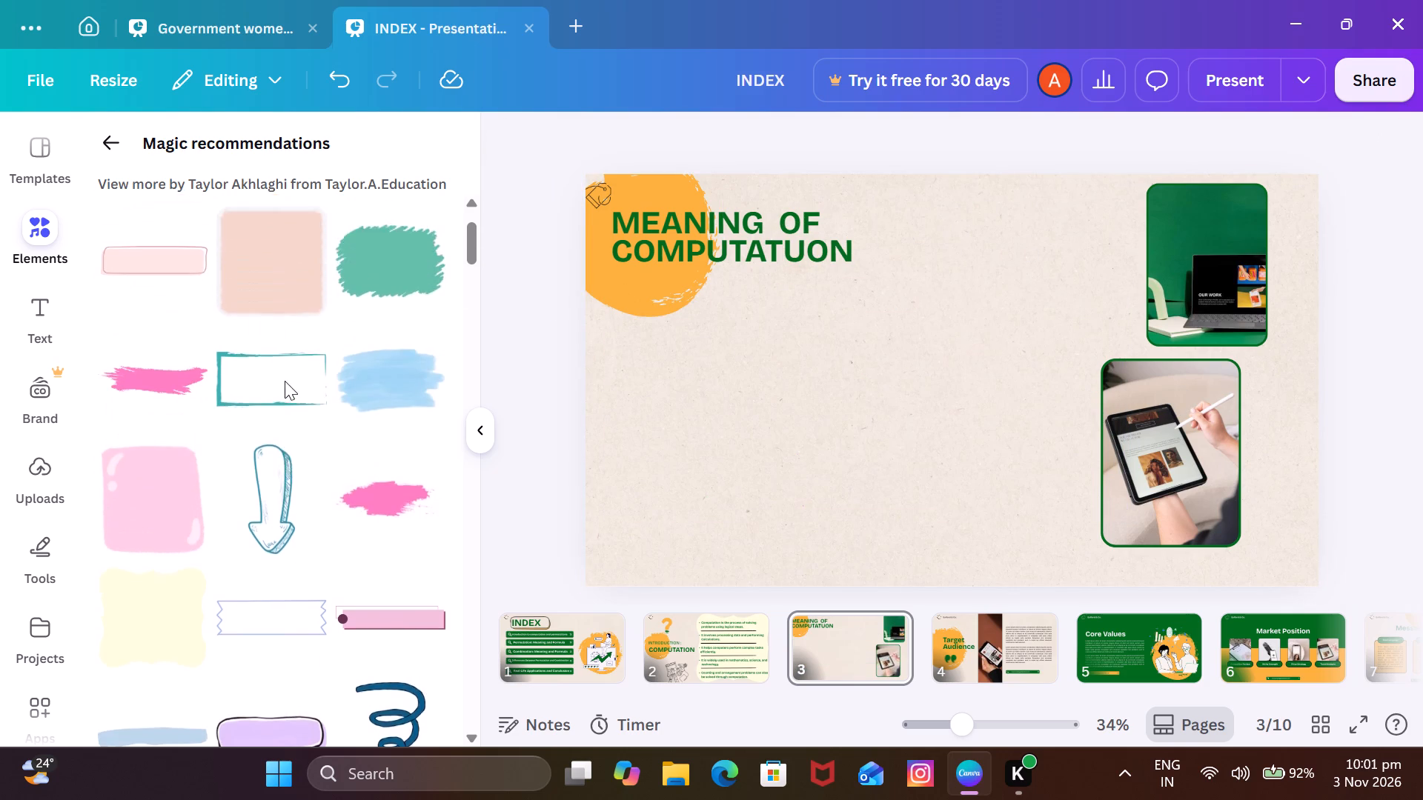
{"action": "scroll", "coordinate": [285, 381], "scroll_direction": "up", "scroll_amount": 4}
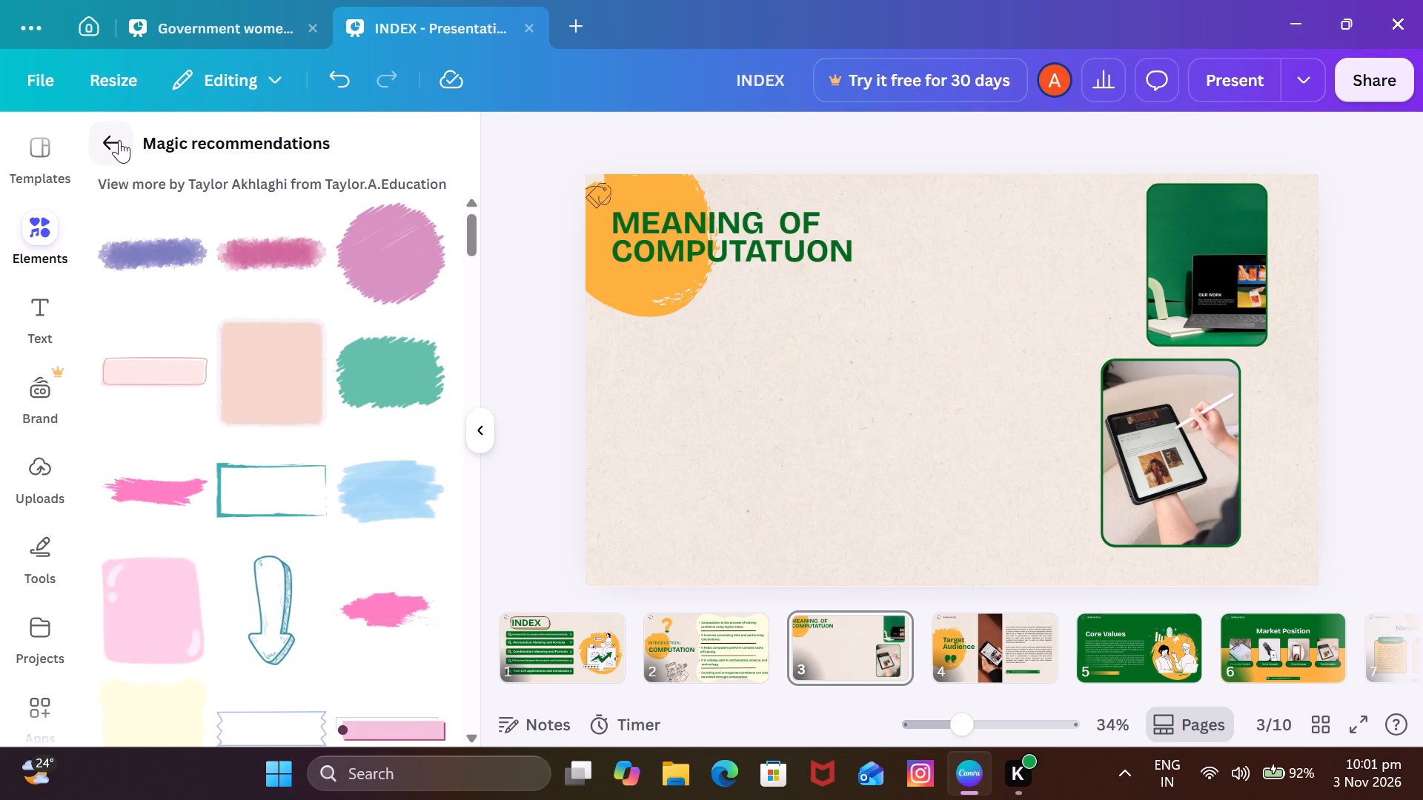
{"action": "left_click", "coordinate": [119, 140]}
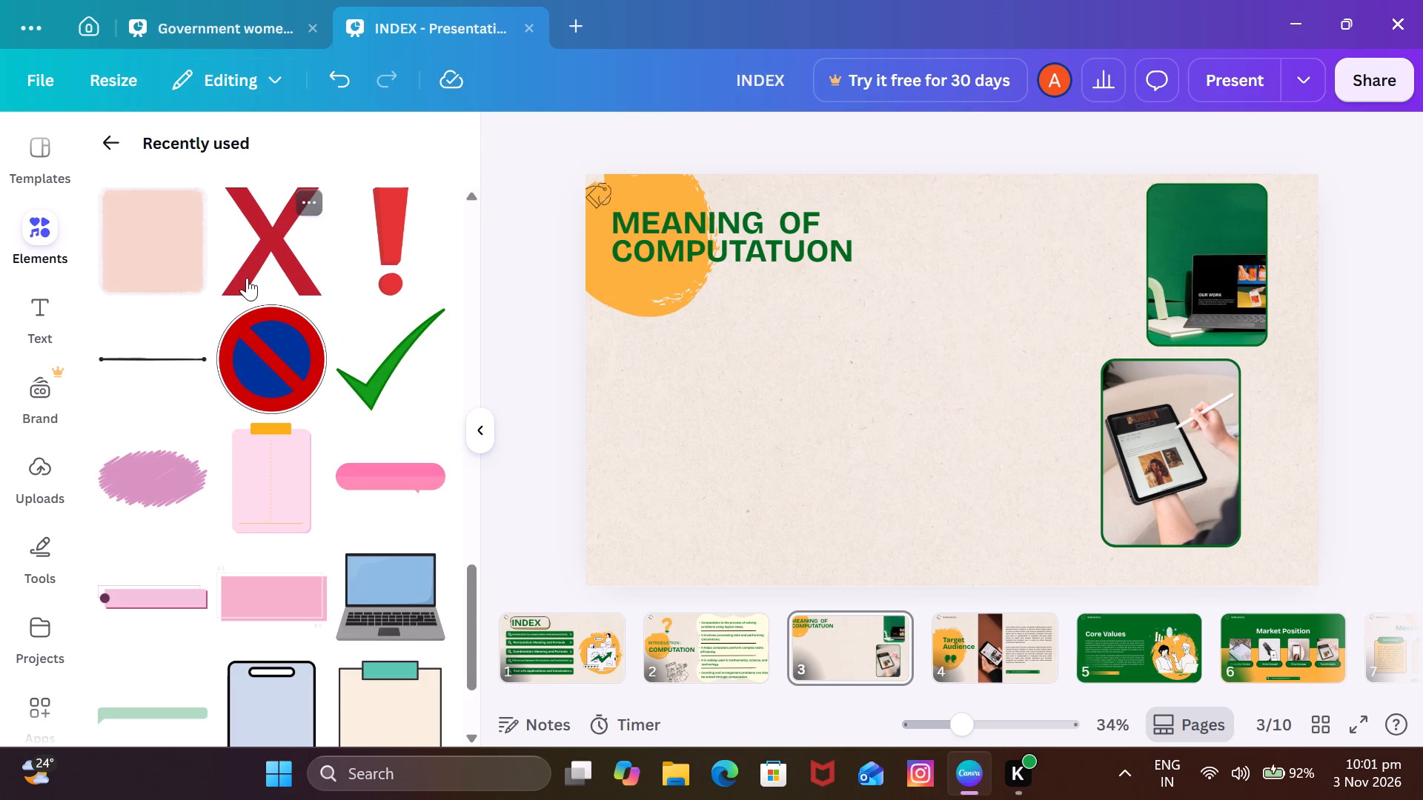
{"action": "scroll", "coordinate": [247, 278], "scroll_direction": "right", "scroll_amount": 1}
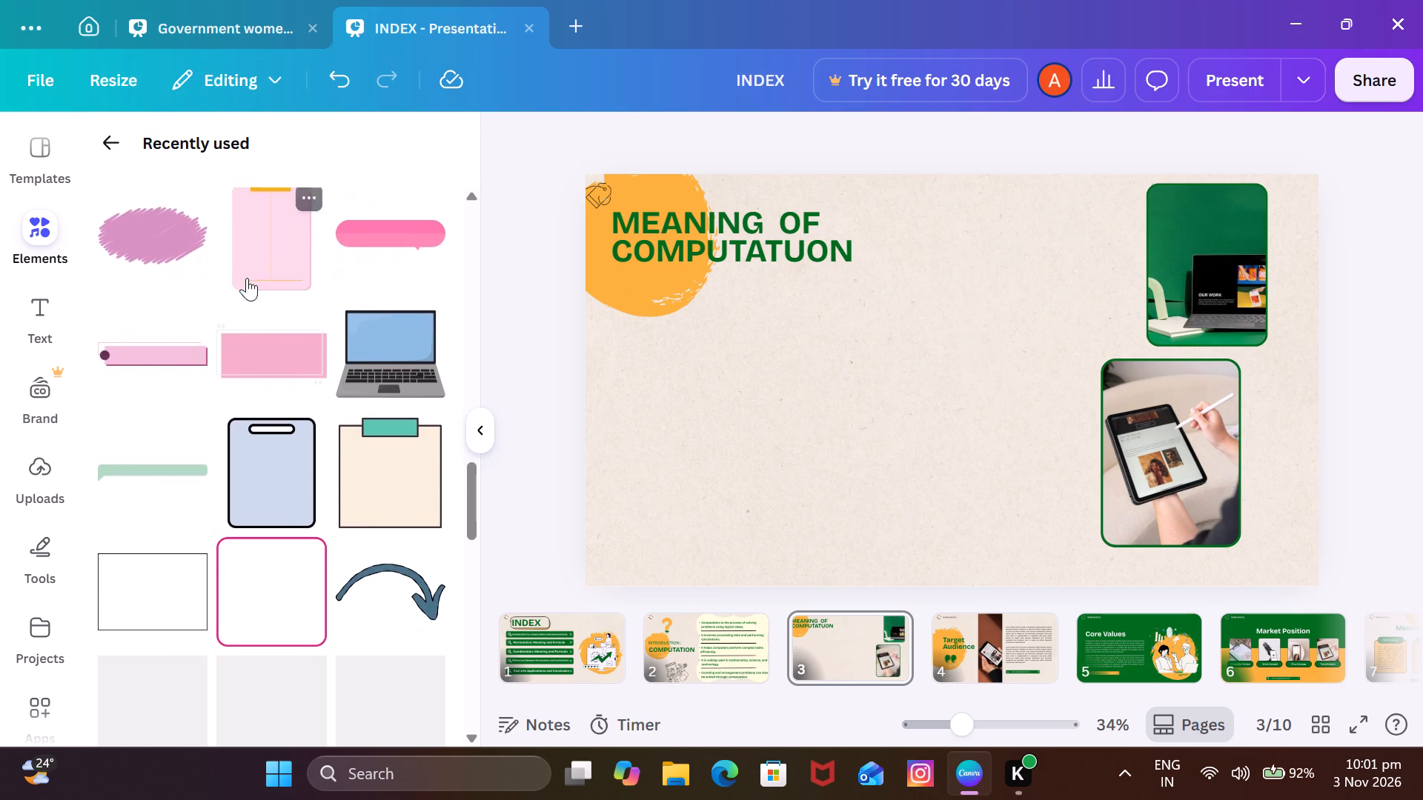
{"action": "scroll", "coordinate": [247, 278], "scroll_direction": "right", "scroll_amount": 1}
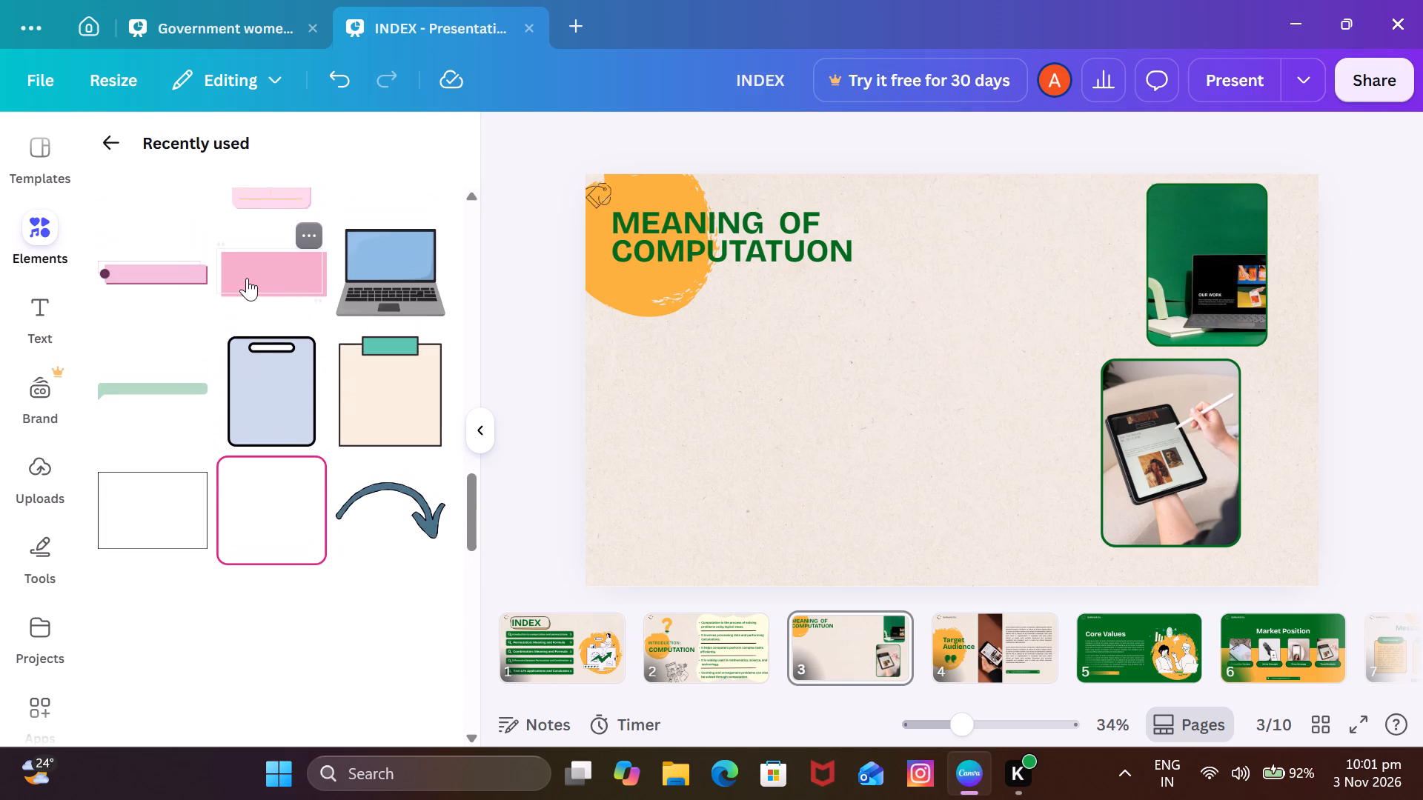
{"action": "scroll", "coordinate": [282, 167], "scroll_direction": "down", "scroll_amount": 1}
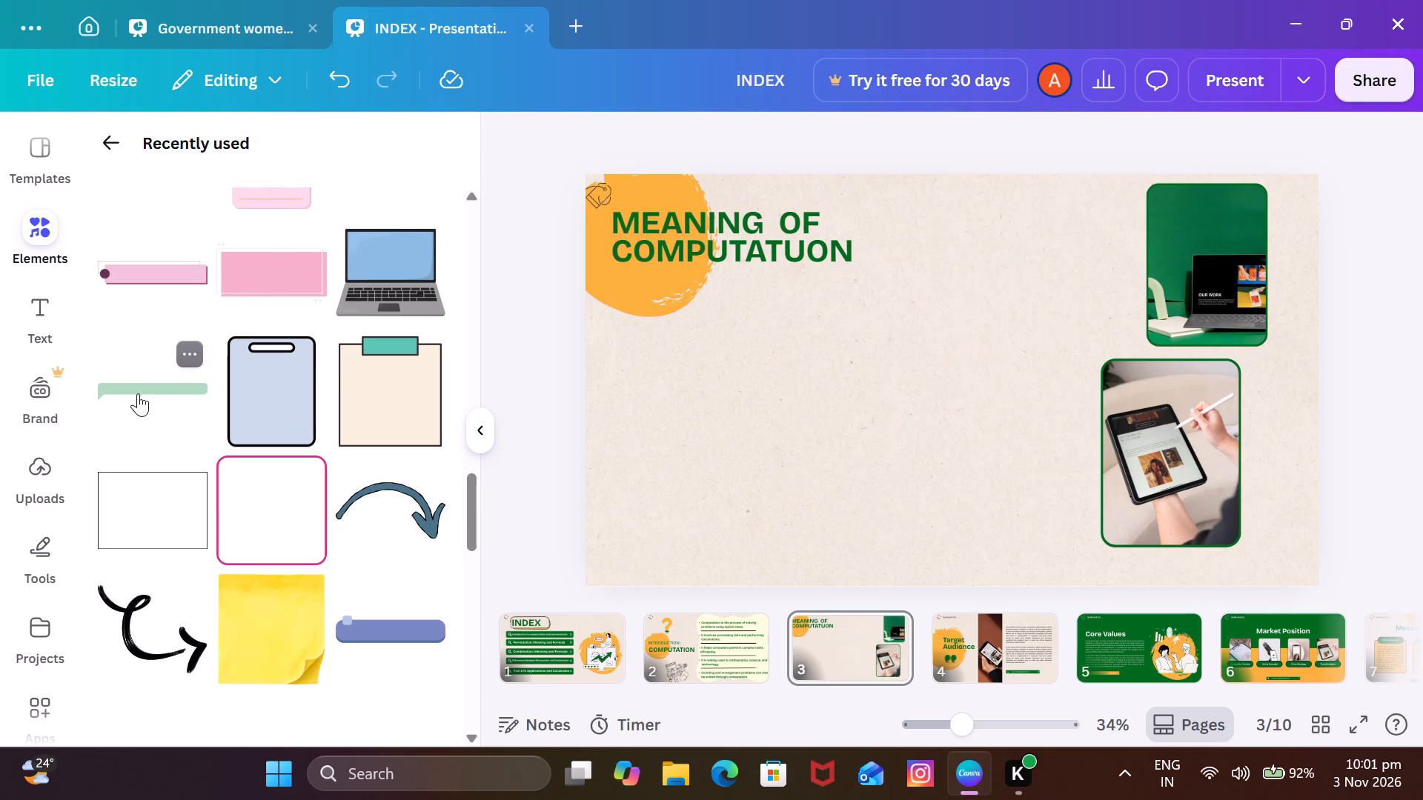
{"action": "left_click", "coordinate": [138, 393]}
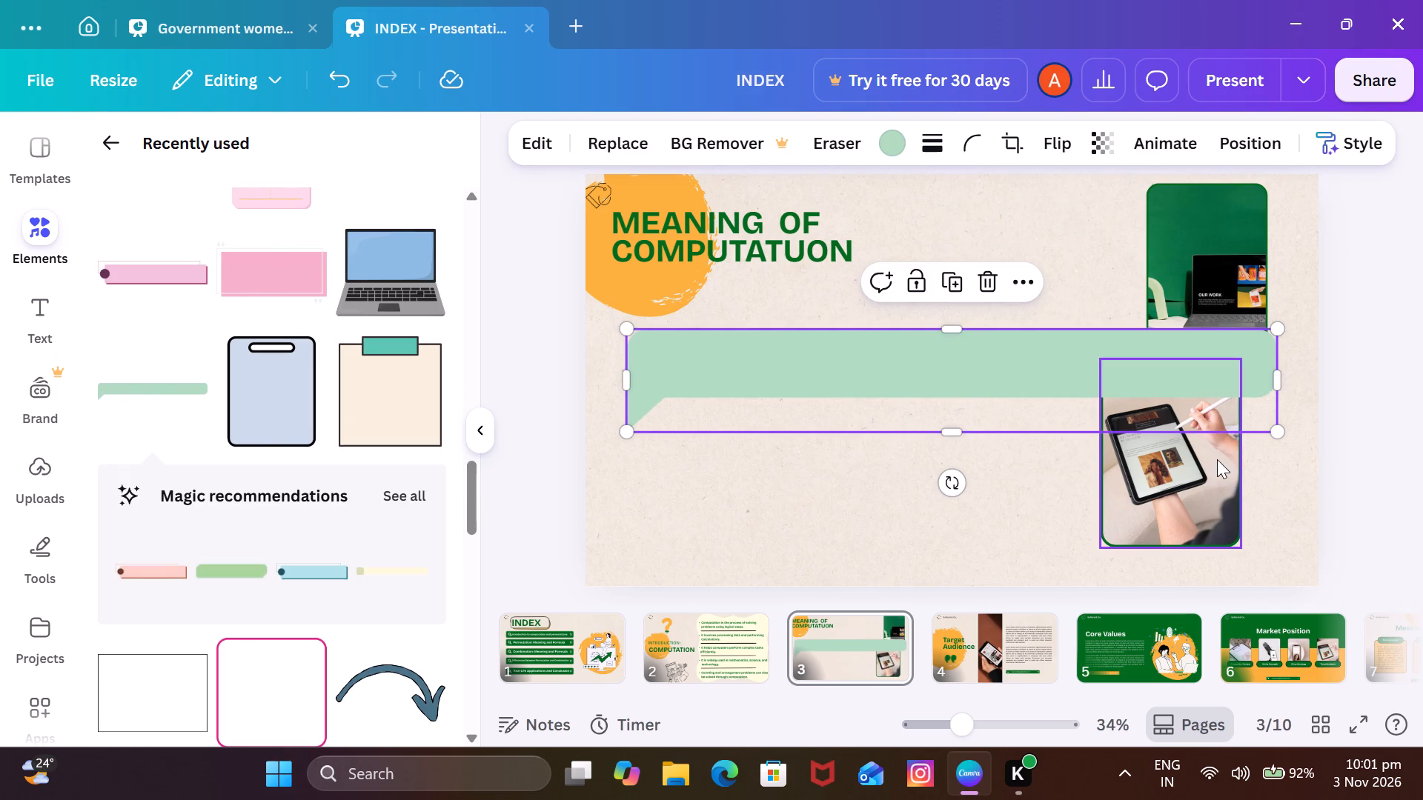
Scale the green banner down to clear both photos and place it against the slide's left edge, directly beneath the title.
{"action": "left_click_drag", "start_coordinate": [1279, 430], "coordinate": [1237, 419]}
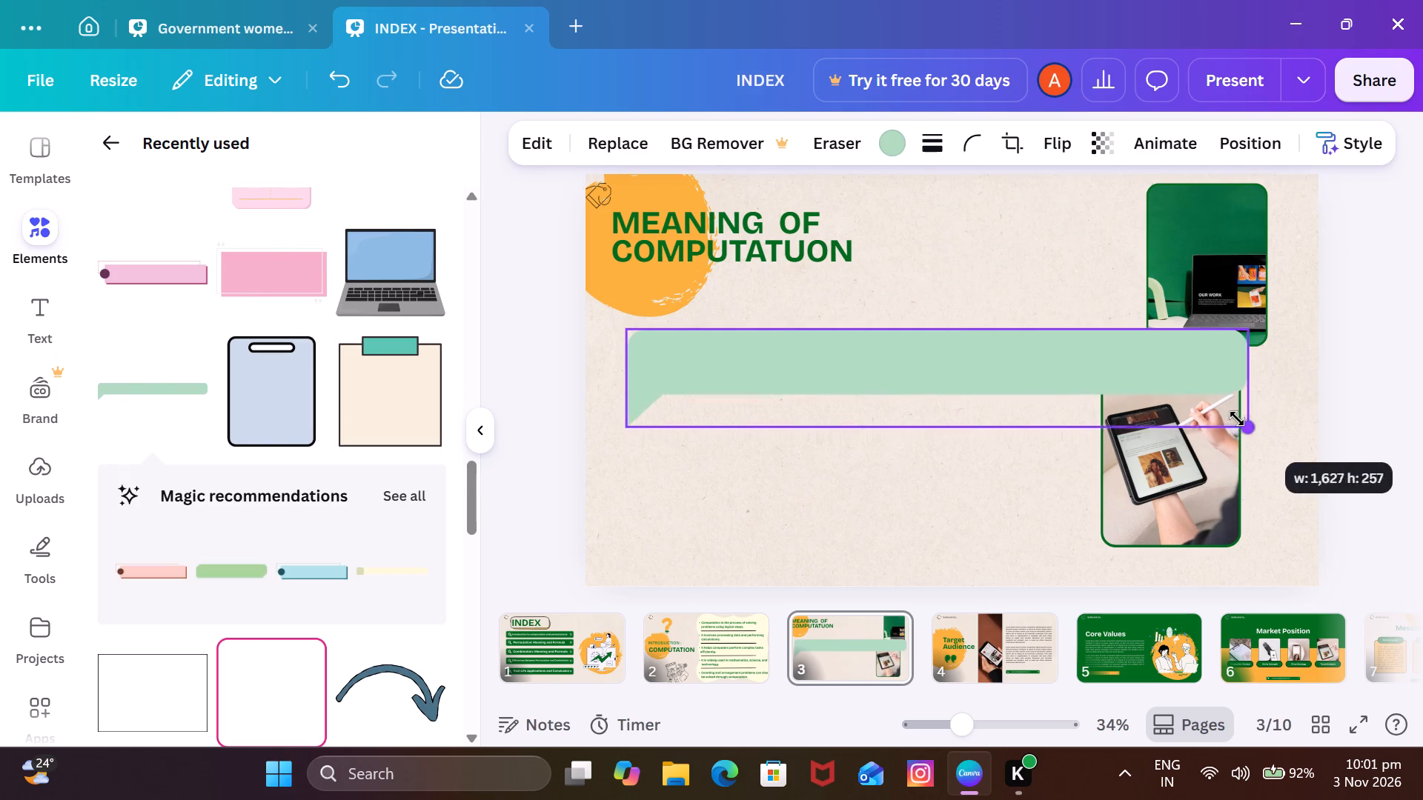
{"action": "left_click_drag", "start_coordinate": [1237, 419], "coordinate": [1086, 381]}
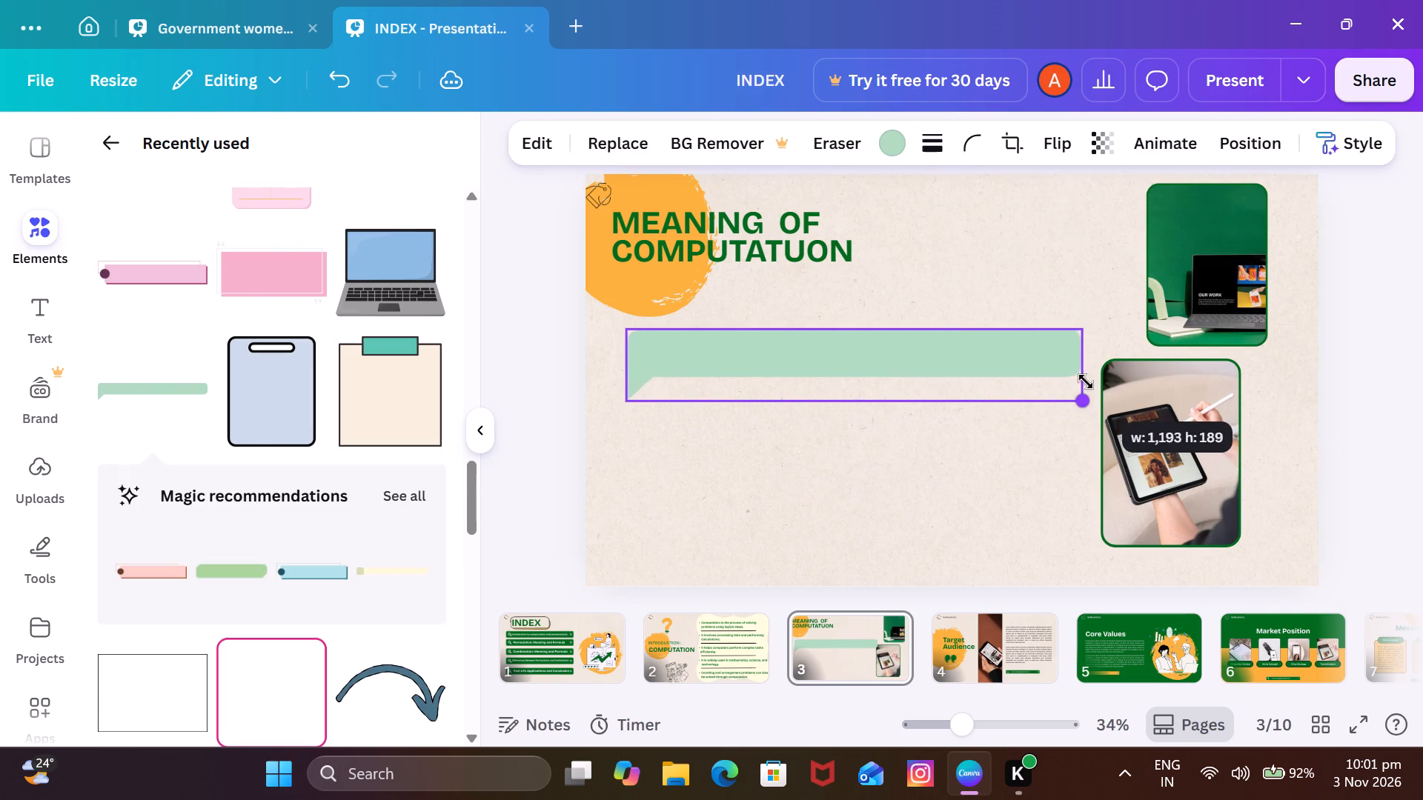
{"action": "left_click_drag", "start_coordinate": [1086, 381], "coordinate": [1101, 381]}
{"action": "left_click_drag", "start_coordinate": [1027, 359], "coordinate": [1018, 354]}
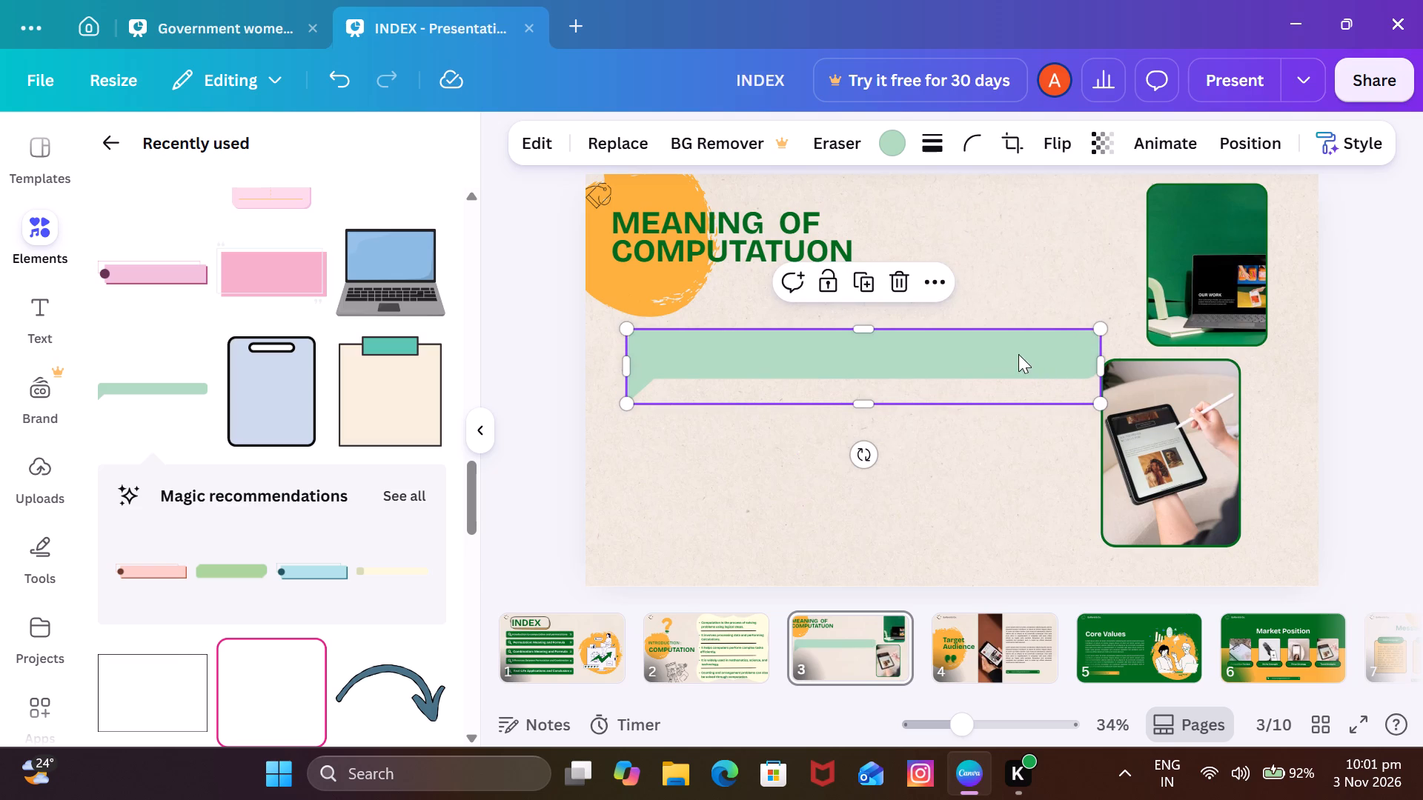
{"action": "left_click_drag", "start_coordinate": [1018, 354], "coordinate": [992, 315]}
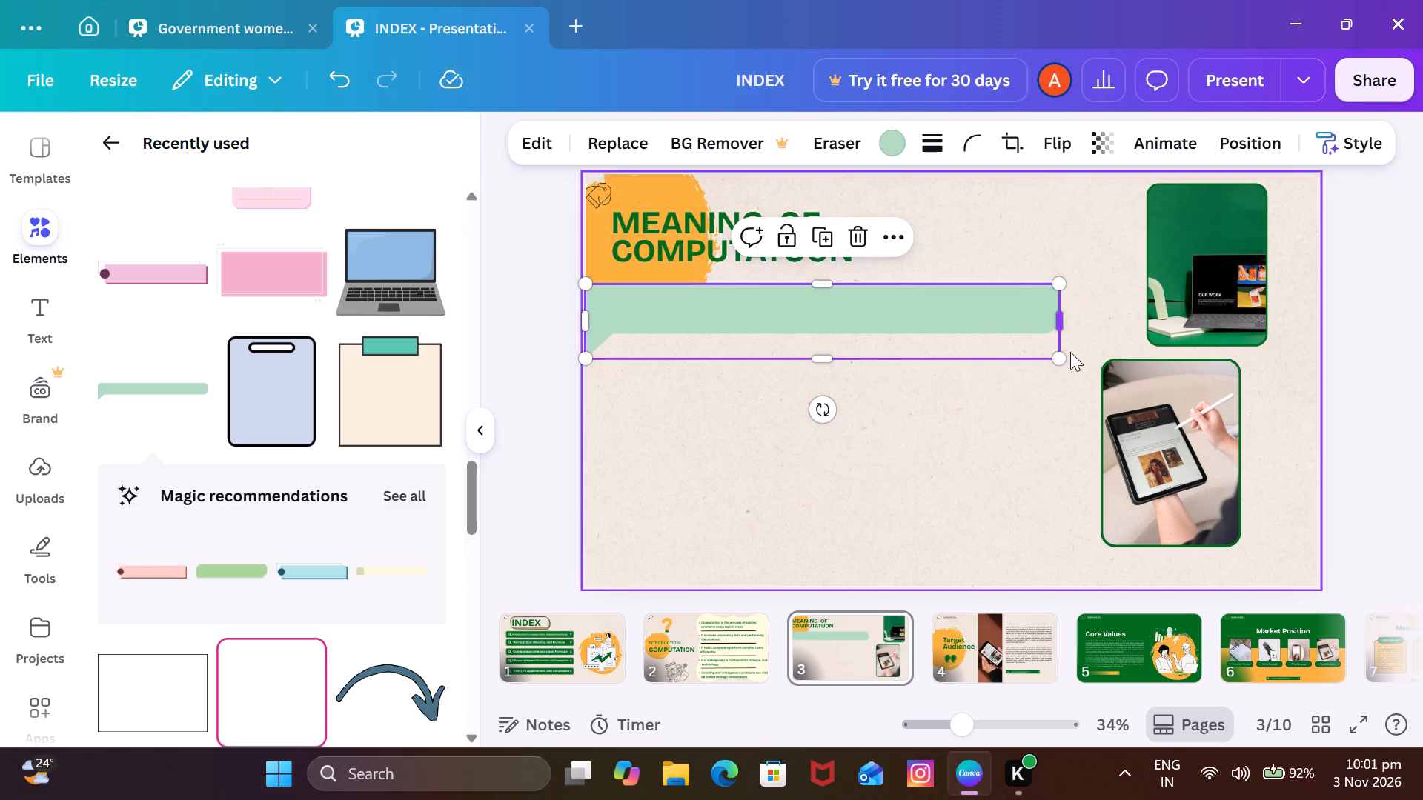
{"action": "left_click_drag", "start_coordinate": [1058, 361], "coordinate": [1045, 341]}
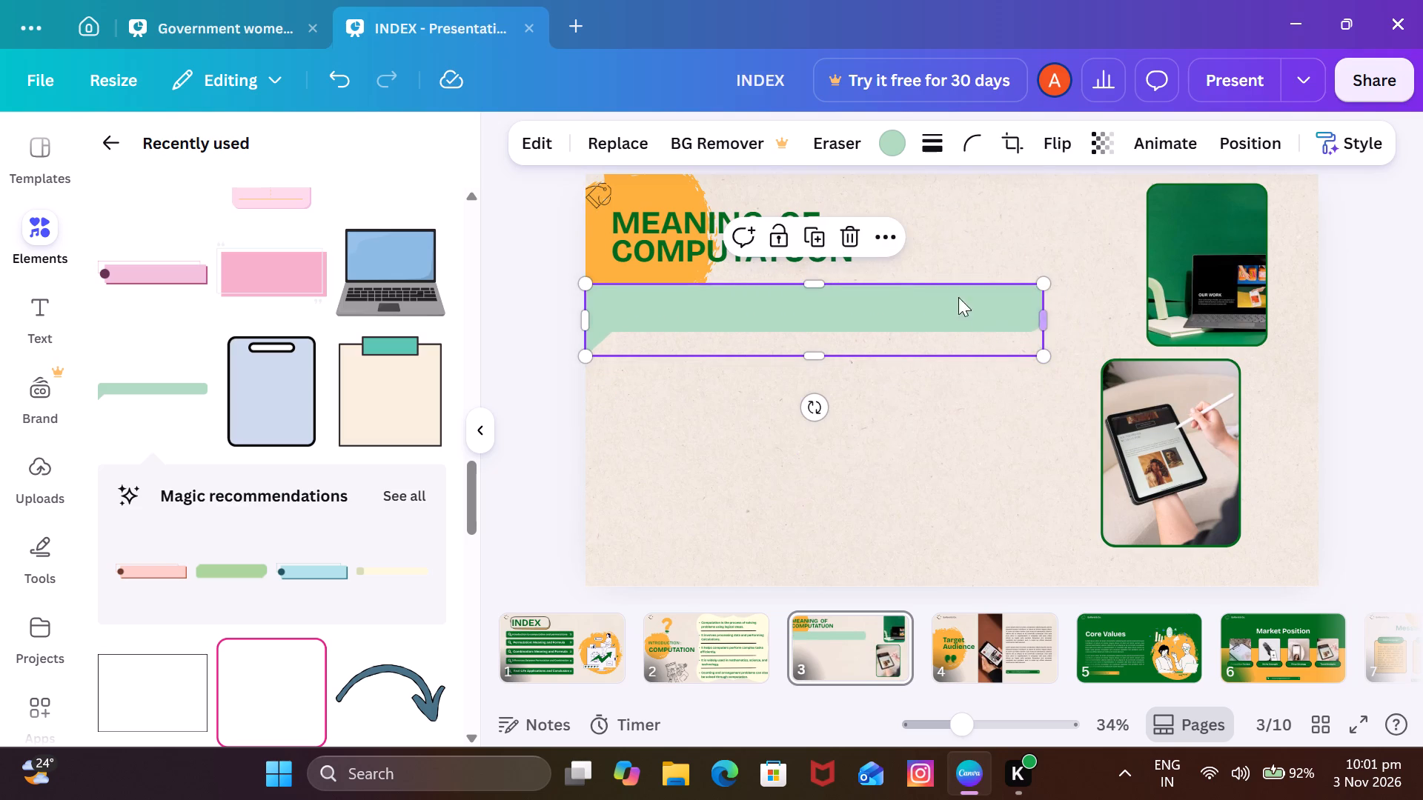
Duplicate the green banner twice and stack the copies below the original, aligned to the slide's left edge.
{"action": "left_click", "coordinate": [821, 241]}
{"action": "left_click", "coordinate": [821, 241]}
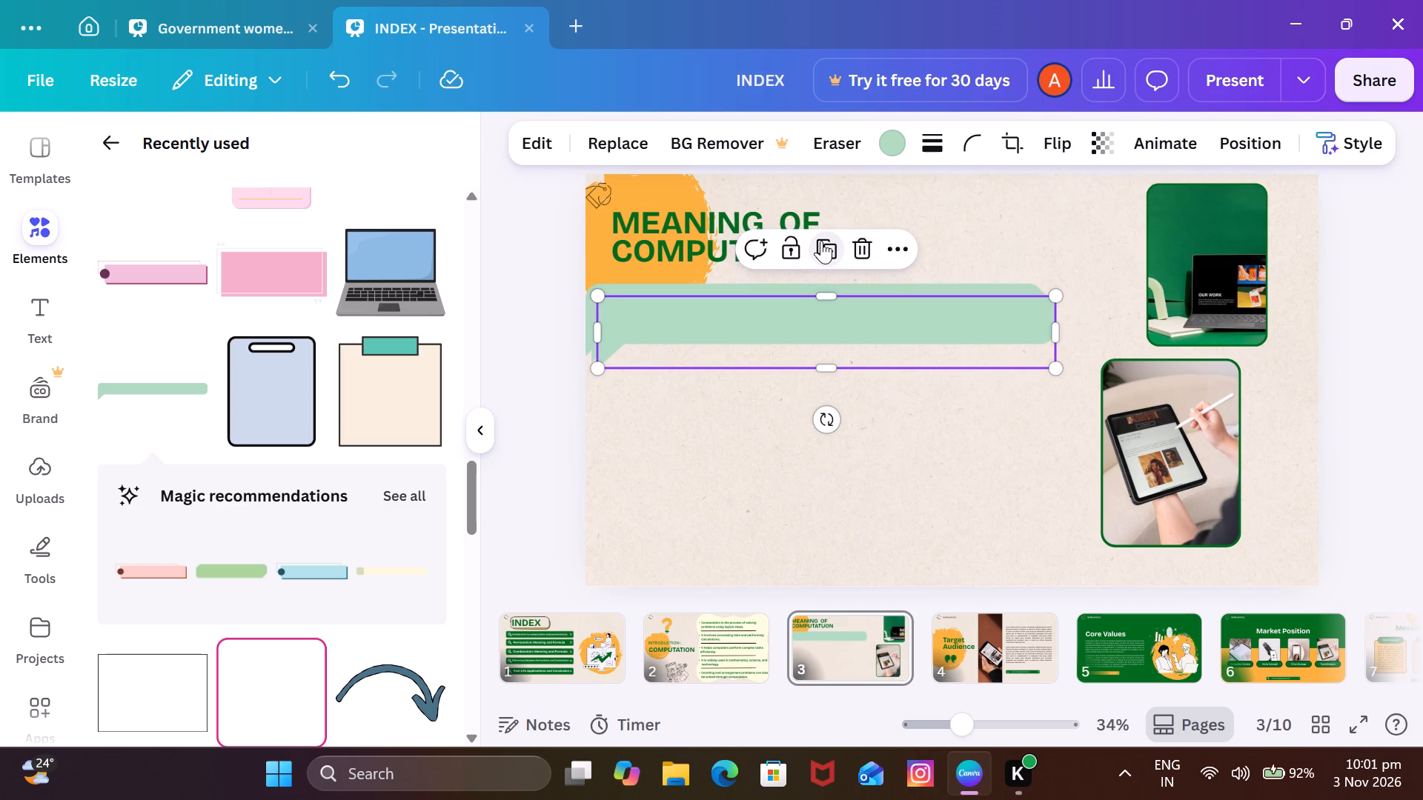
{"action": "left_click_drag", "start_coordinate": [830, 321], "coordinate": [820, 376]}
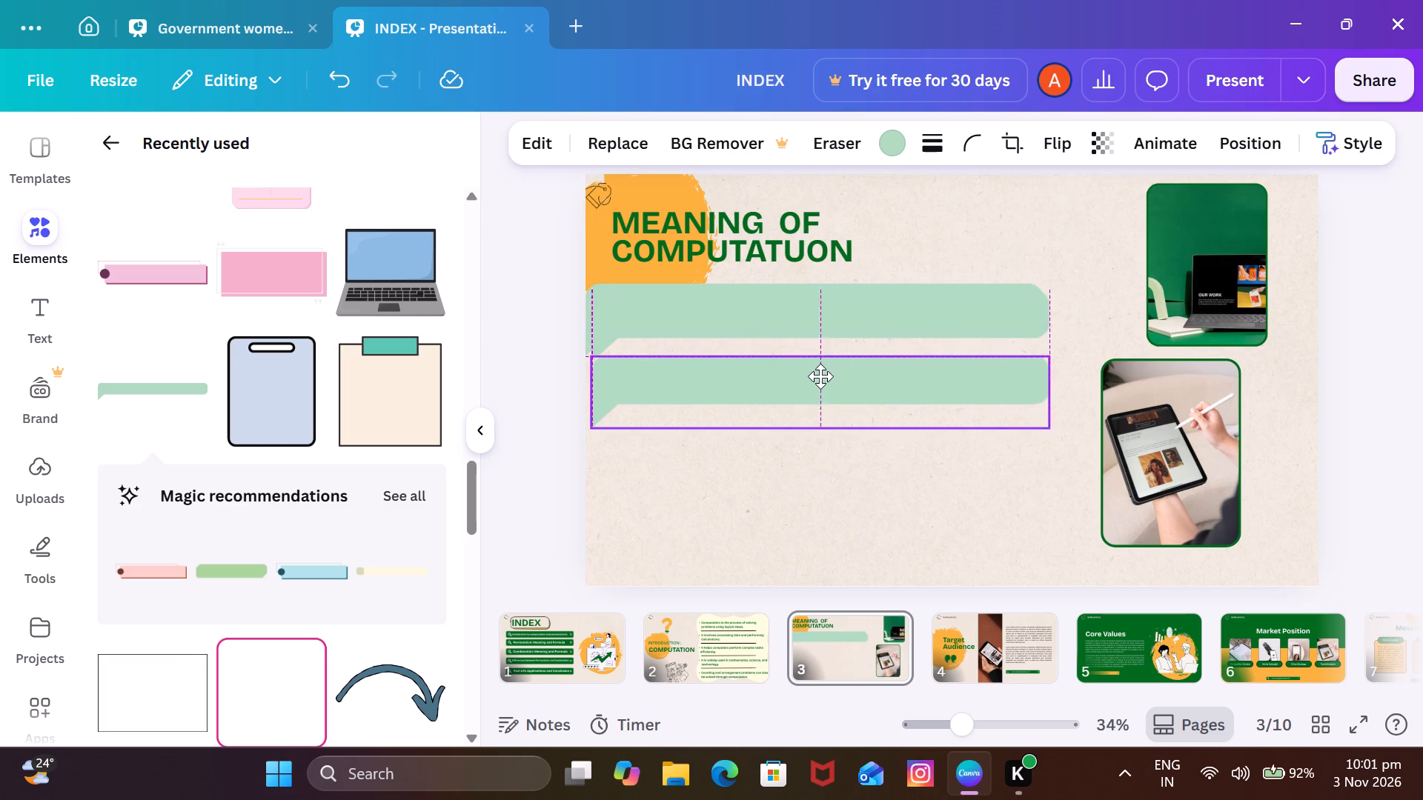
{"action": "left_click_drag", "start_coordinate": [820, 376], "coordinate": [817, 373]}
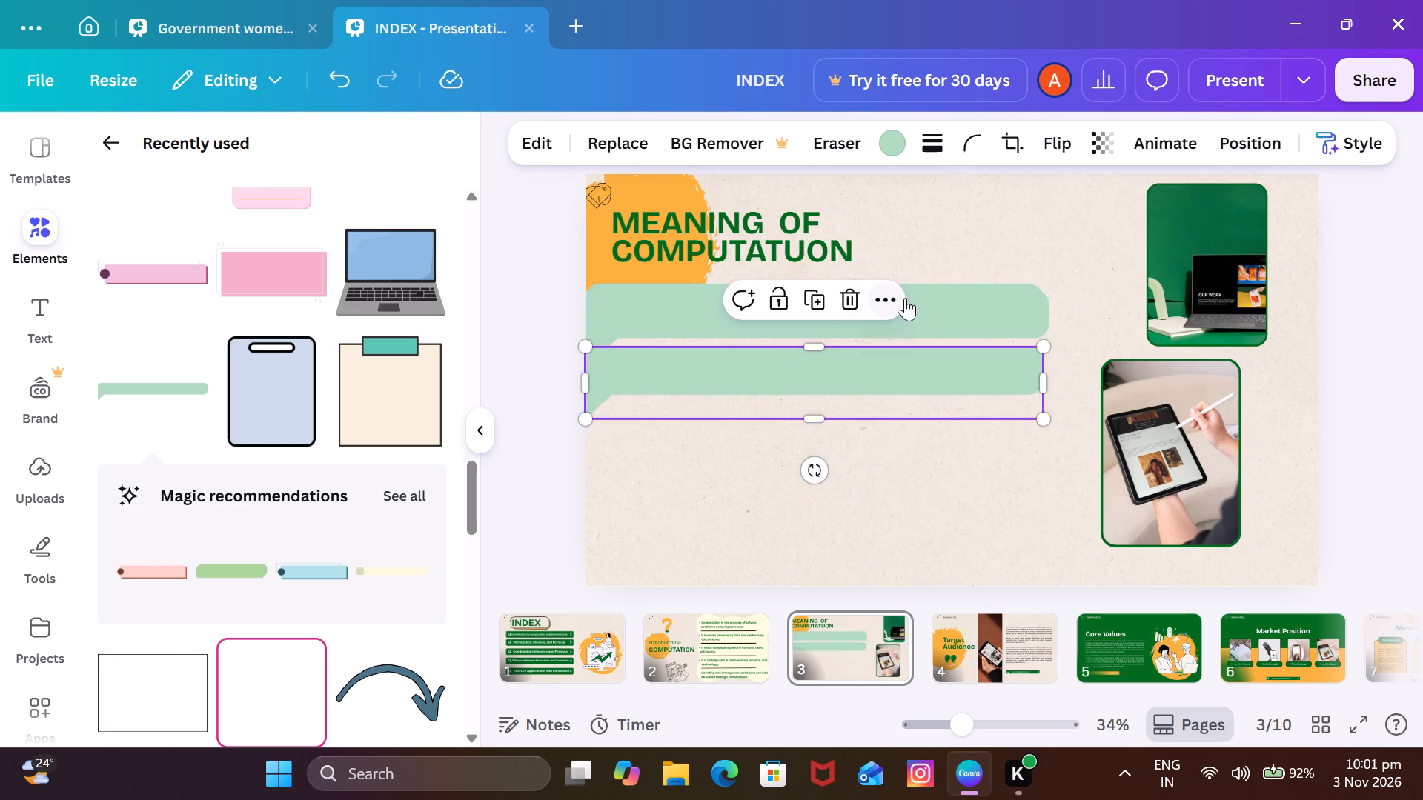
{"action": "left_click_drag", "start_coordinate": [934, 302], "coordinate": [931, 428]}
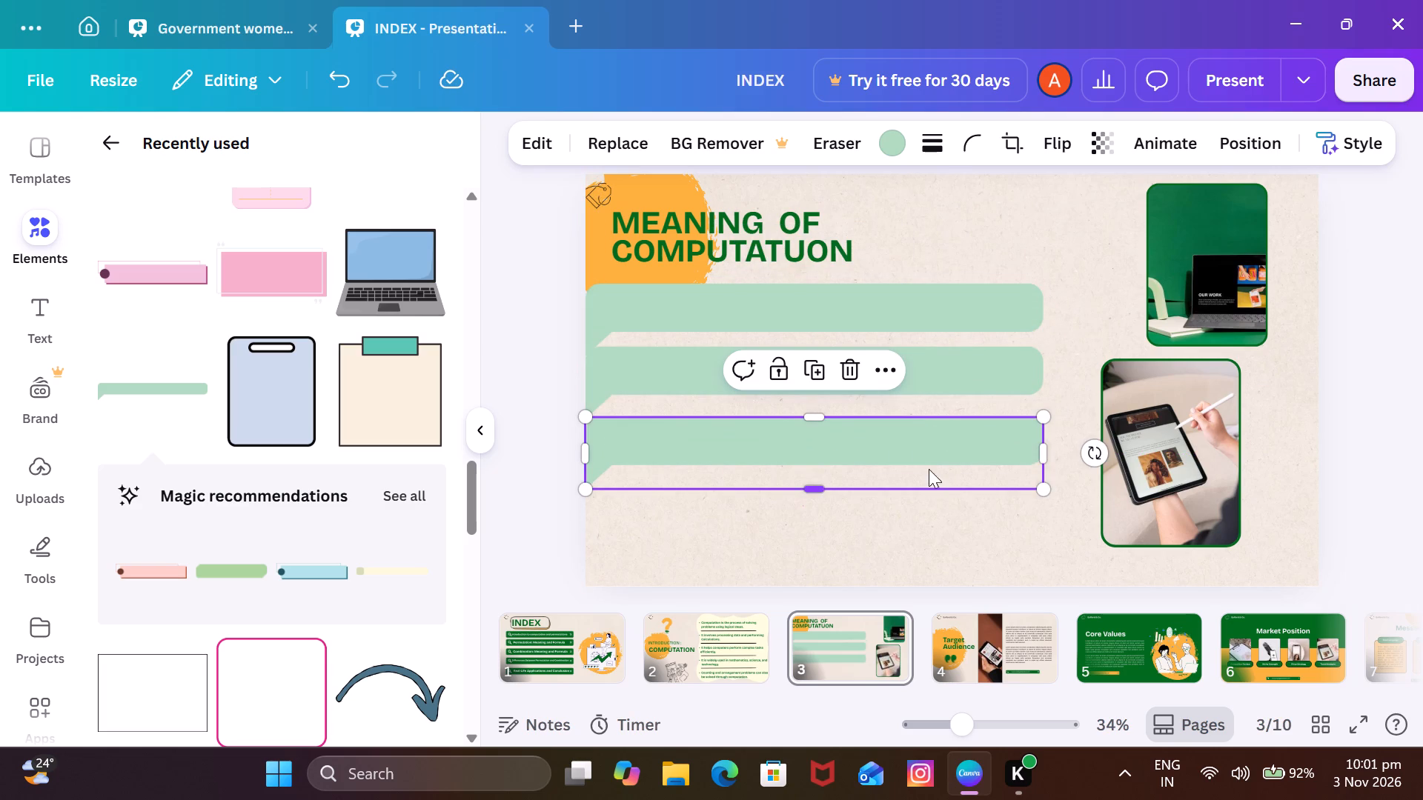
Recolour all three banners with the design's dark green, #00691d.
{"action": "left_click", "coordinate": [886, 144]}
{"action": "left_click", "coordinate": [328, 304]}
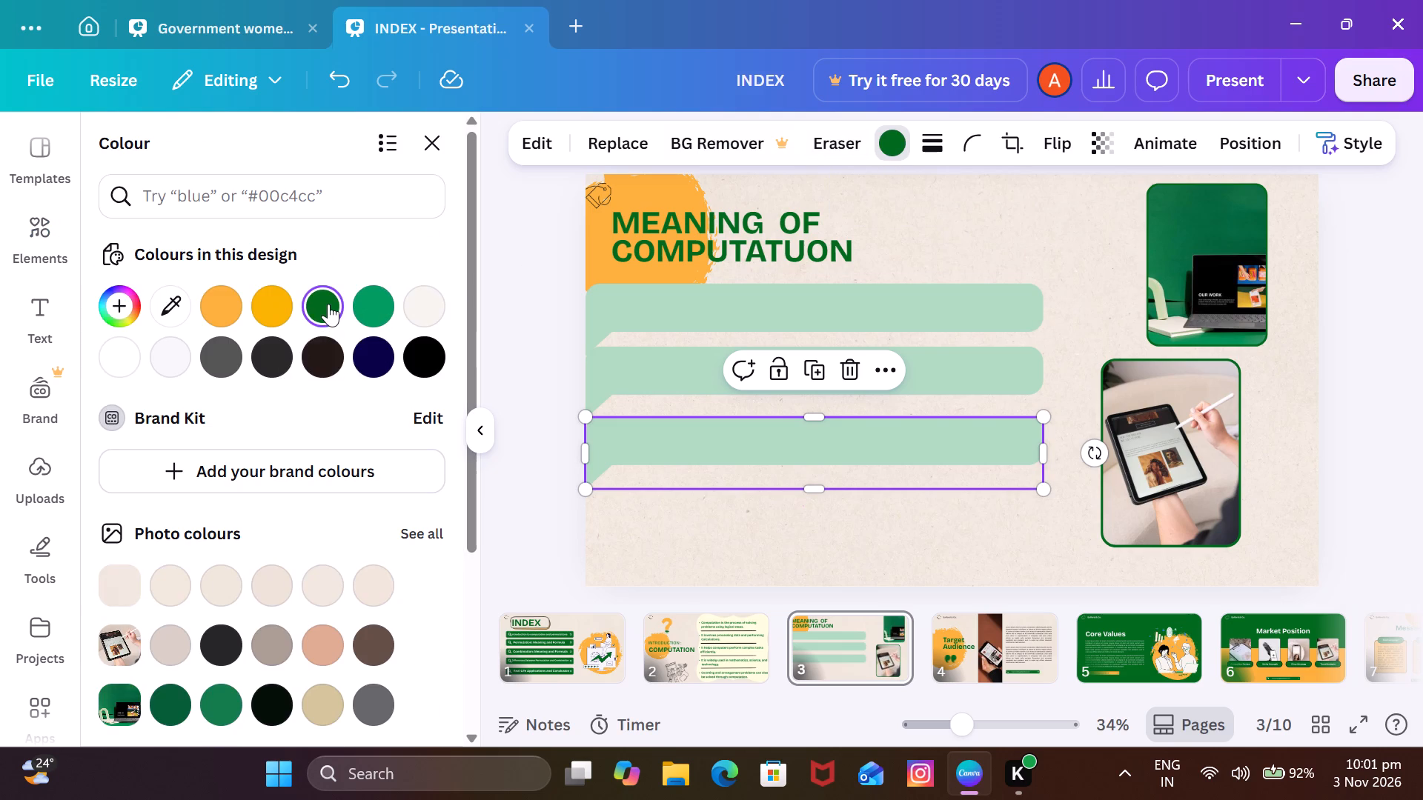
{"action": "left_click", "coordinate": [638, 371]}
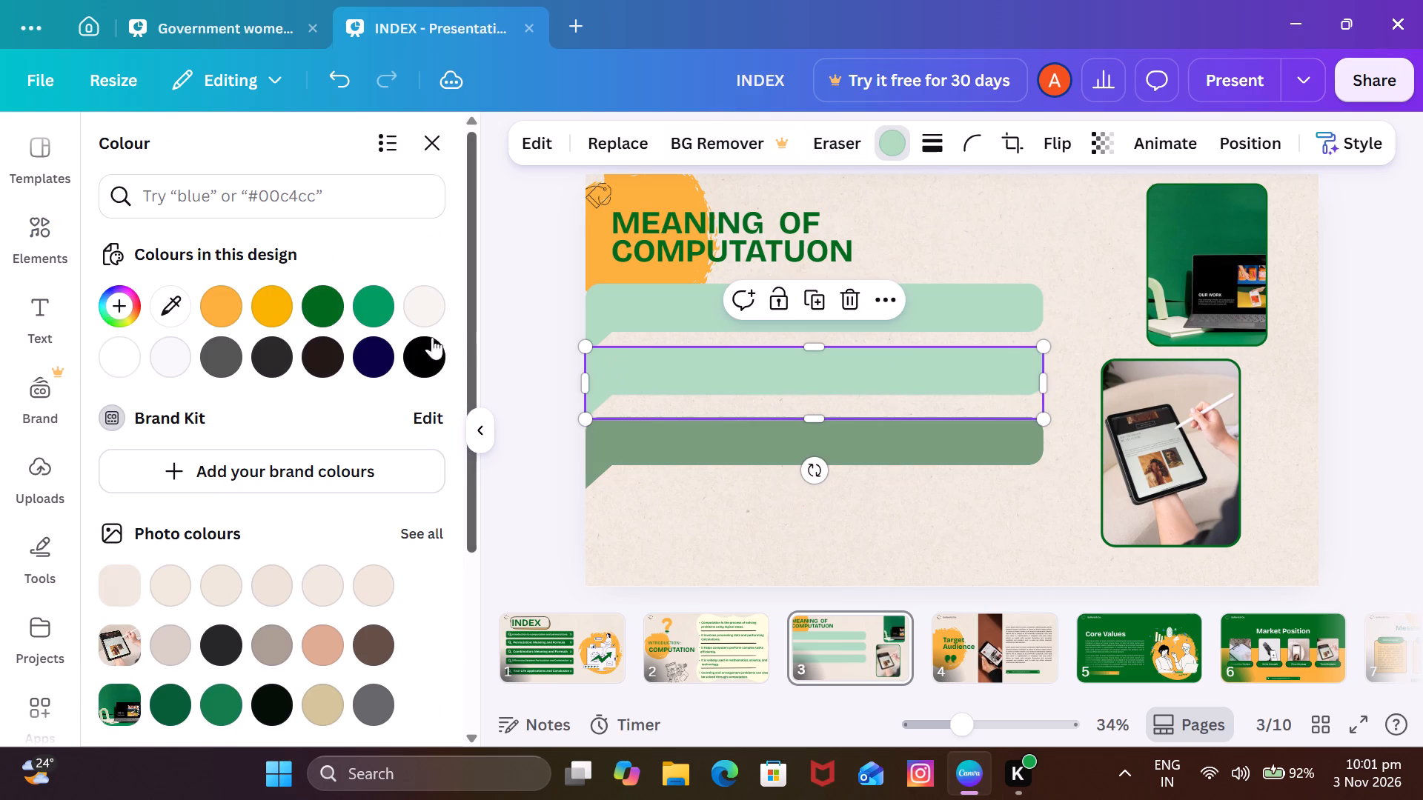
{"action": "left_click", "coordinate": [329, 307]}
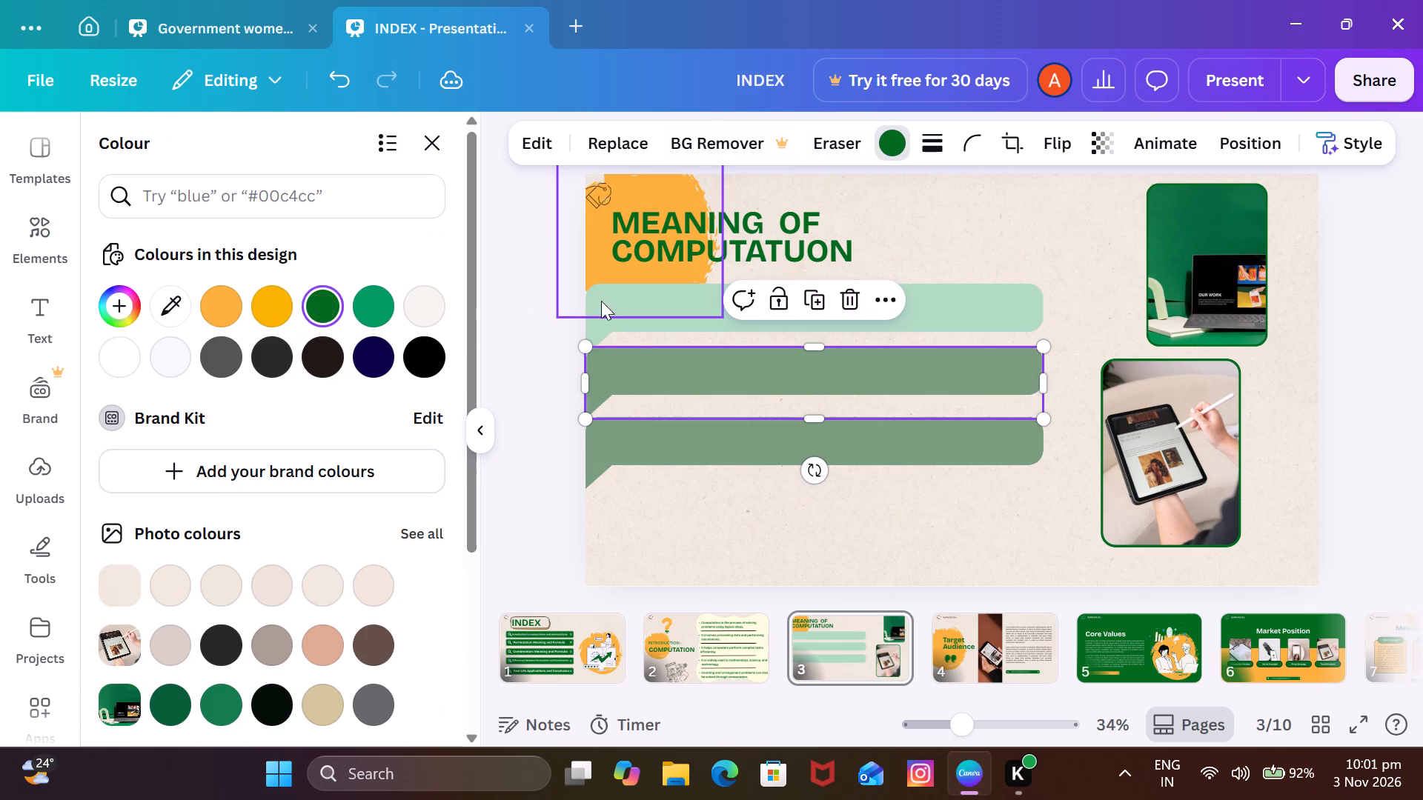
{"action": "left_click", "coordinate": [608, 304]}
{"action": "left_click", "coordinate": [326, 305]}
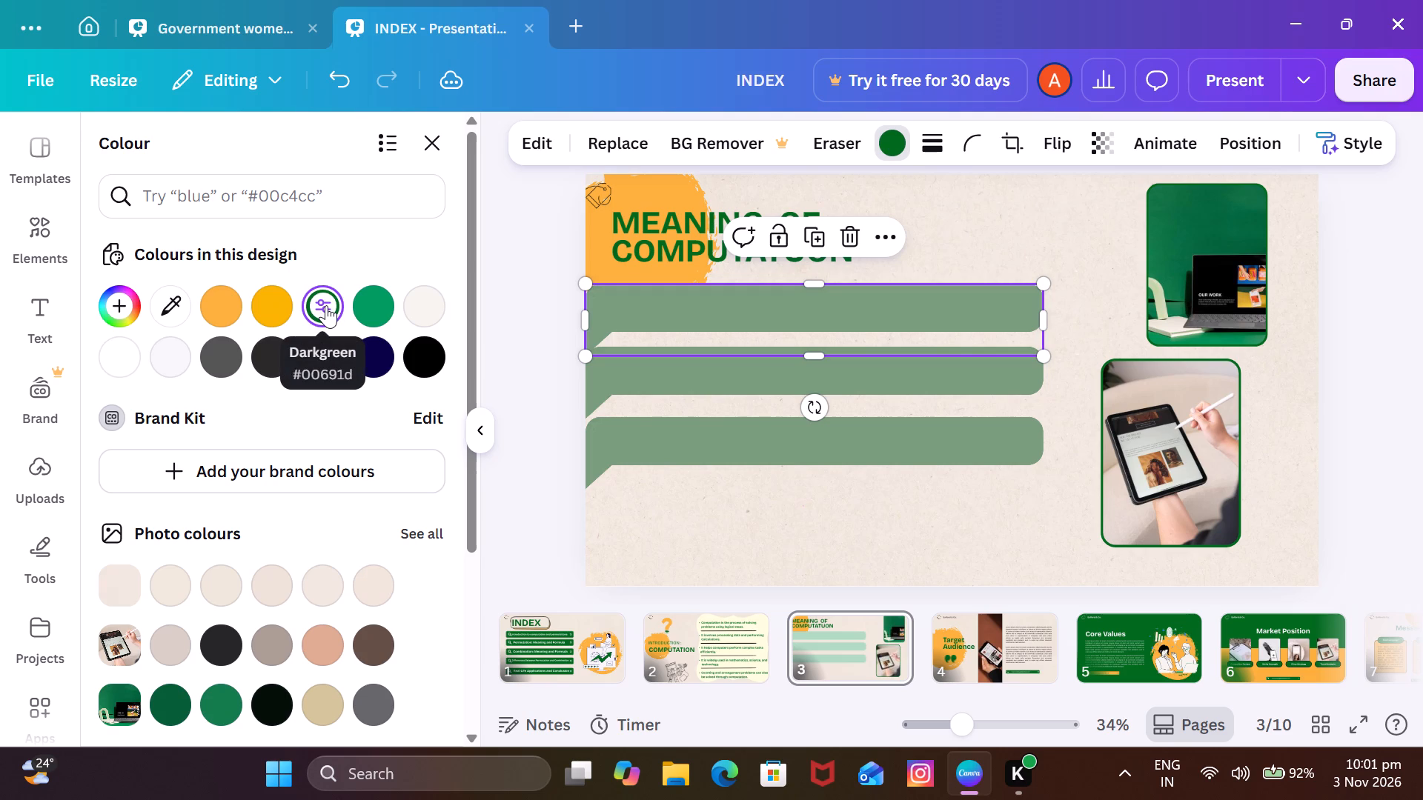
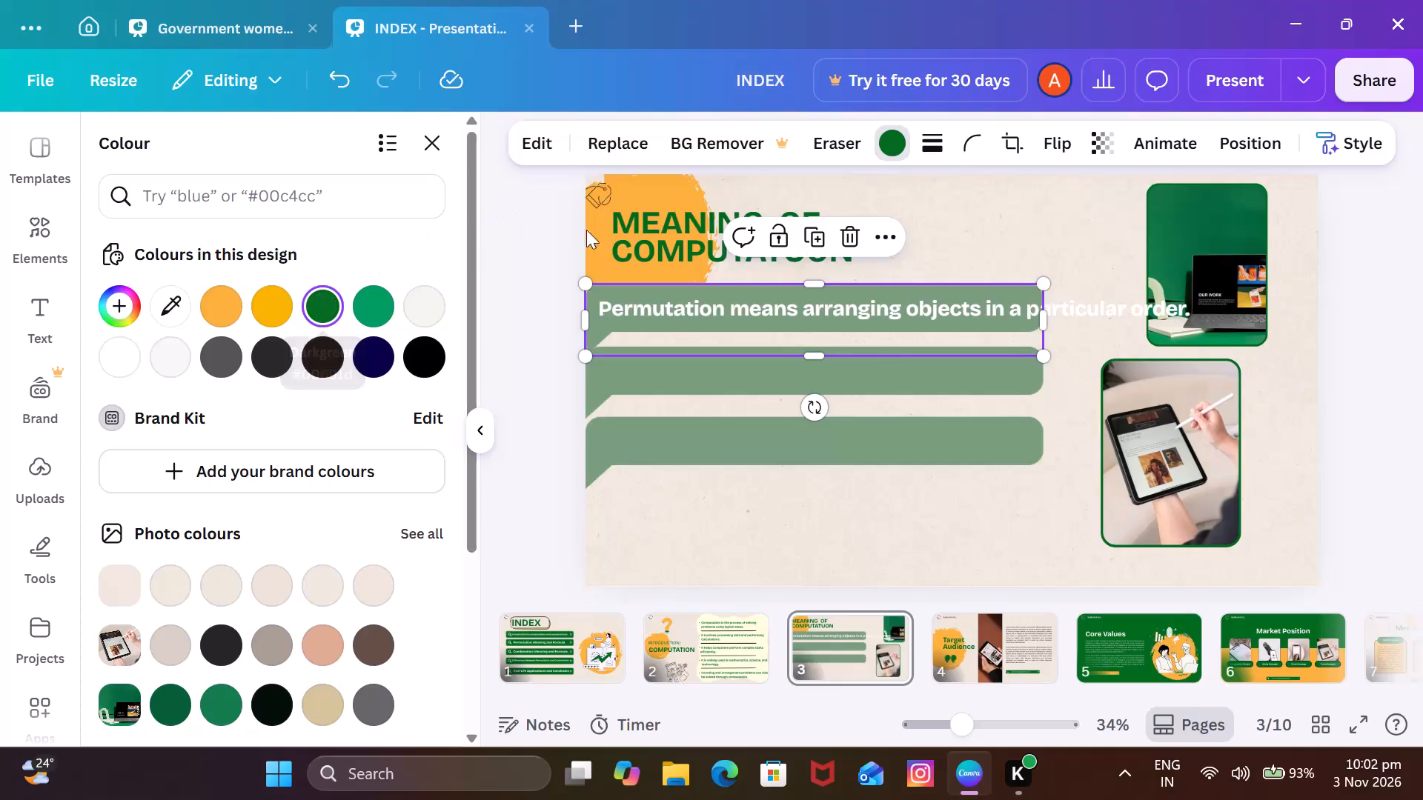
Insert a line break in the permutation sentence so that "particular order." moves to a second line.
{"action": "left_click", "coordinate": [1020, 310]}
{"action": "left_click", "coordinate": [1020, 304]}
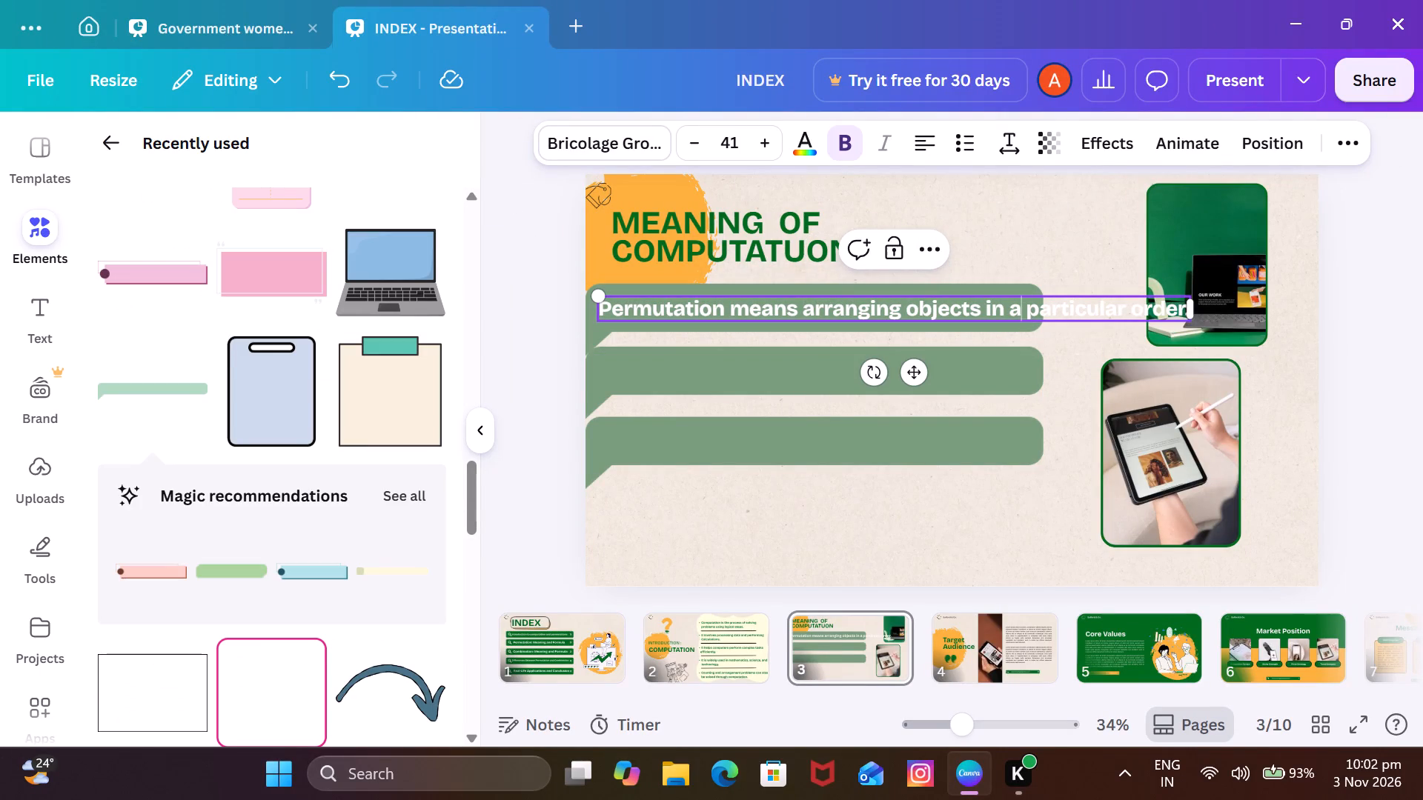
{"action": "key", "text": "Return"}
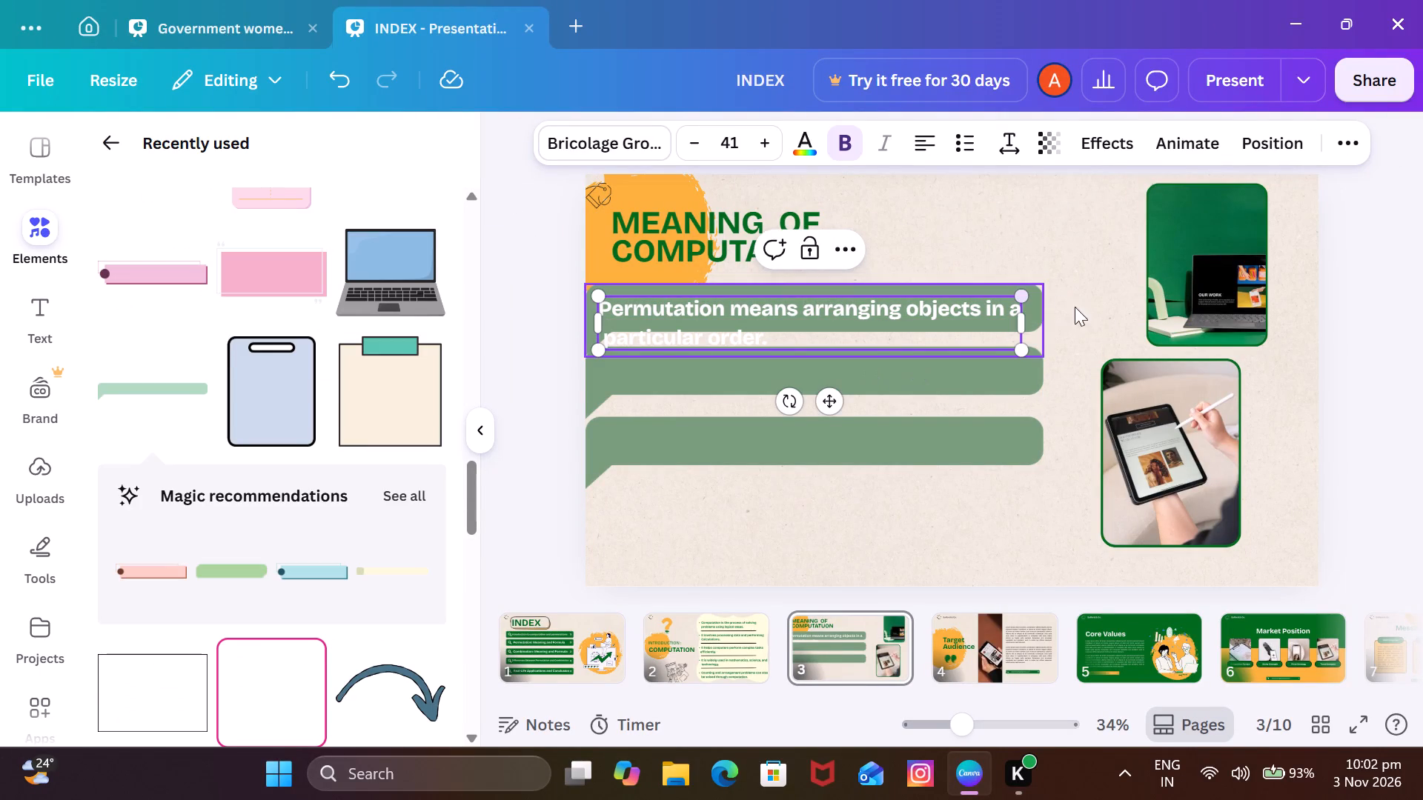
Scale the two-line permutation text down to font size 34.3 and position it inside the top green banner.
{"action": "left_click_drag", "start_coordinate": [1016, 349], "coordinate": [973, 310]}
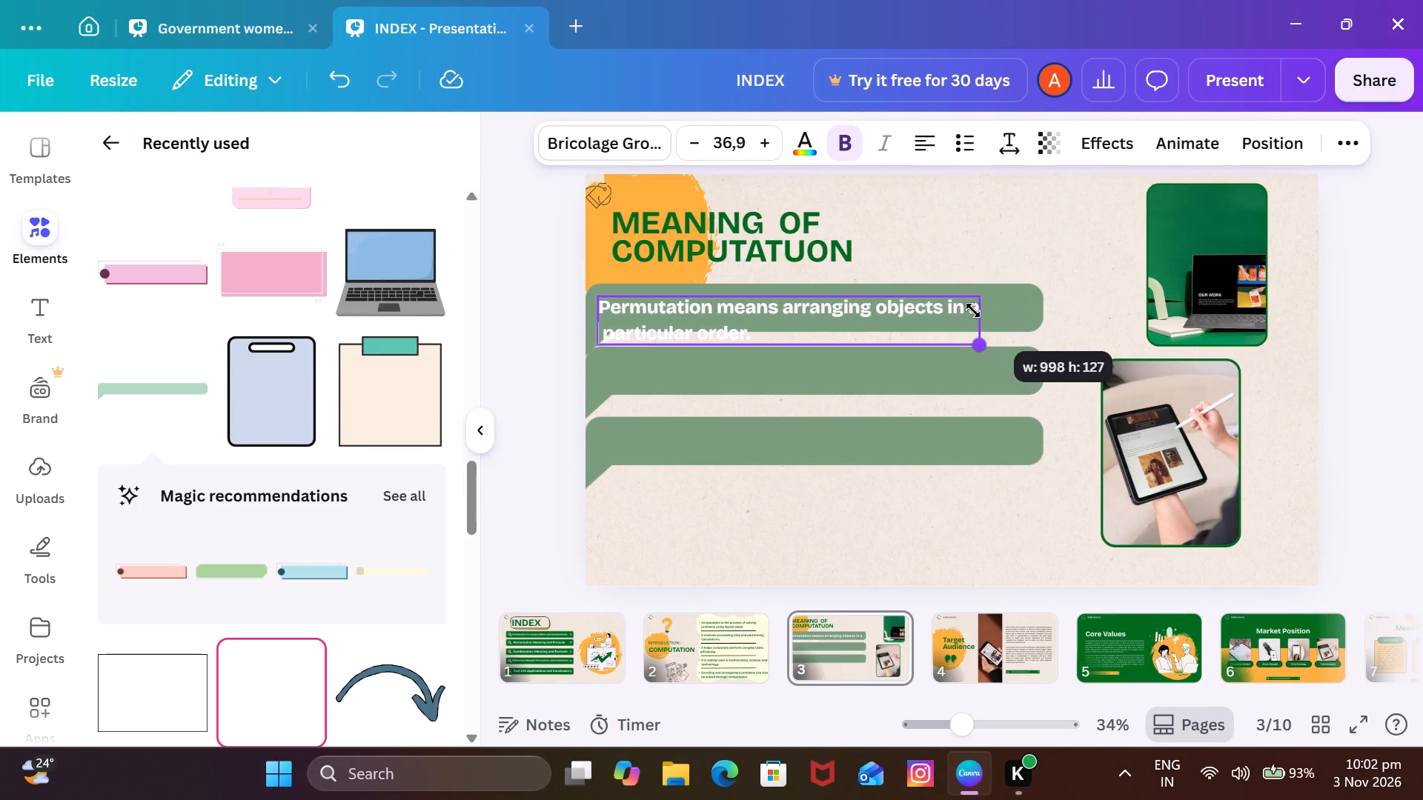
{"action": "left_click_drag", "start_coordinate": [973, 310], "coordinate": [972, 313]}
{"action": "left_click_drag", "start_coordinate": [909, 316], "coordinate": [910, 294]}
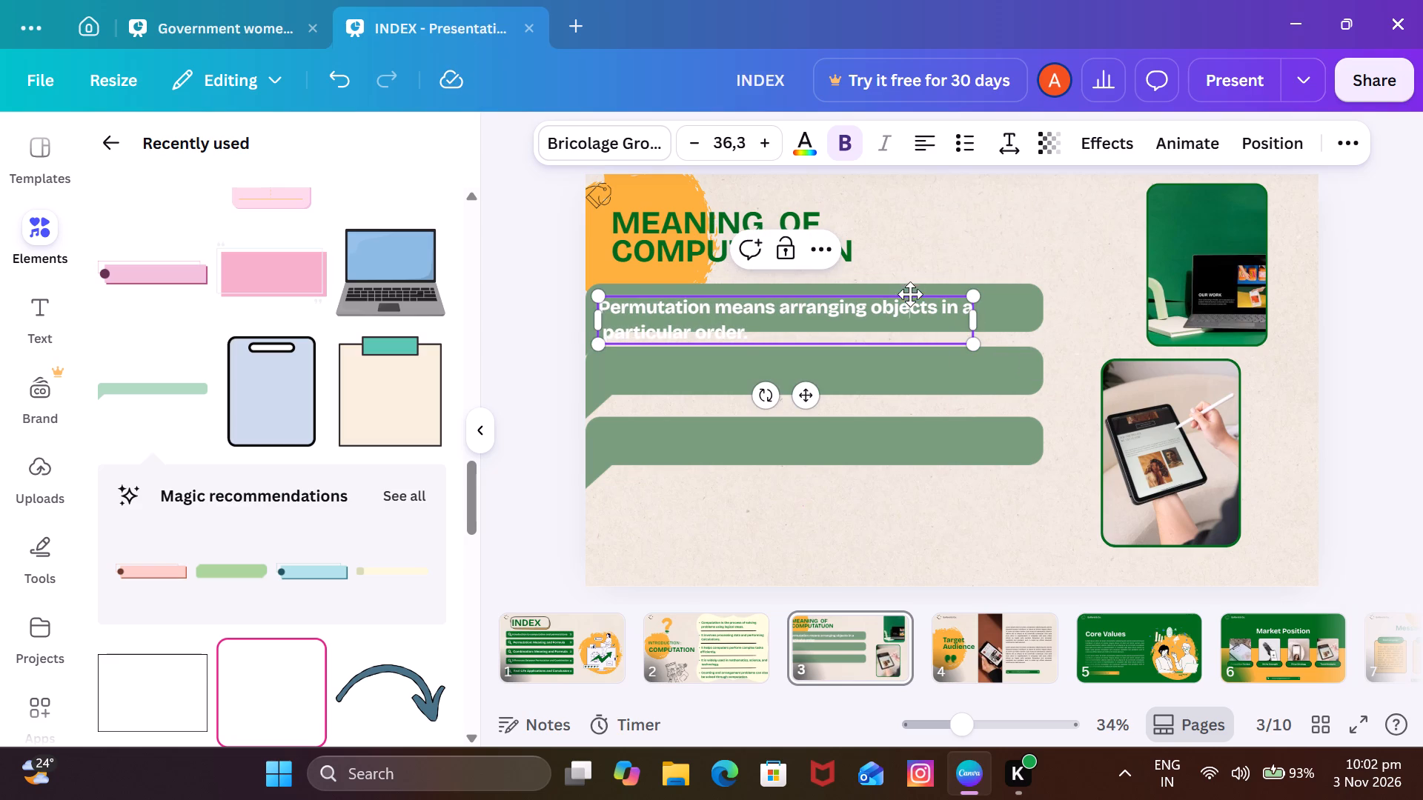
{"action": "left_click_drag", "start_coordinate": [910, 294], "coordinate": [948, 320]}
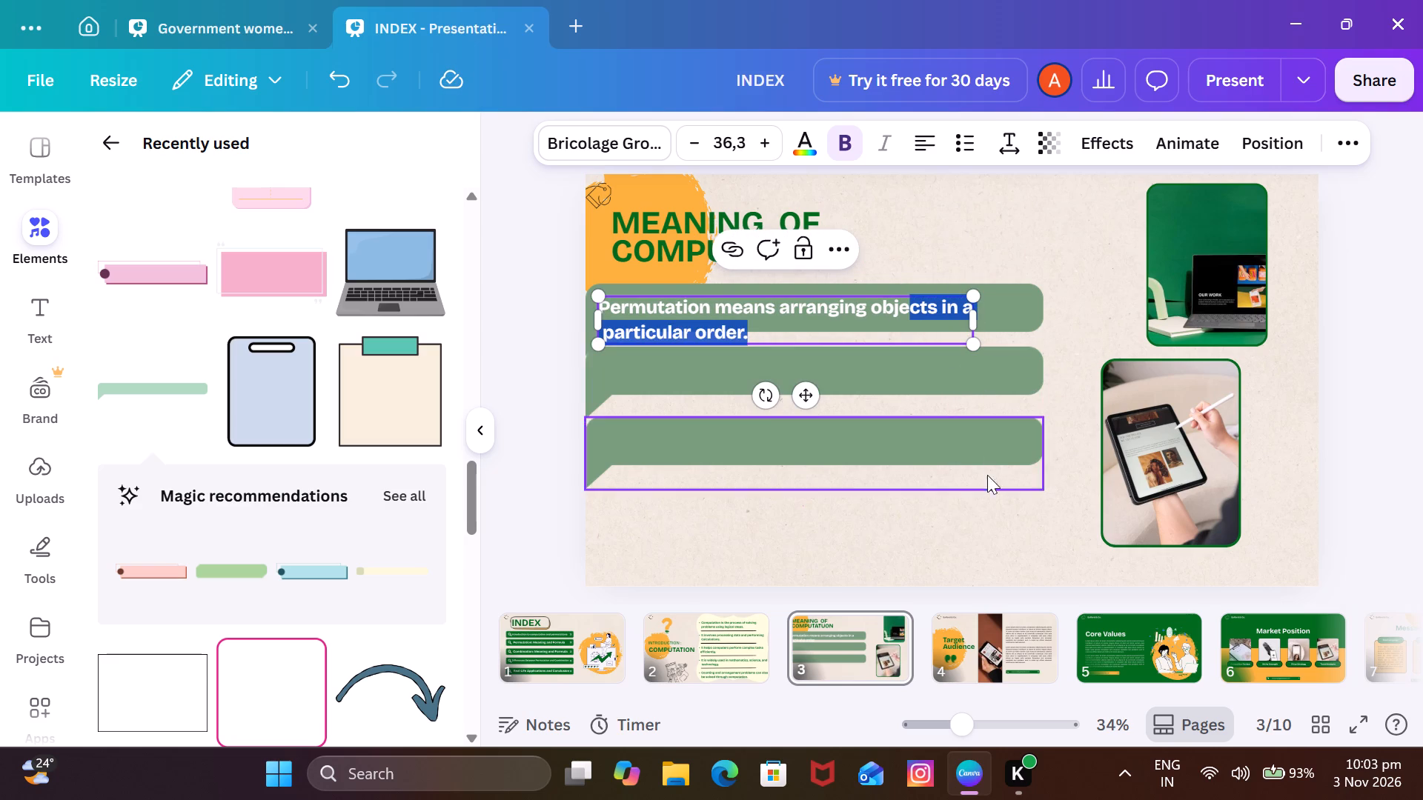
{"action": "left_click_drag", "start_coordinate": [992, 499], "coordinate": [985, 461]}
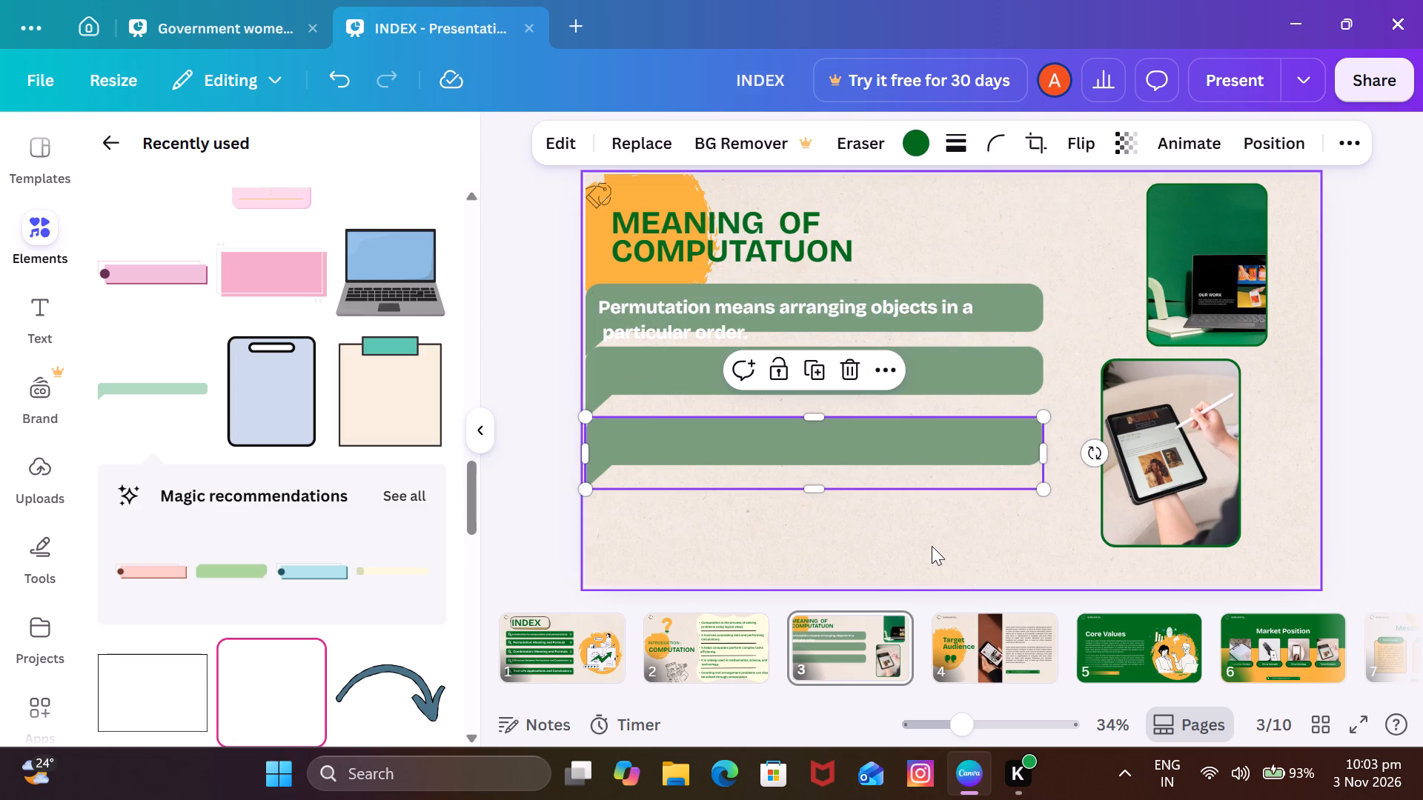
{"action": "left_click", "coordinate": [932, 546]}
{"action": "left_click_drag", "start_coordinate": [883, 321], "coordinate": [892, 294]}
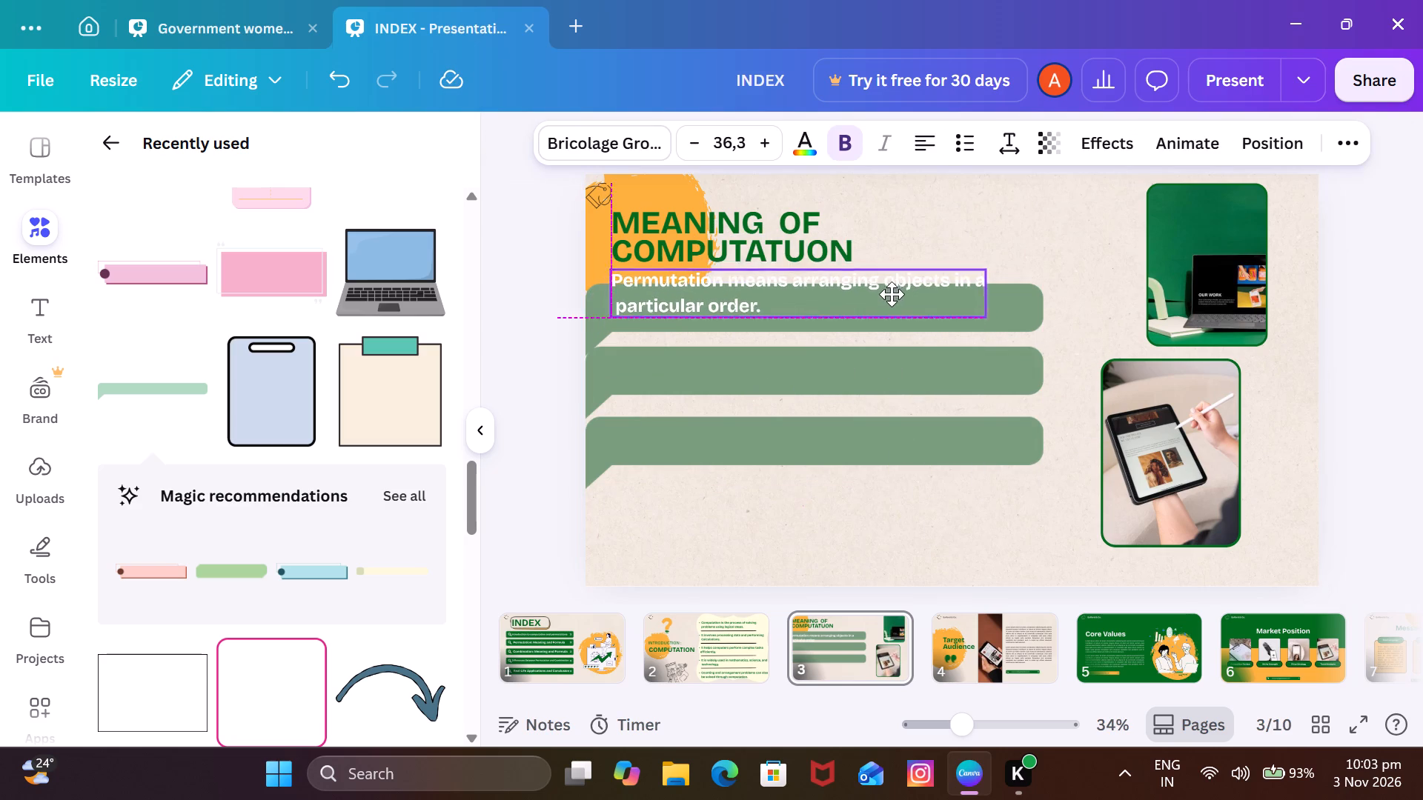
{"action": "left_click_drag", "start_coordinate": [892, 294], "coordinate": [887, 306]}
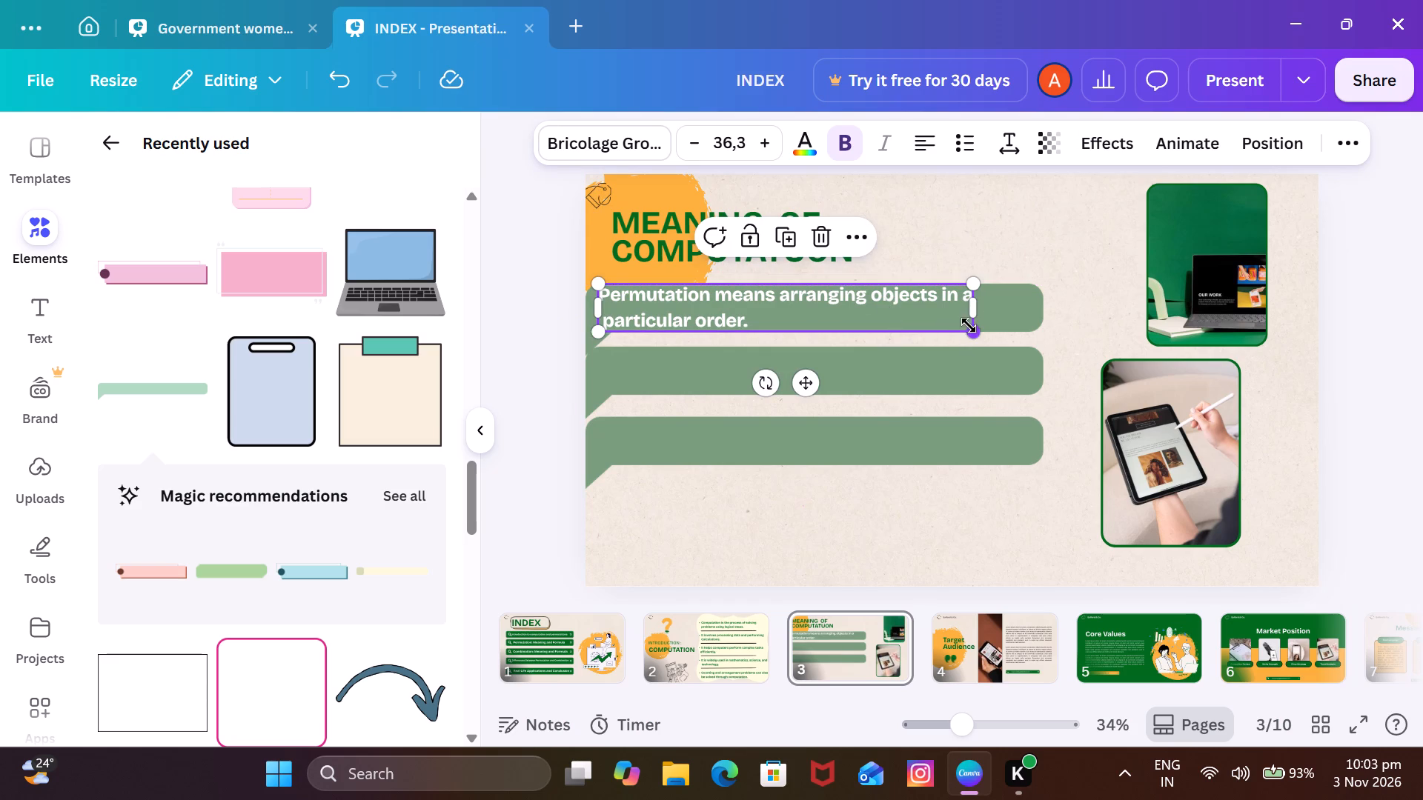
{"action": "left_click_drag", "start_coordinate": [969, 327], "coordinate": [952, 326]}
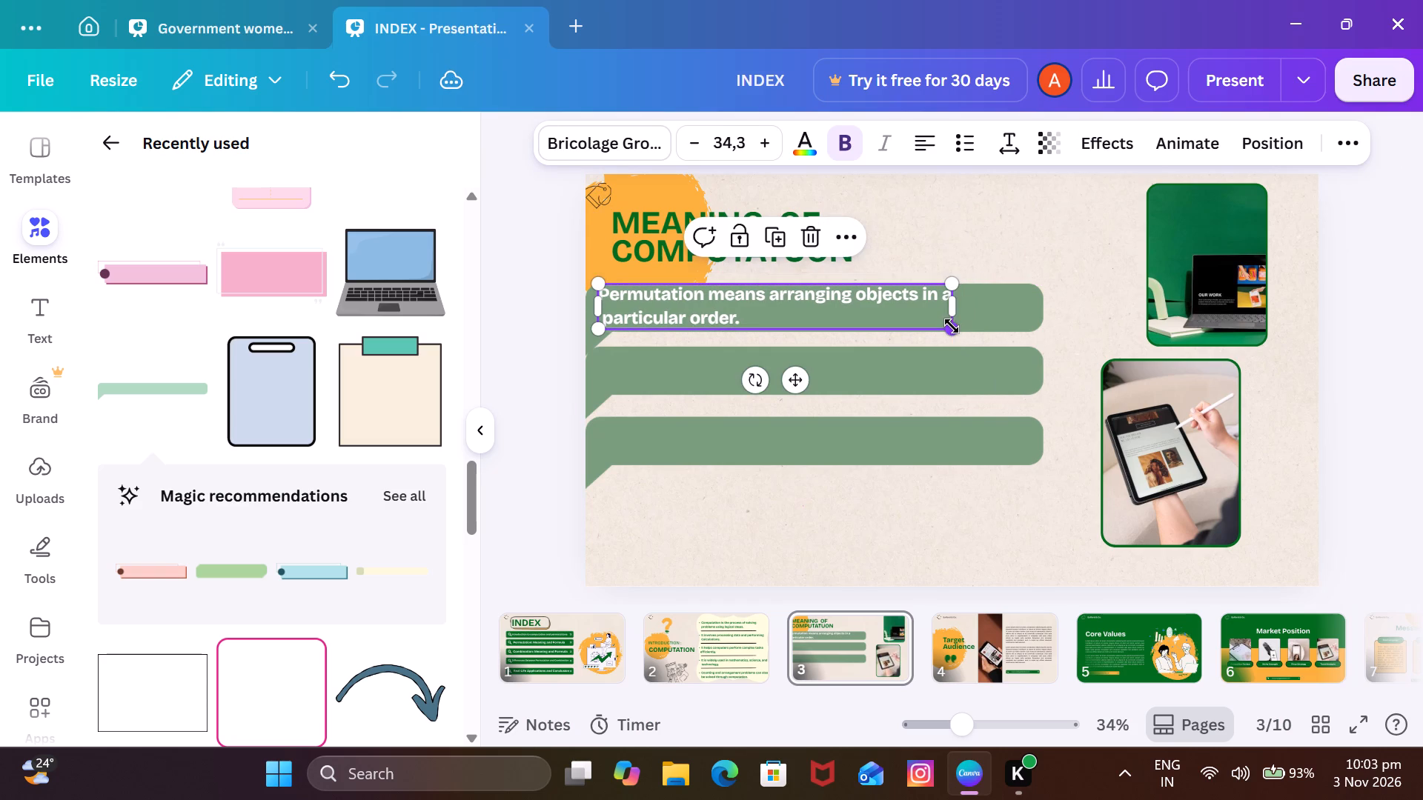
{"action": "left_click", "coordinate": [893, 301]}
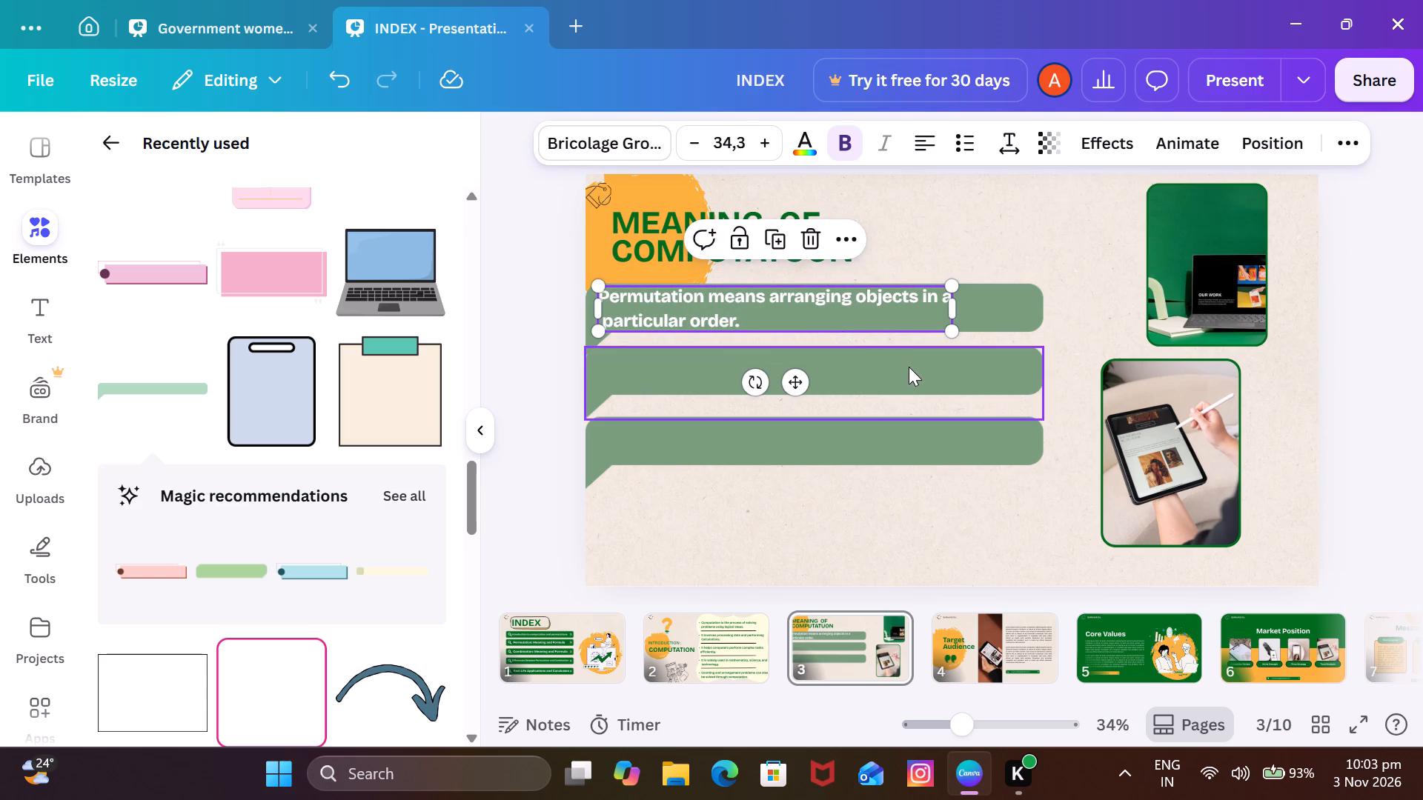
{"action": "left_click", "coordinate": [943, 467]}
{"action": "left_click", "coordinate": [955, 506]}
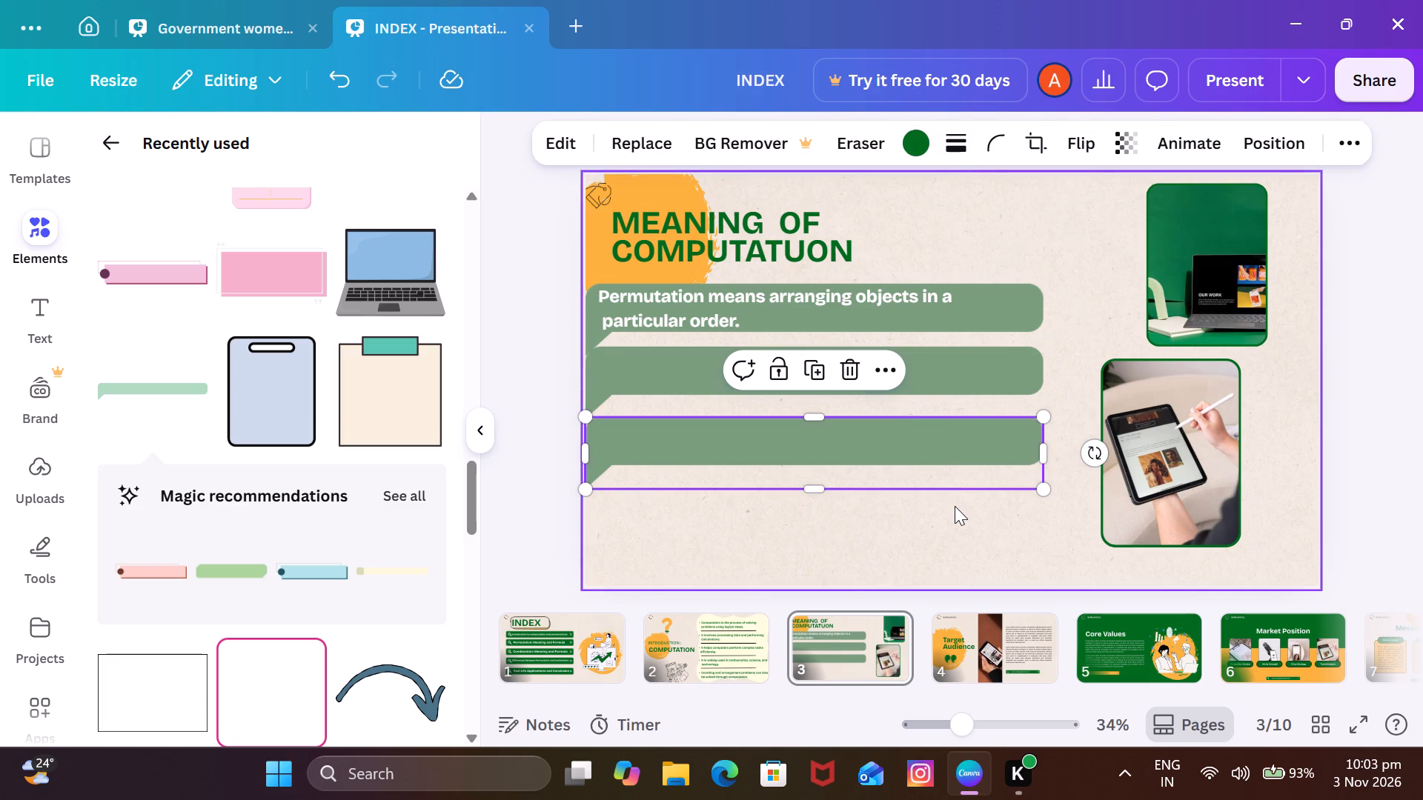
Scale the top green banner down to about 1,134 wide by 179 high, keeping its upper-left corner in place.
{"action": "left_click", "coordinate": [981, 296]}
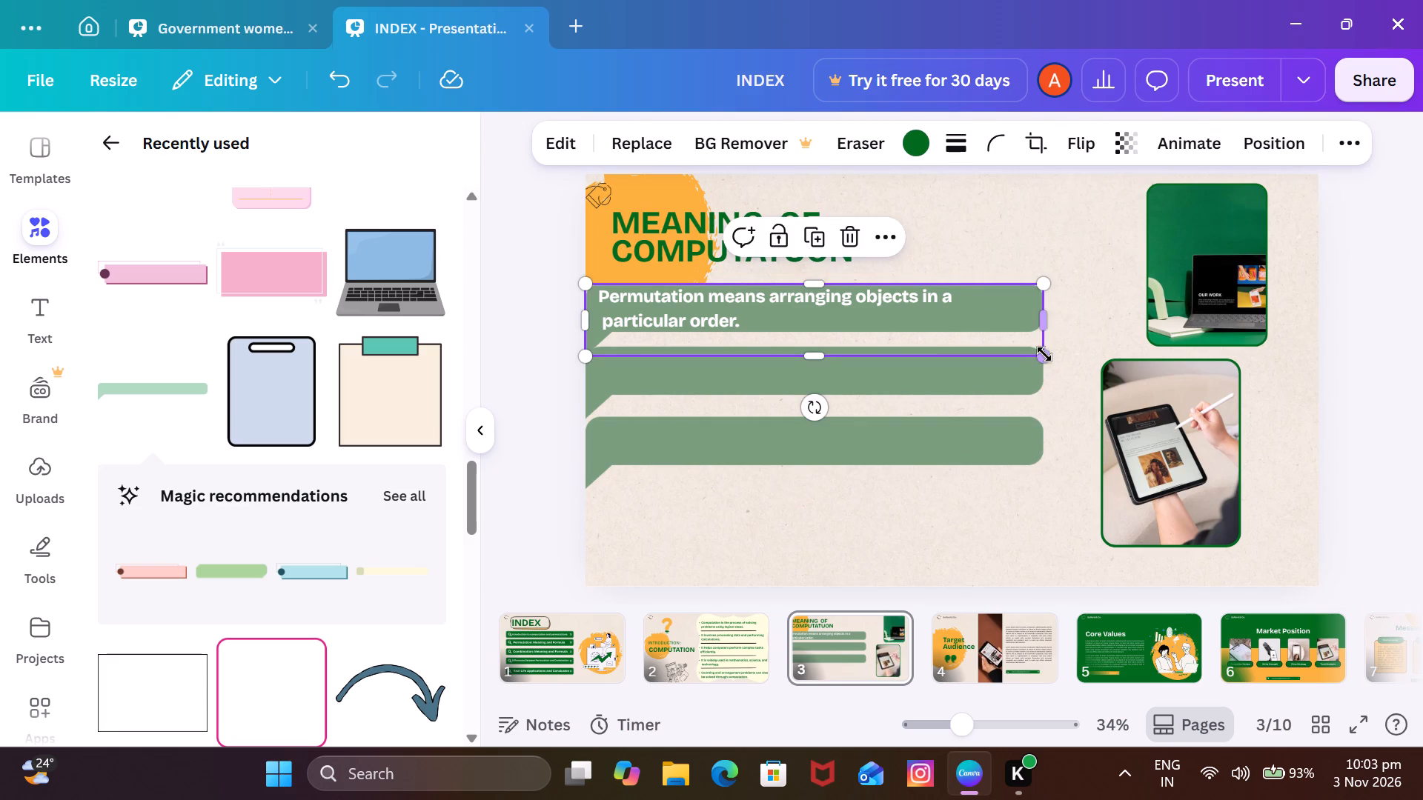
{"action": "left_click_drag", "start_coordinate": [1042, 359], "coordinate": [1018, 355]}
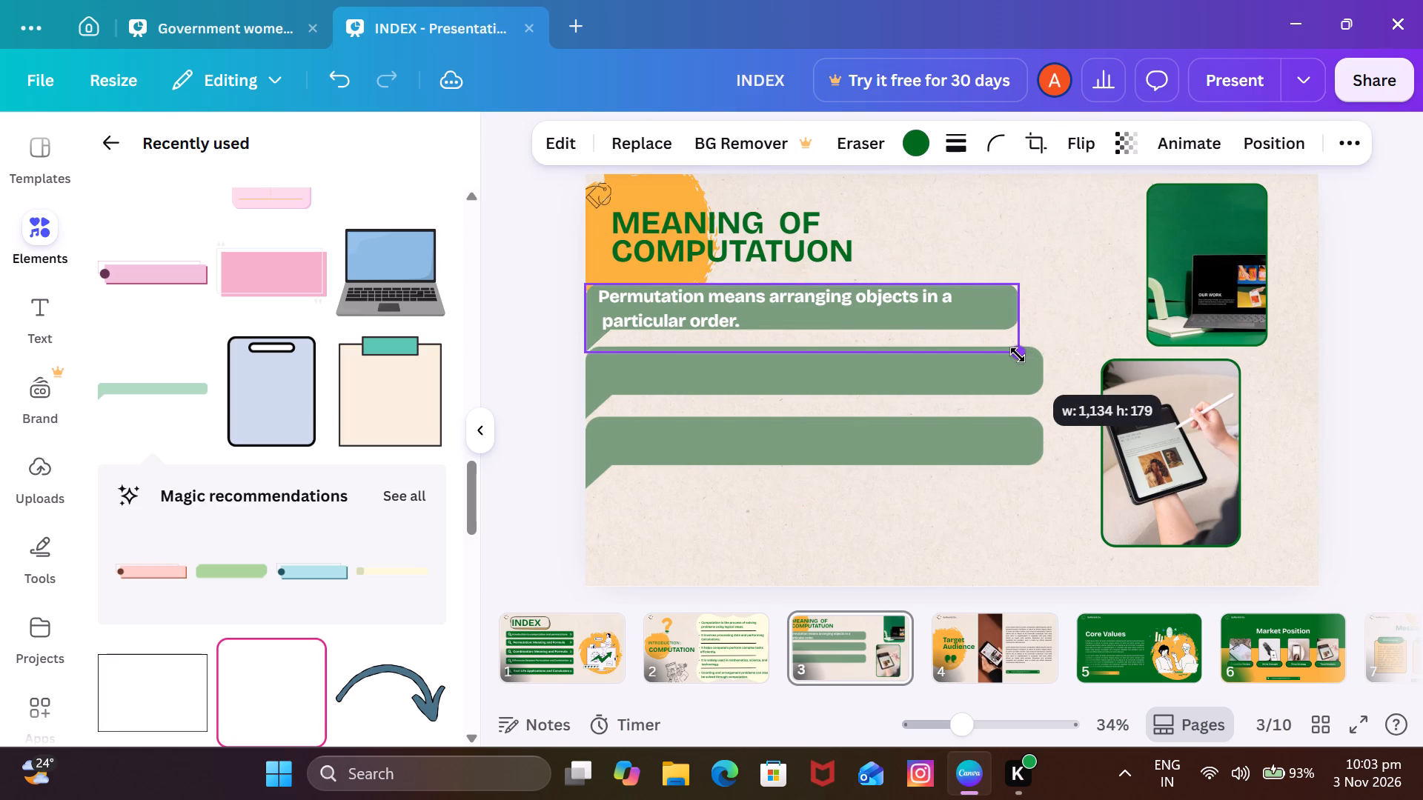
{"action": "left_click_drag", "start_coordinate": [1018, 355], "coordinate": [1018, 356]}
{"action": "left_click", "coordinate": [1007, 498]}
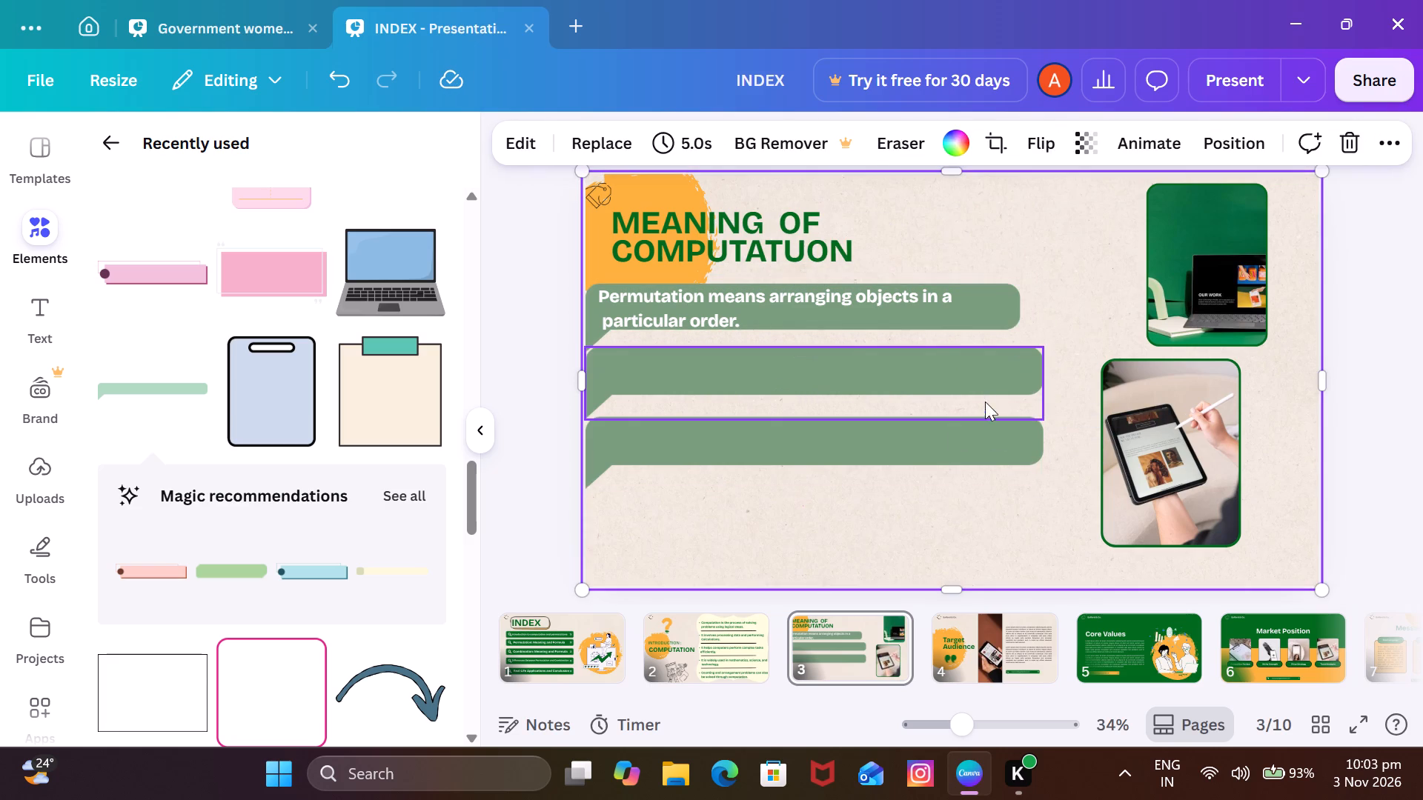
Delete the two empty green banners below the permutation banner.
{"action": "left_click_drag", "start_coordinate": [981, 377], "coordinate": [976, 384]}
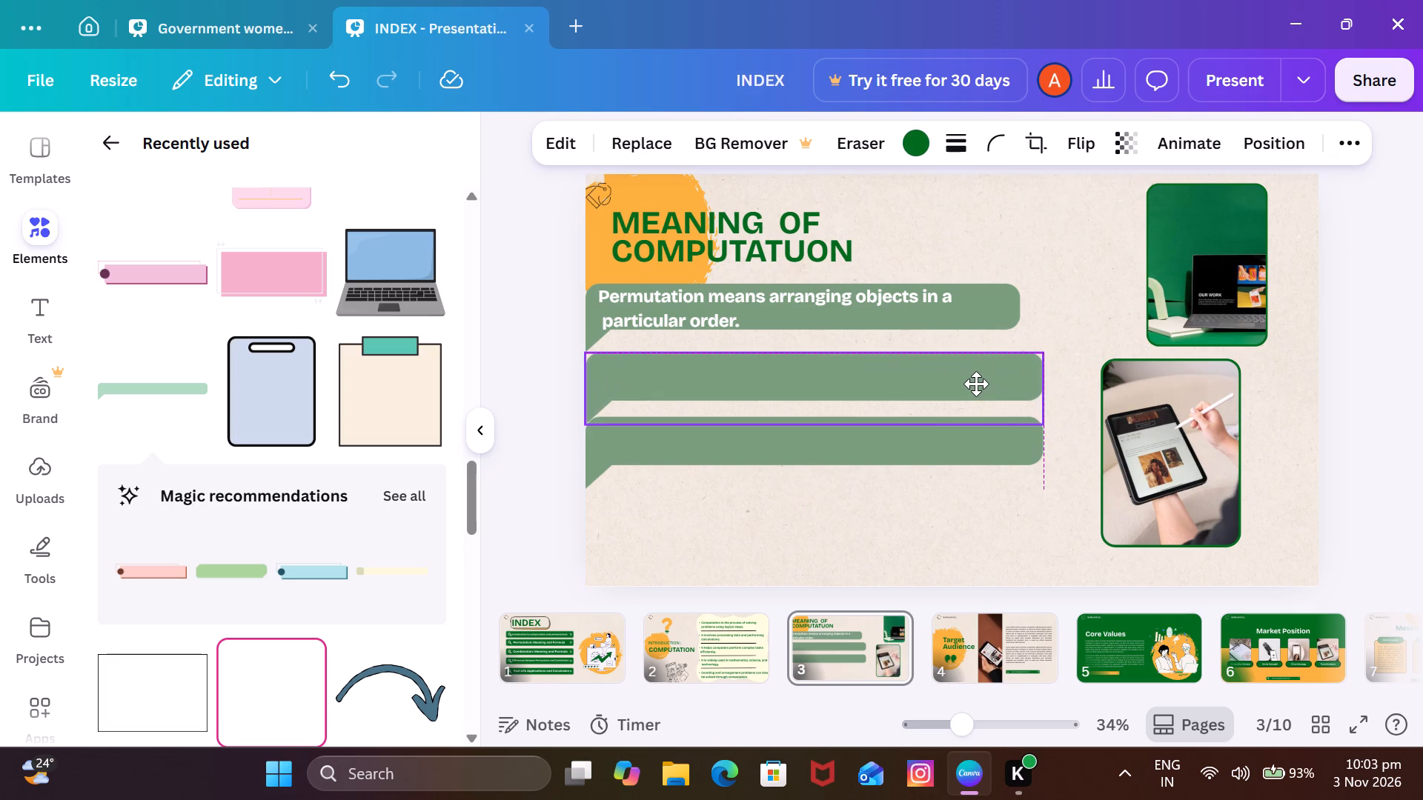
{"action": "left_click_drag", "start_coordinate": [976, 384], "coordinate": [973, 383]}
{"action": "left_click", "coordinate": [835, 290]}
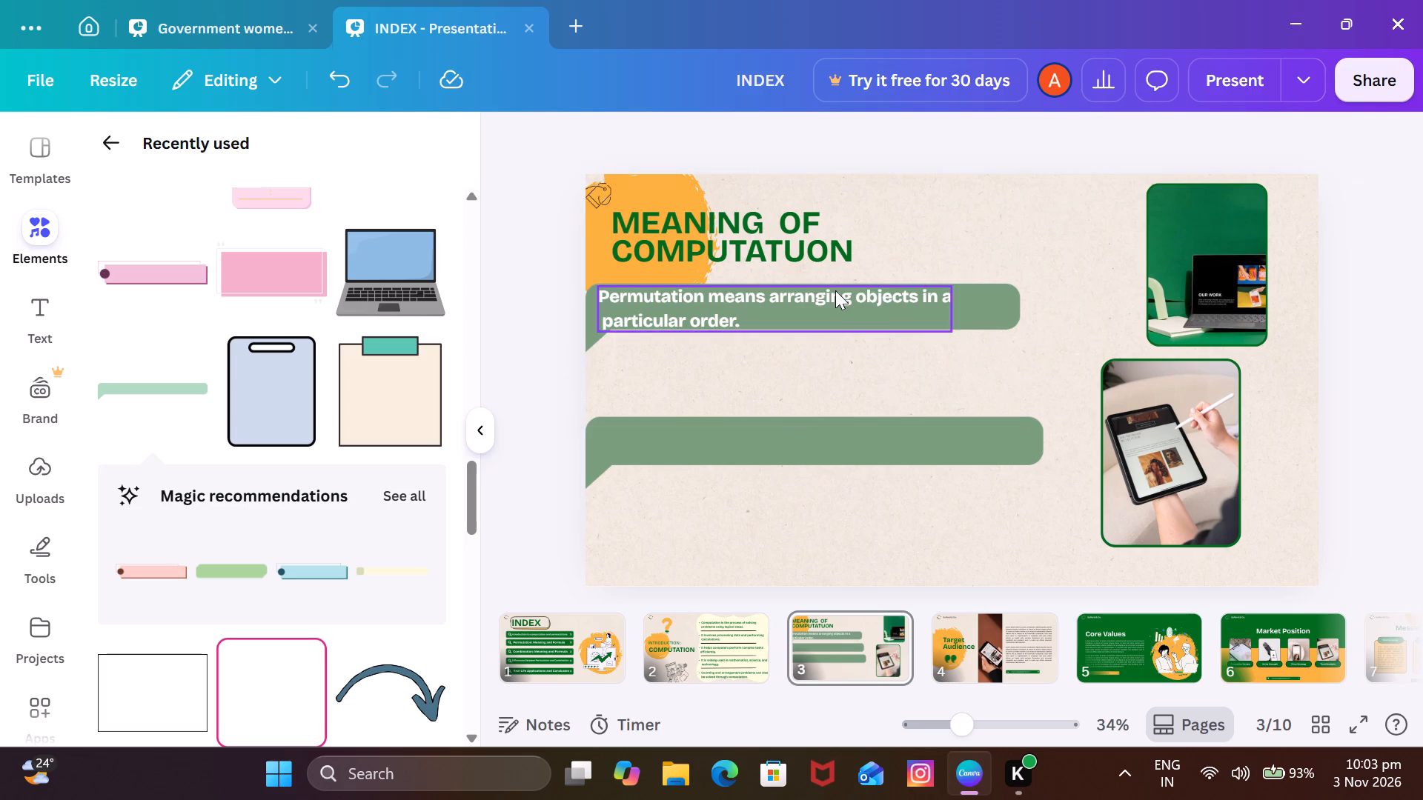
{"action": "left_click", "coordinate": [887, 433]}
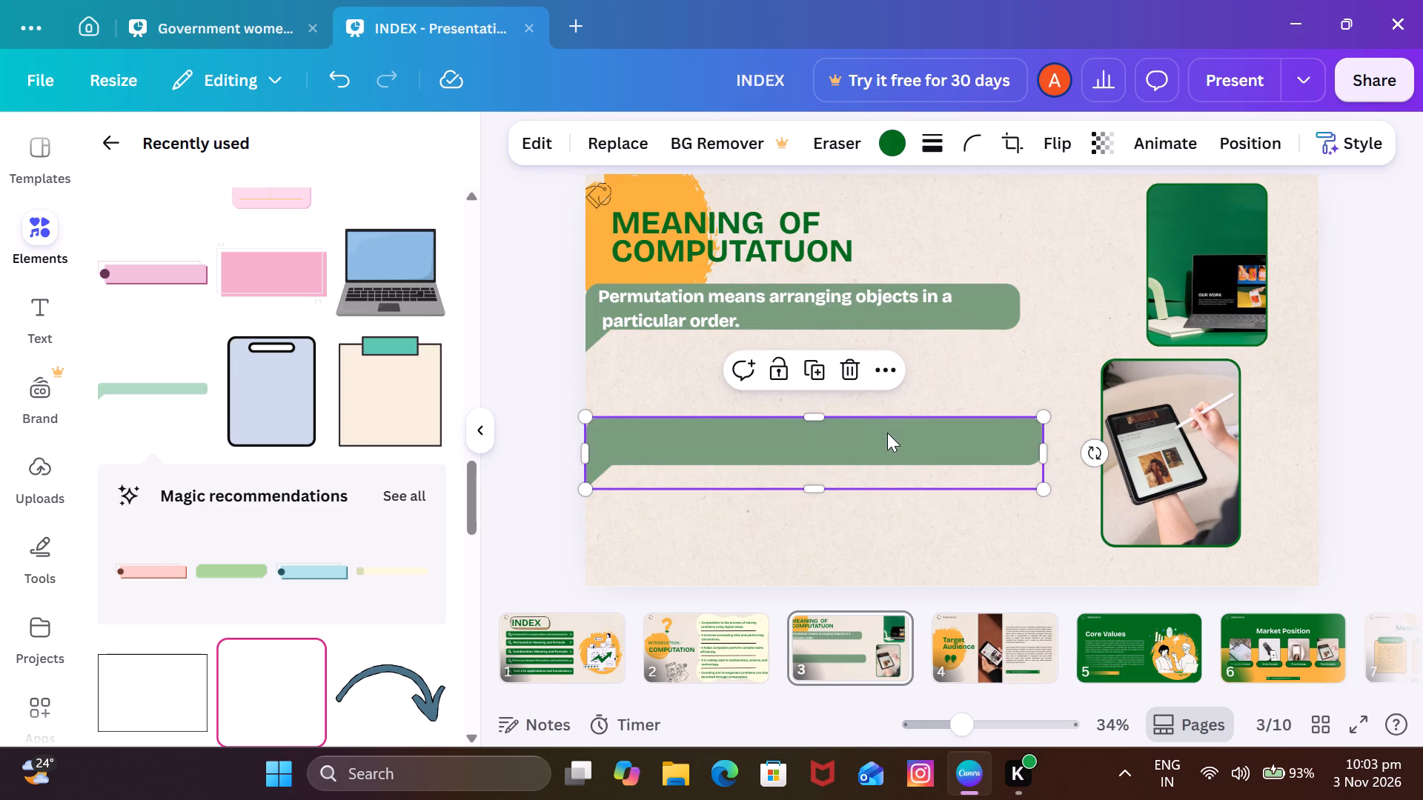
{"action": "left_click", "coordinate": [845, 355]}
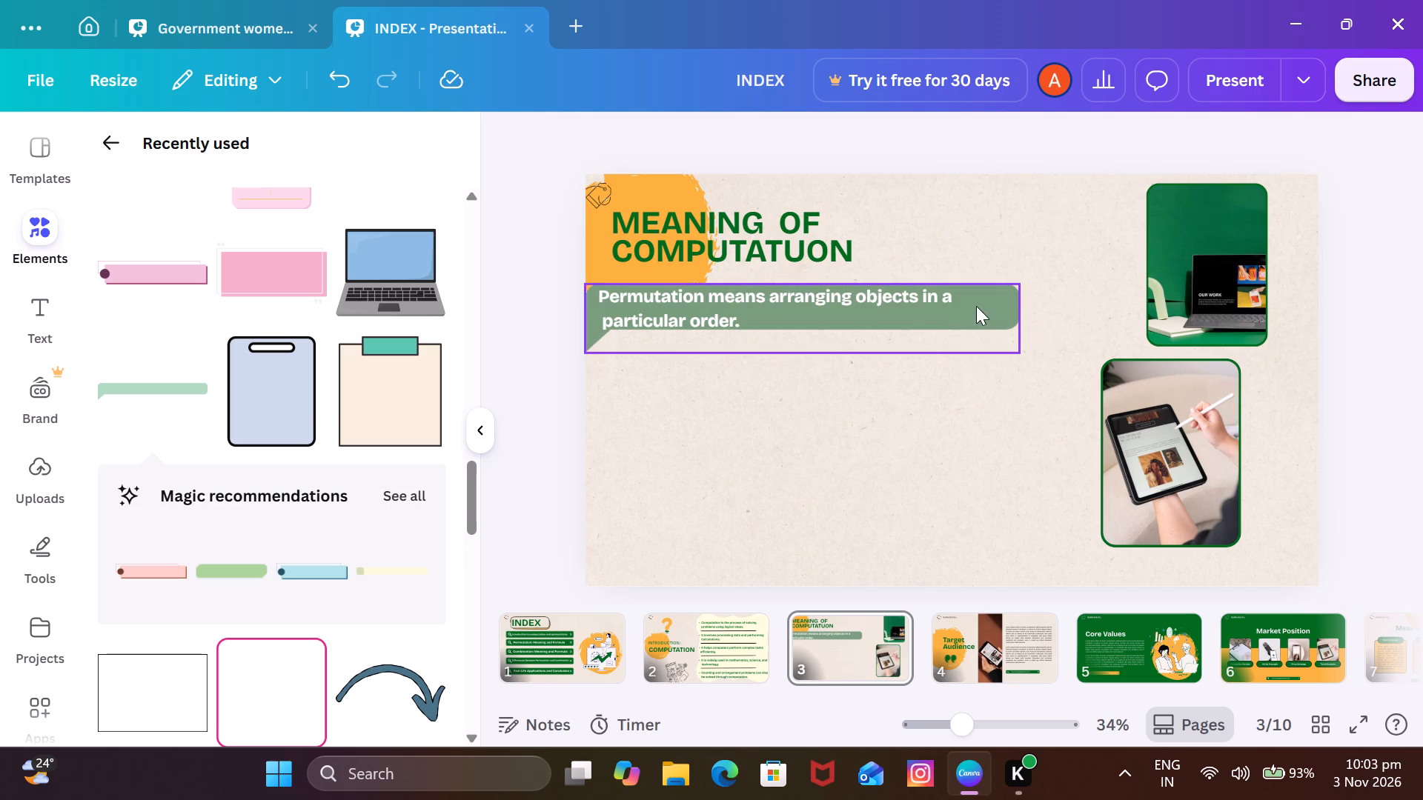
Duplicate the resized top banner twice and stack the copies closely below it, aligned to the slide's left edge.
{"action": "left_click", "coordinate": [978, 303]}
{"action": "left_click", "coordinate": [809, 242]}
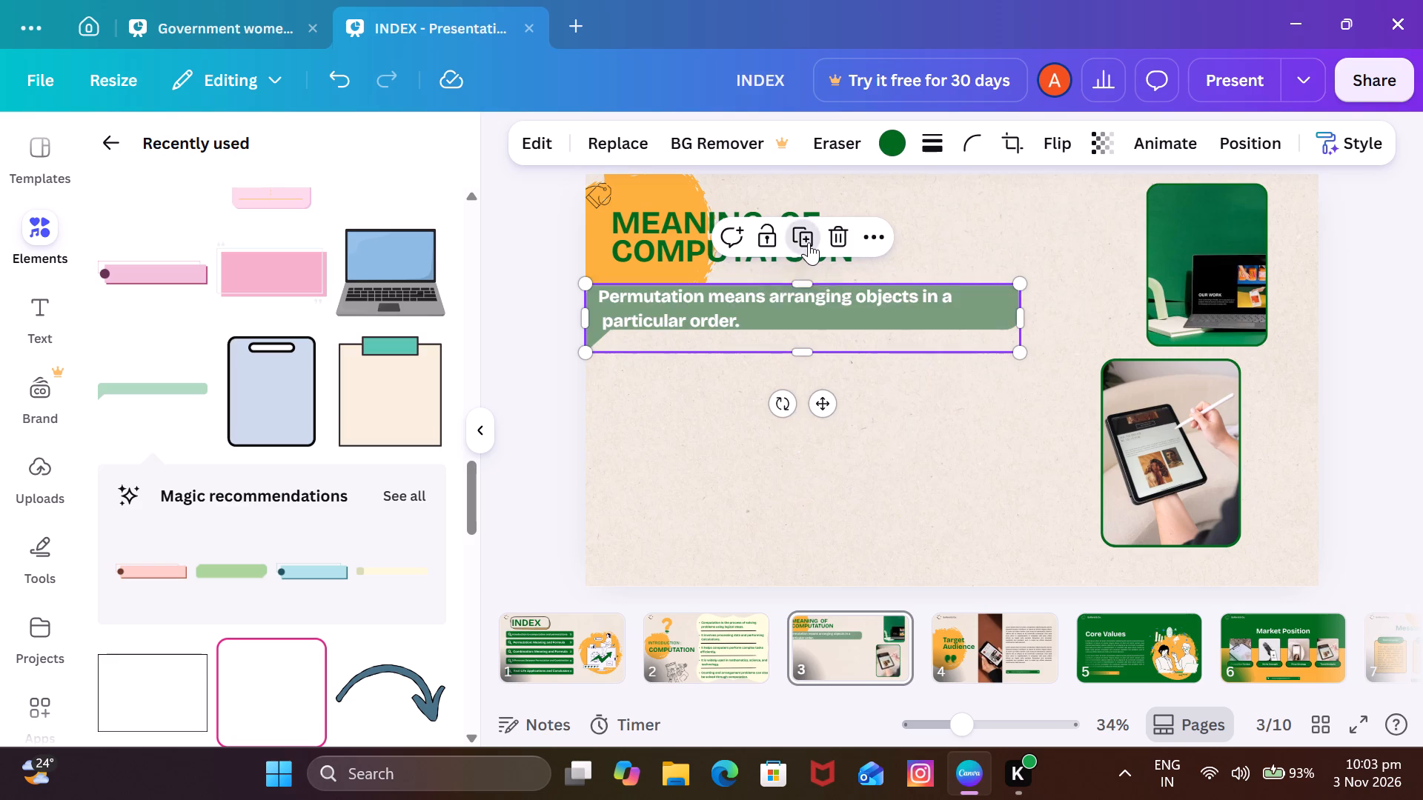
{"action": "left_click", "coordinate": [809, 242]}
{"action": "left_click_drag", "start_coordinate": [822, 324], "coordinate": [819, 331]}
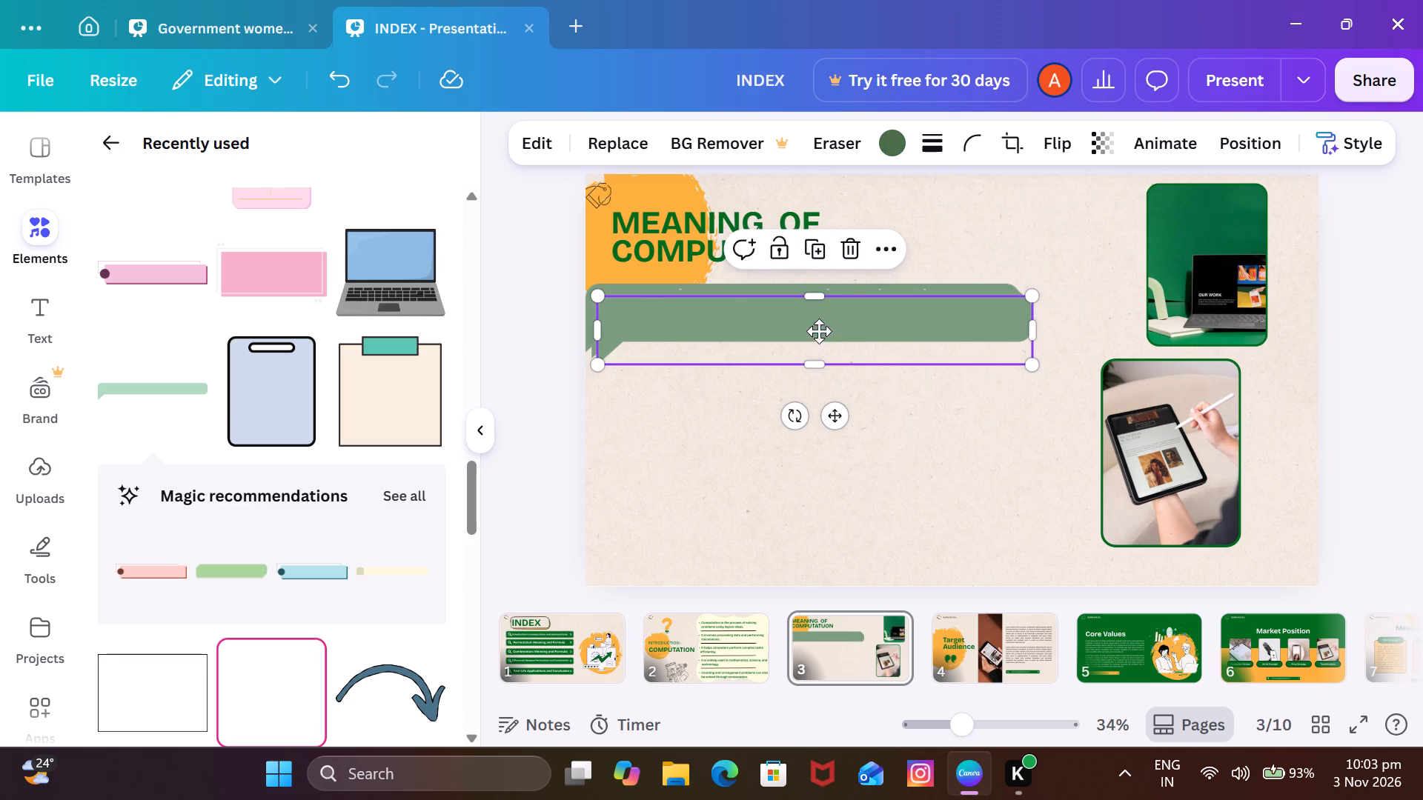
{"action": "left_click_drag", "start_coordinate": [819, 331], "coordinate": [811, 362]}
{"action": "left_click_drag", "start_coordinate": [910, 307], "coordinate": [890, 387]}
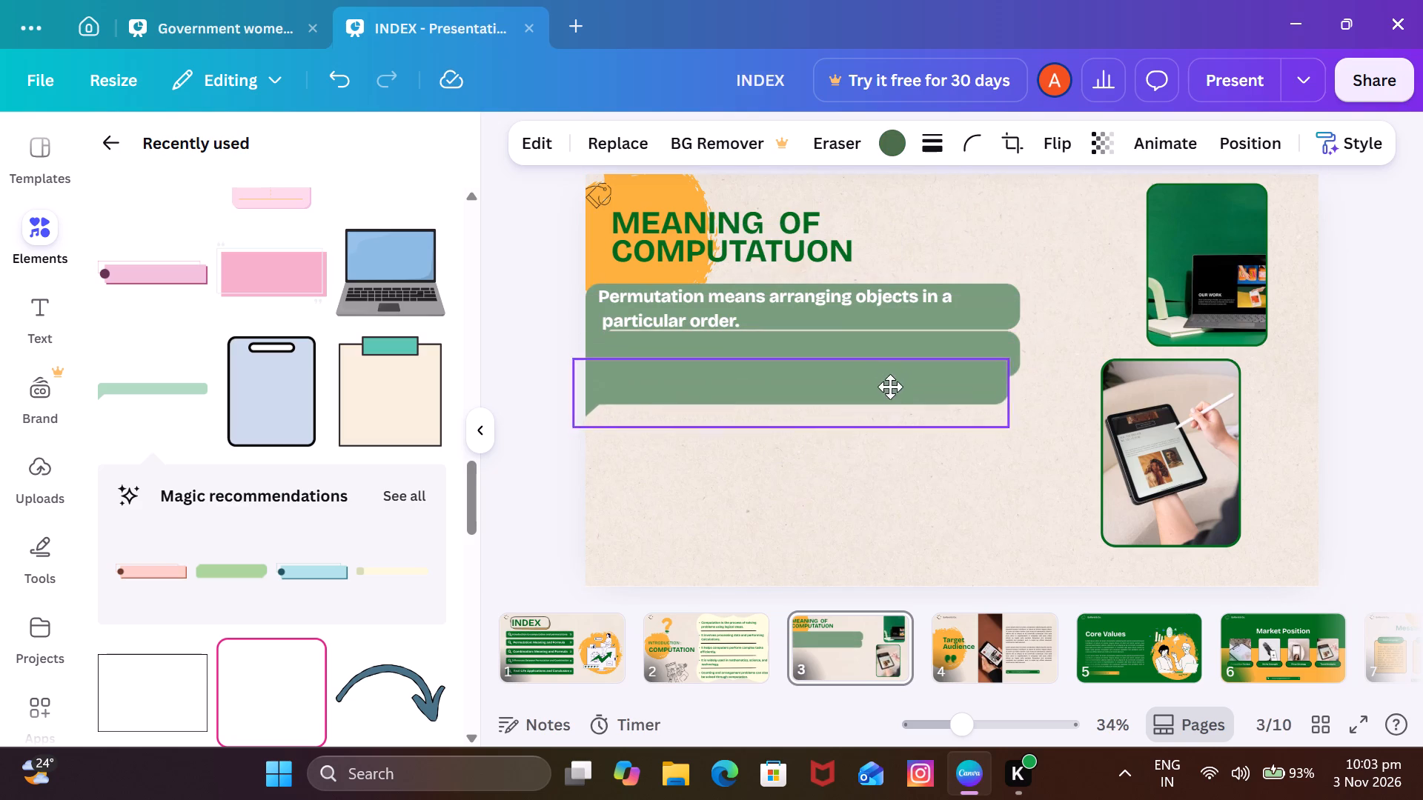
{"action": "left_click_drag", "start_coordinate": [890, 387], "coordinate": [900, 409]}
{"action": "left_click_drag", "start_coordinate": [923, 370], "coordinate": [927, 370]}
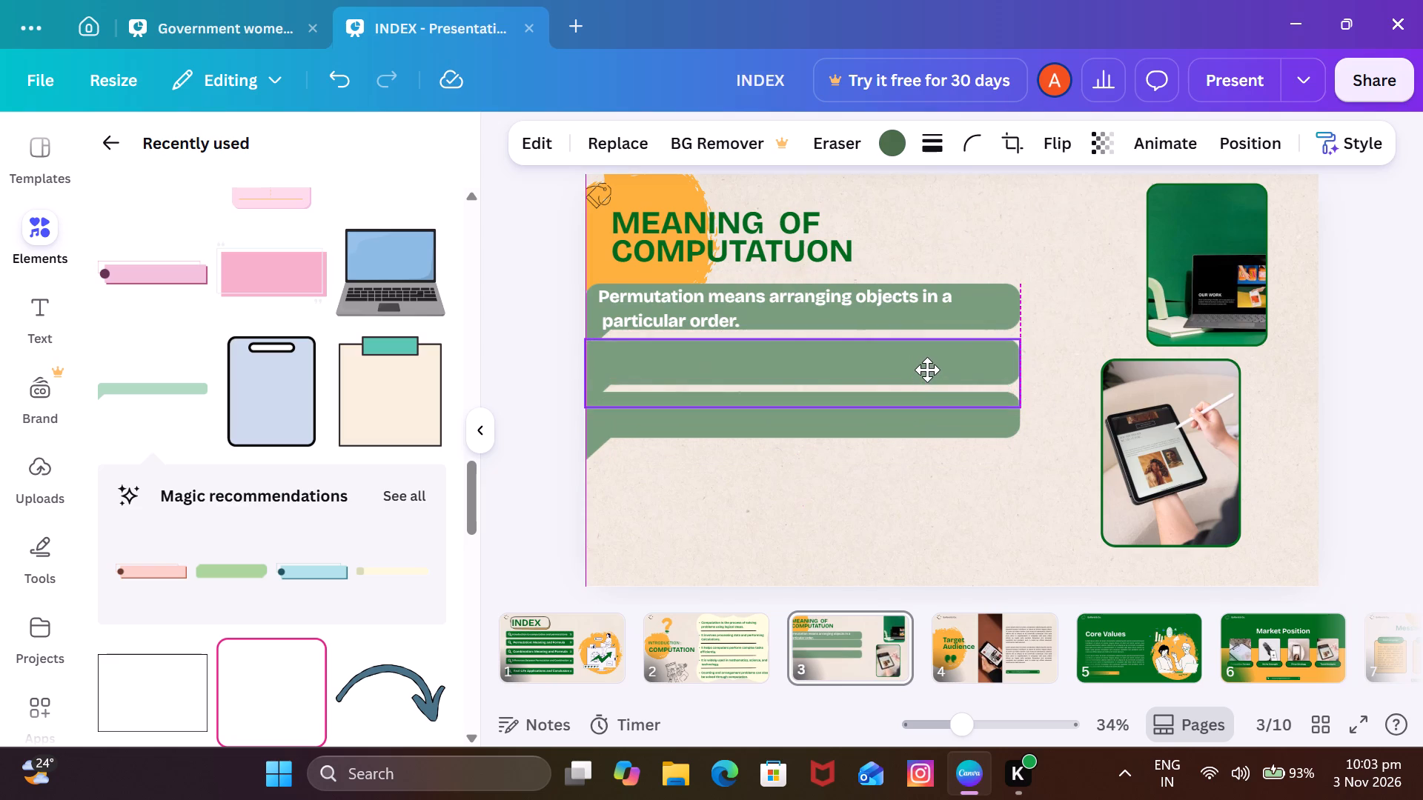
{"action": "left_click_drag", "start_coordinate": [927, 370], "coordinate": [926, 376]}
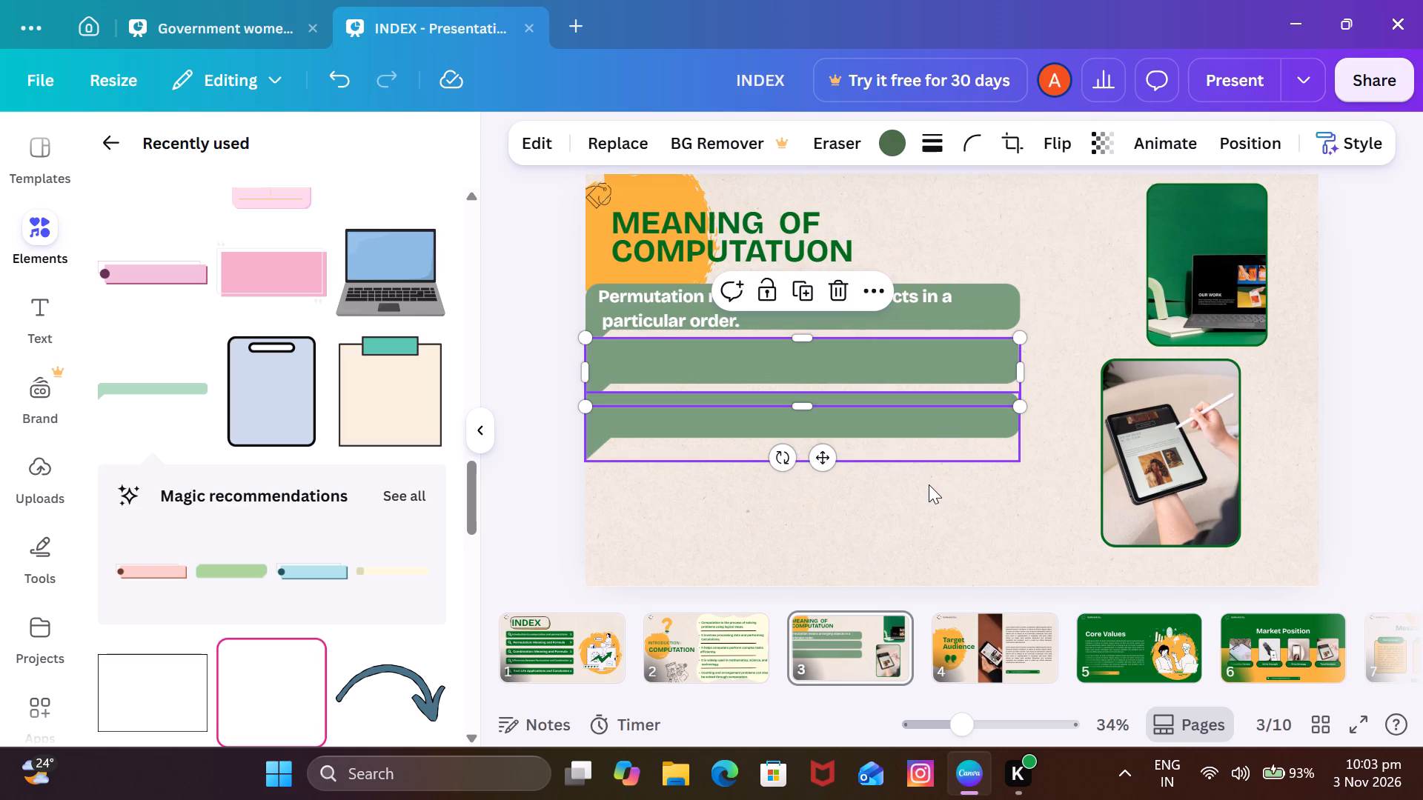
{"action": "left_click", "coordinate": [929, 484]}
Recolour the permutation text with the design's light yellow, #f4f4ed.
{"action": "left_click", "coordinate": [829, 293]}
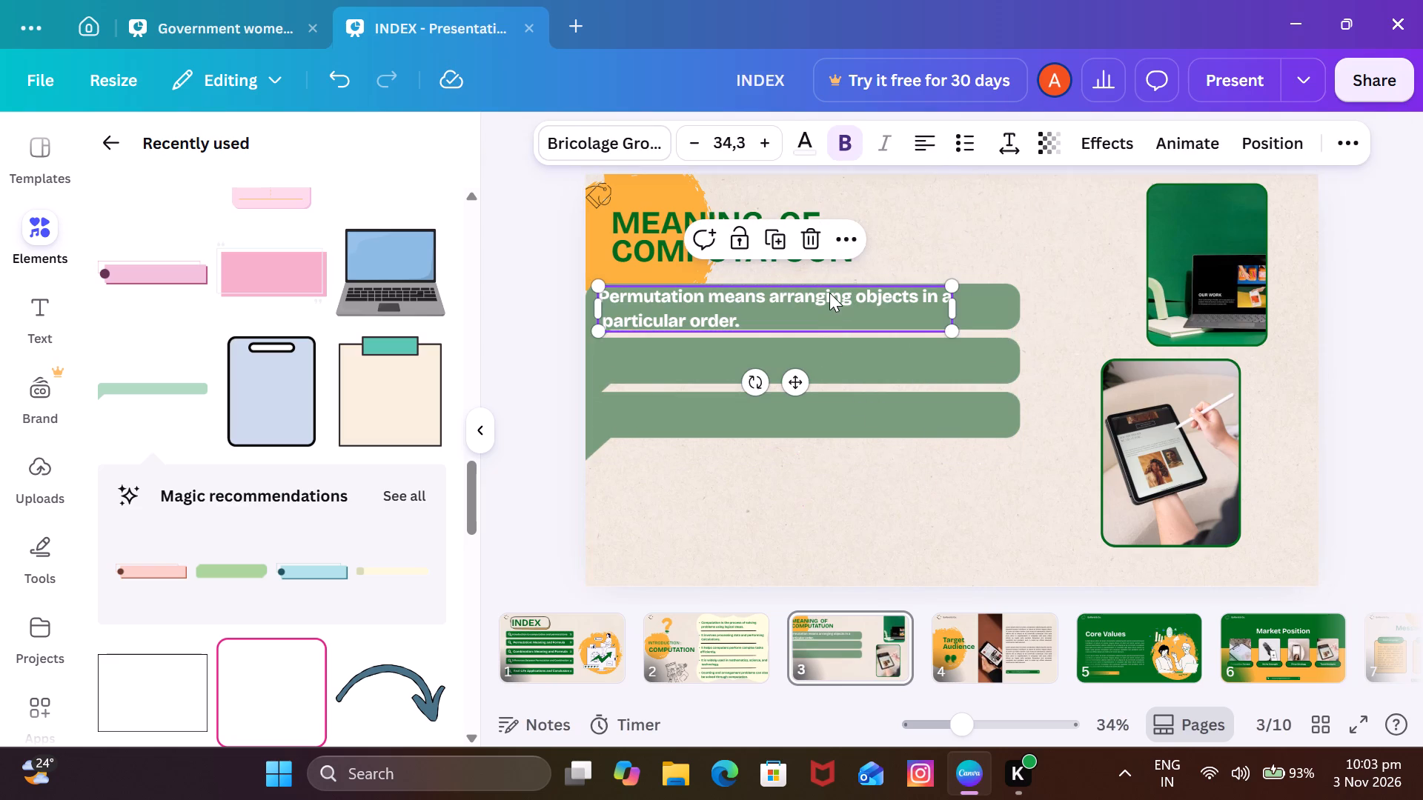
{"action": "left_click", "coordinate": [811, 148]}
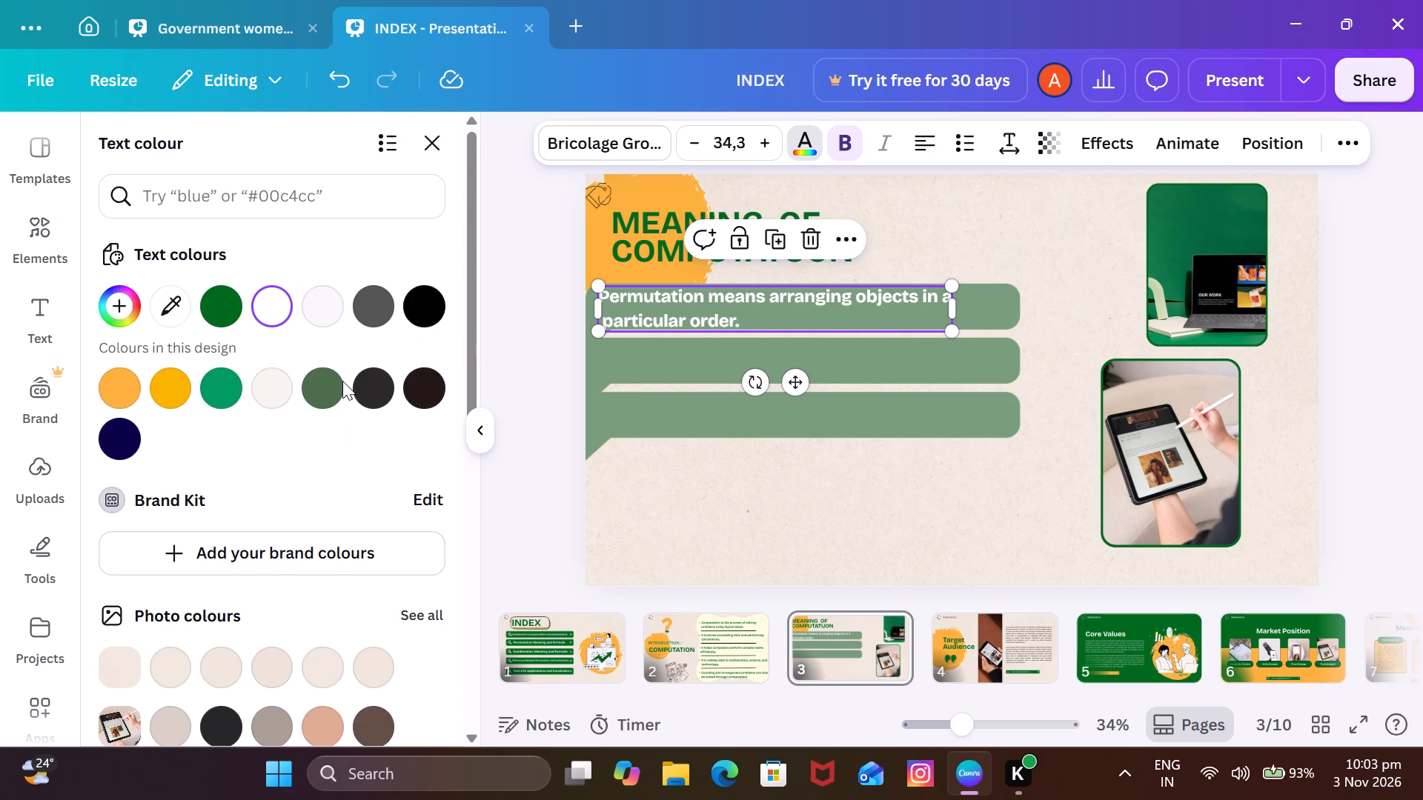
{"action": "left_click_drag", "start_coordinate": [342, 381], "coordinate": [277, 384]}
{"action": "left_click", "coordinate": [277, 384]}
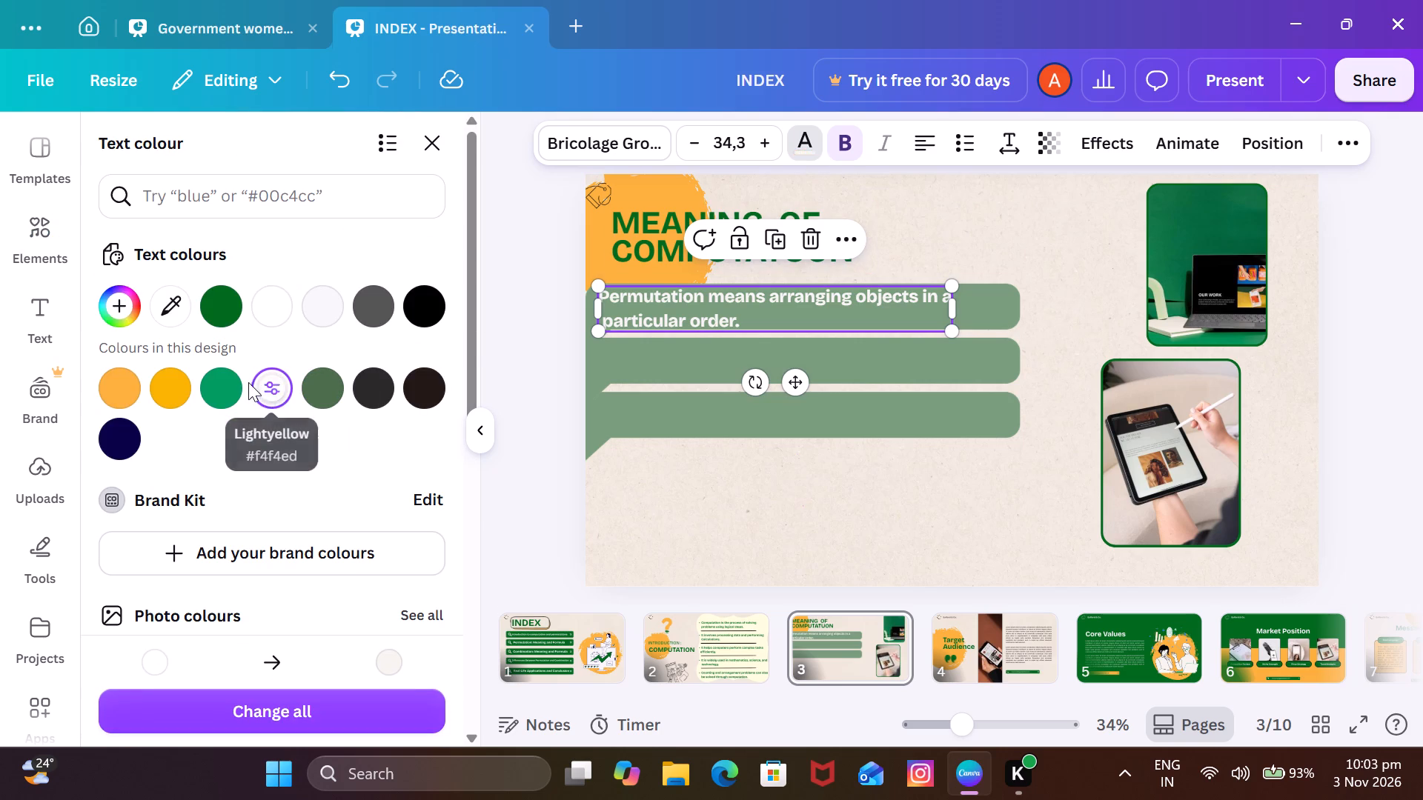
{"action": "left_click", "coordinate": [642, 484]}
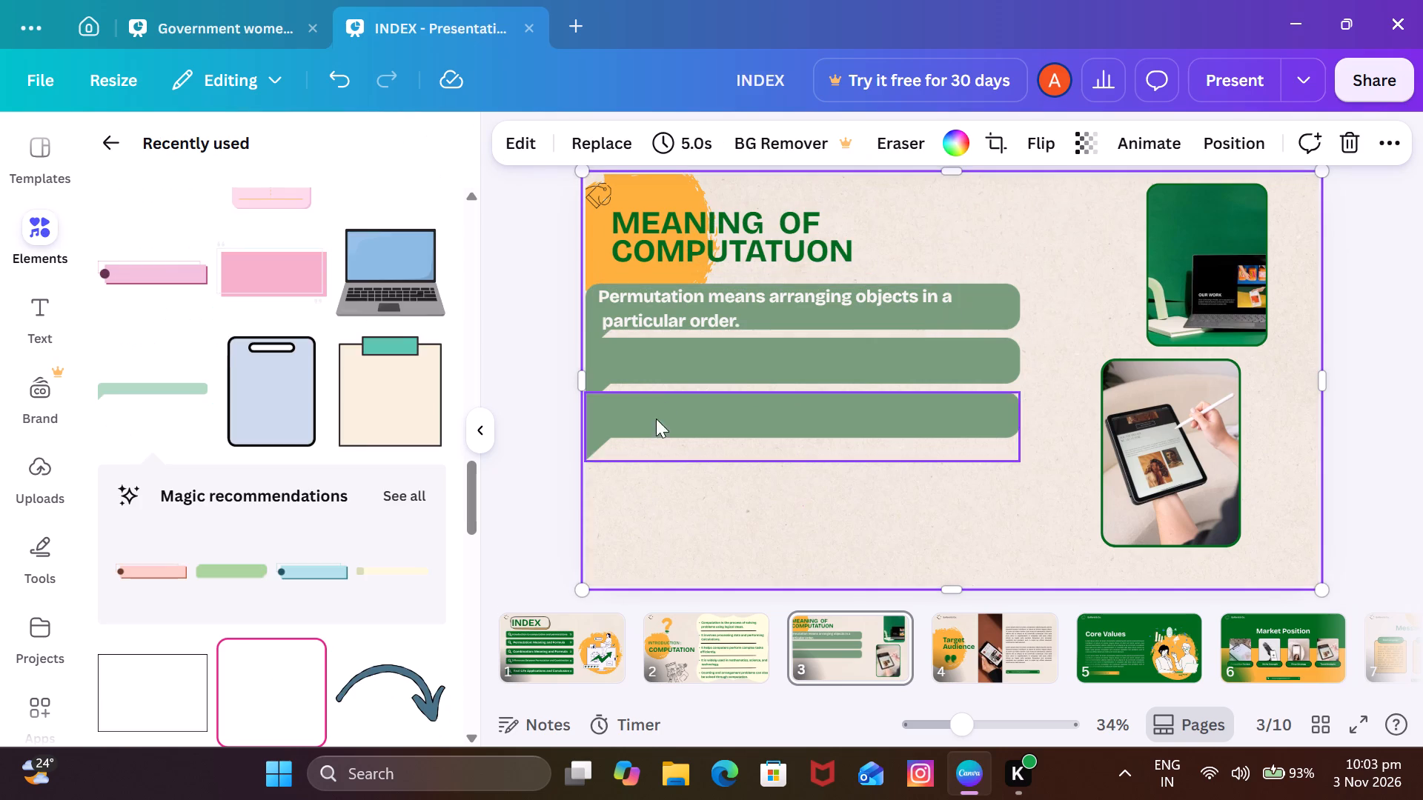
Recolour the permutation text with the design's very dark brown.
{"action": "left_click", "coordinate": [679, 300]}
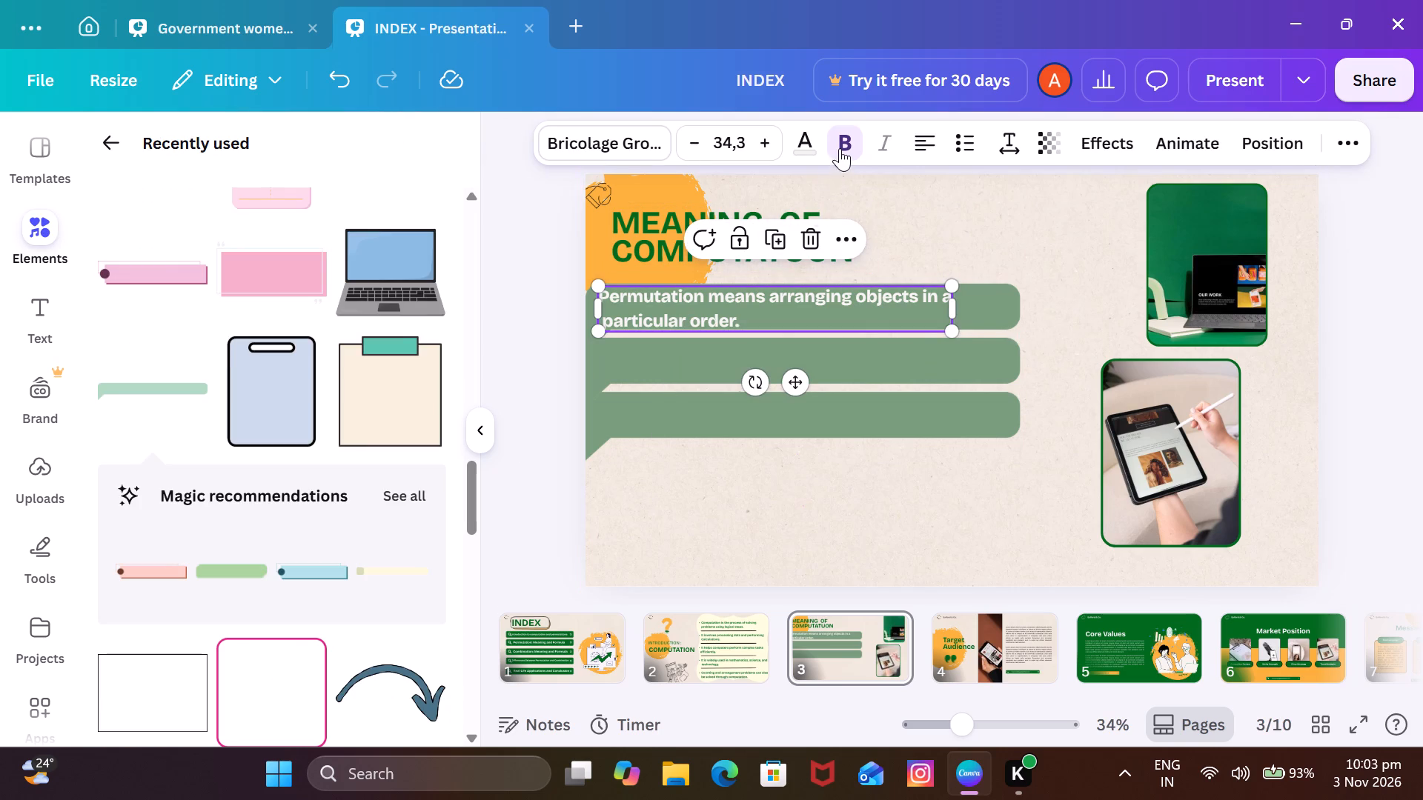
{"action": "left_click", "coordinate": [803, 148]}
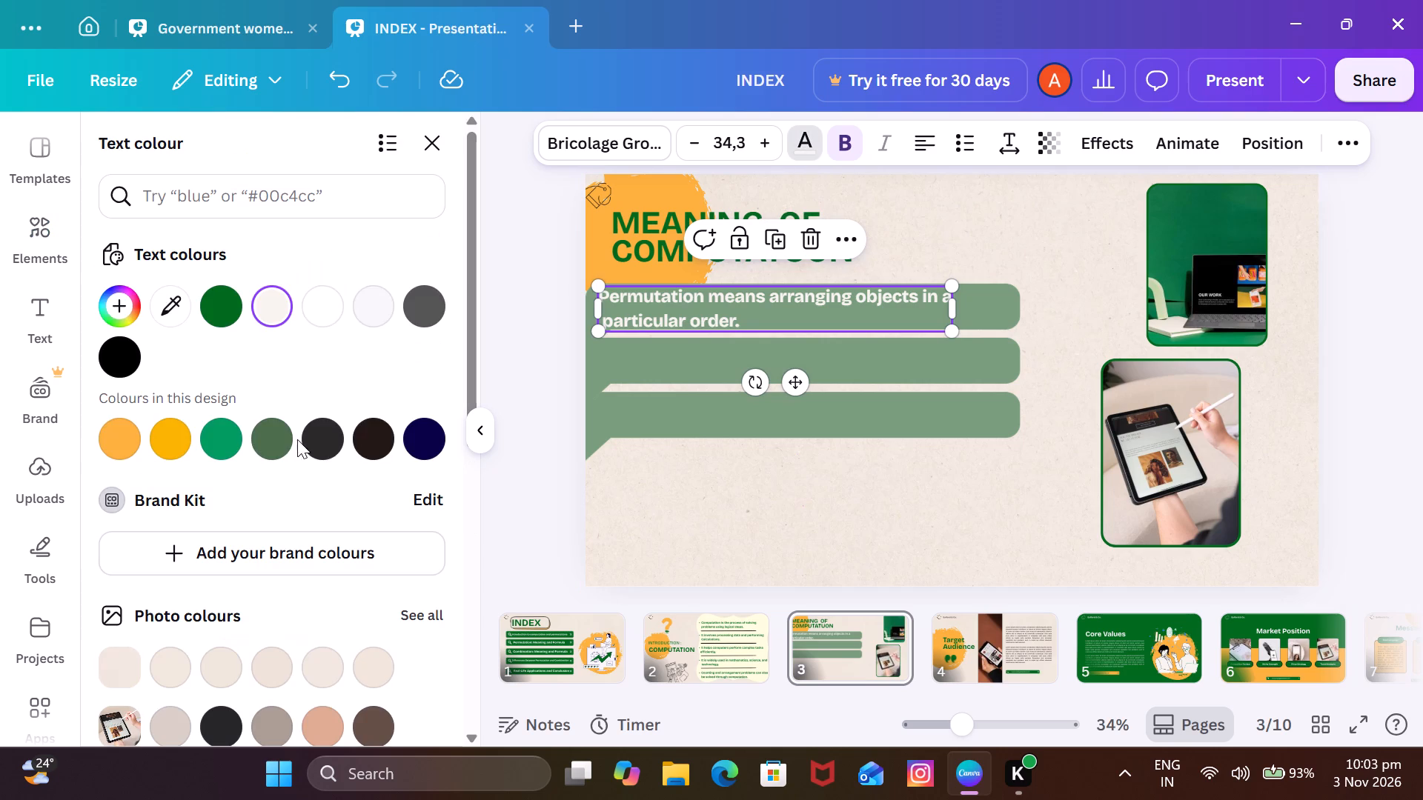
{"action": "left_click", "coordinate": [331, 416]}
{"action": "left_click", "coordinate": [356, 443]}
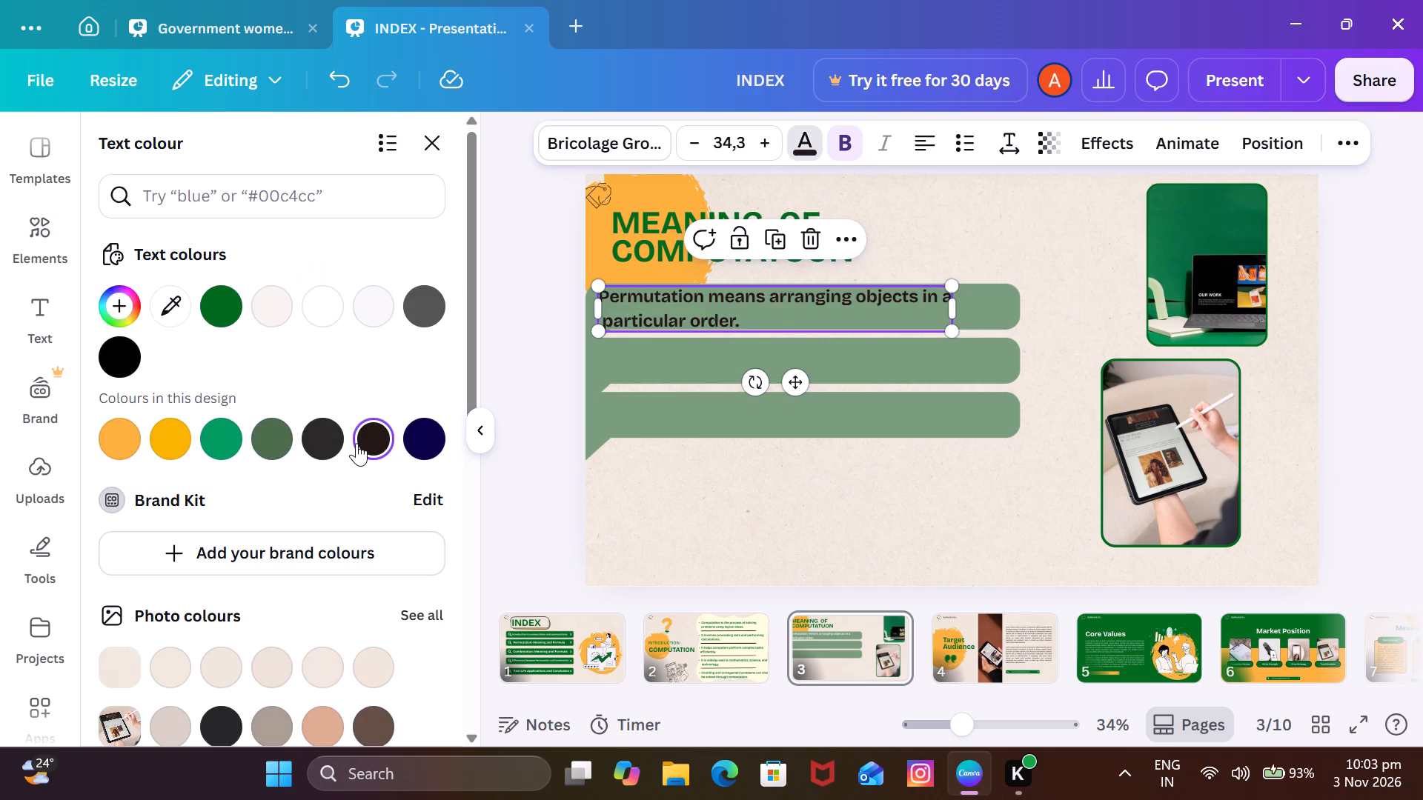
{"action": "left_click", "coordinate": [537, 496]}
{"action": "left_click", "coordinate": [696, 493]}
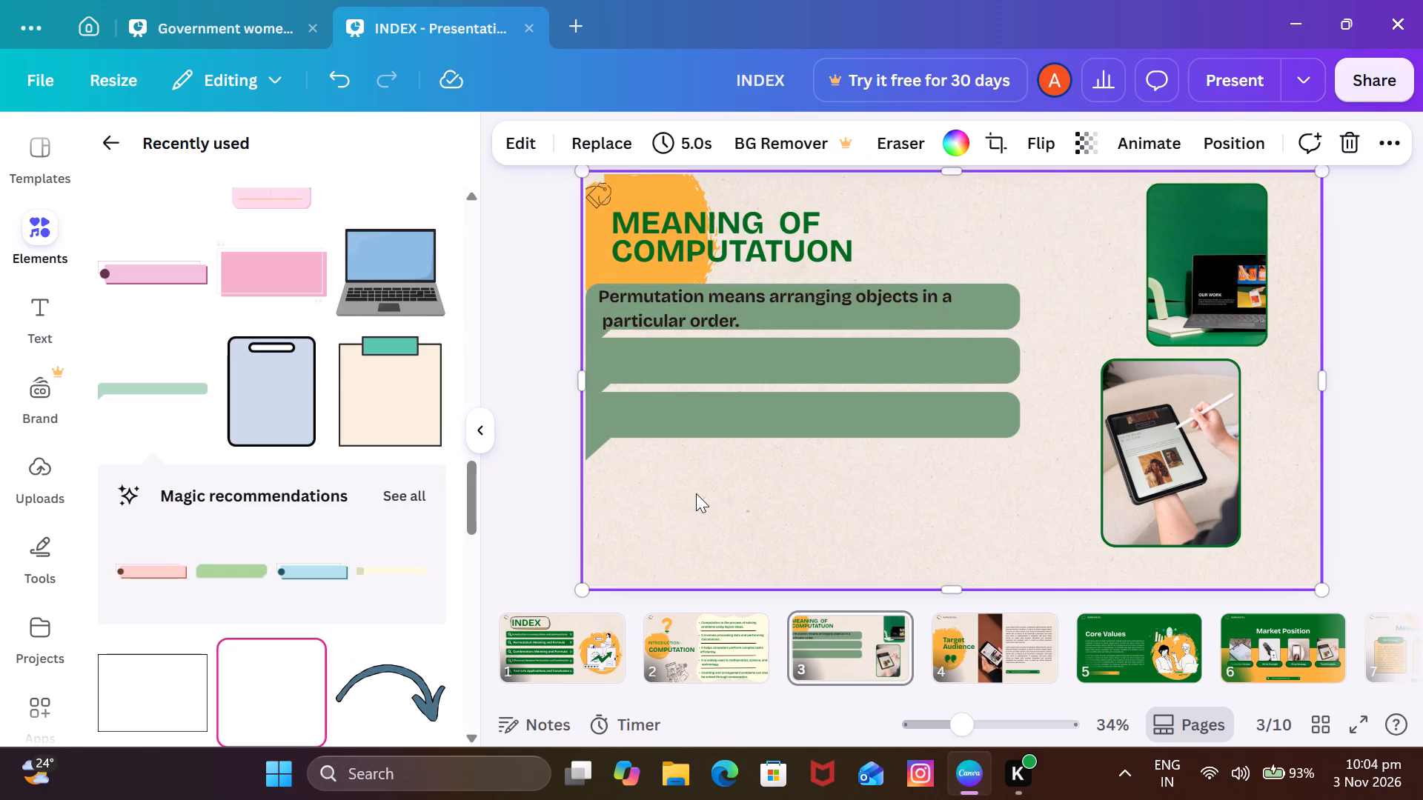
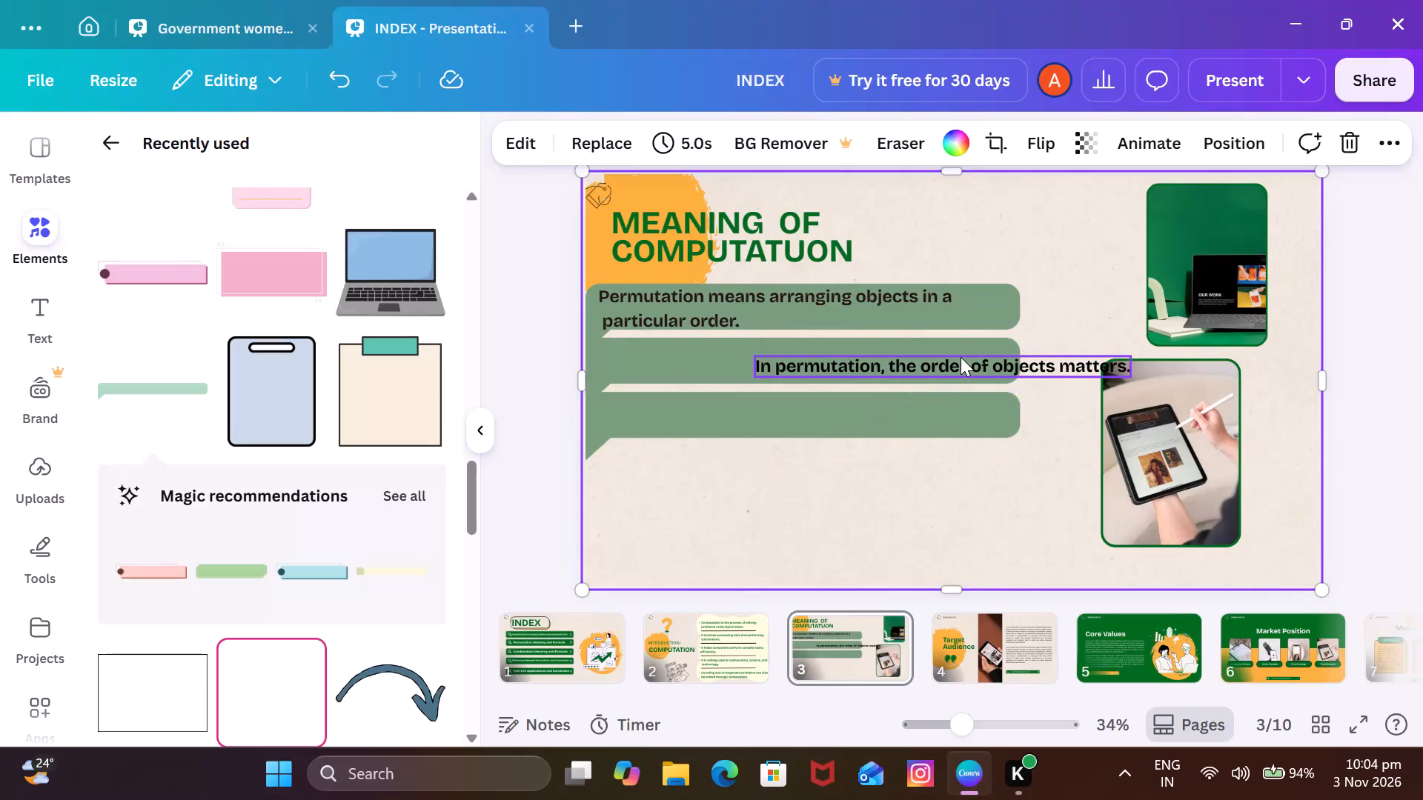
Move the sentence "In permutation, the order of objects matters." onto the second green banner and set its font size to 36.3.
{"action": "left_click_drag", "start_coordinate": [960, 359], "coordinate": [812, 352]}
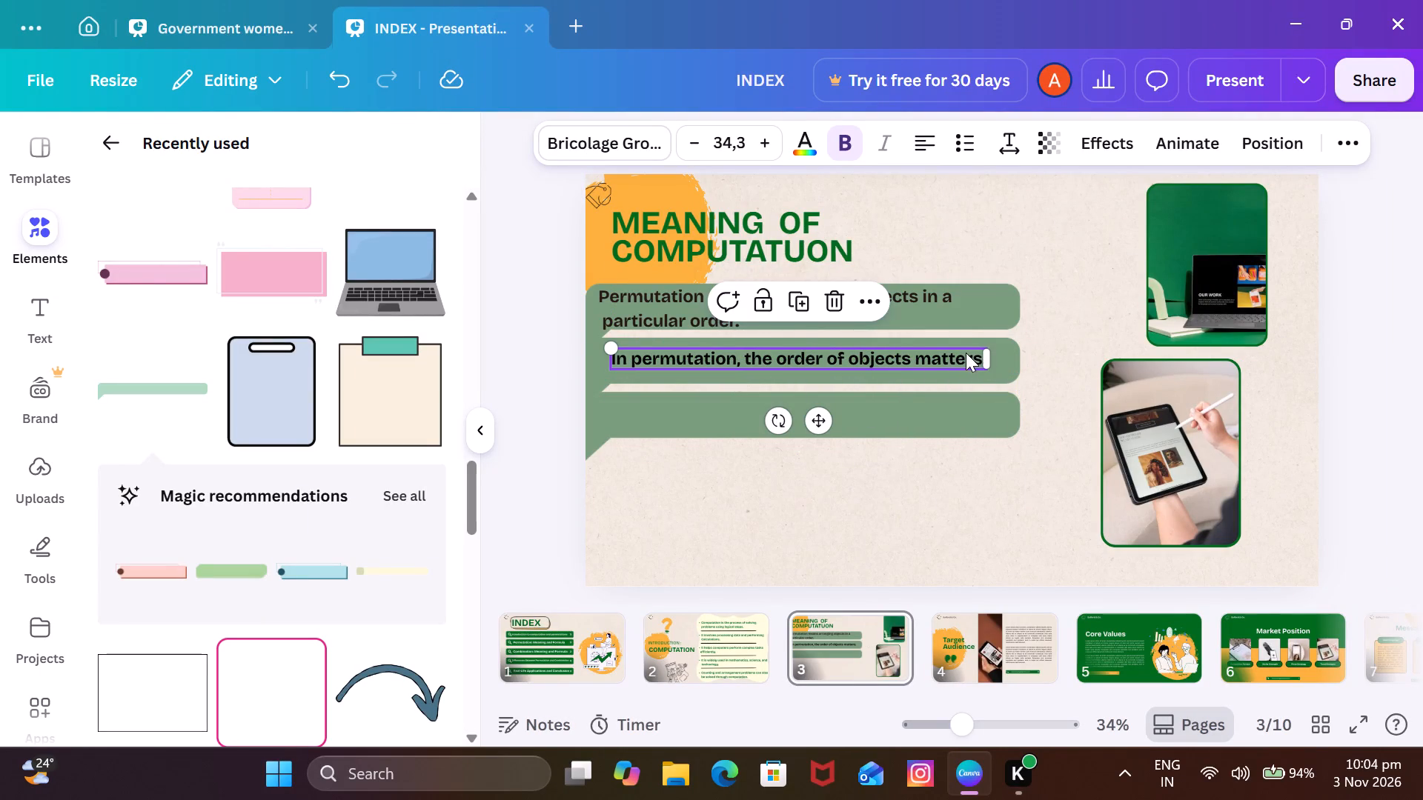
{"action": "left_click", "coordinate": [763, 133]}
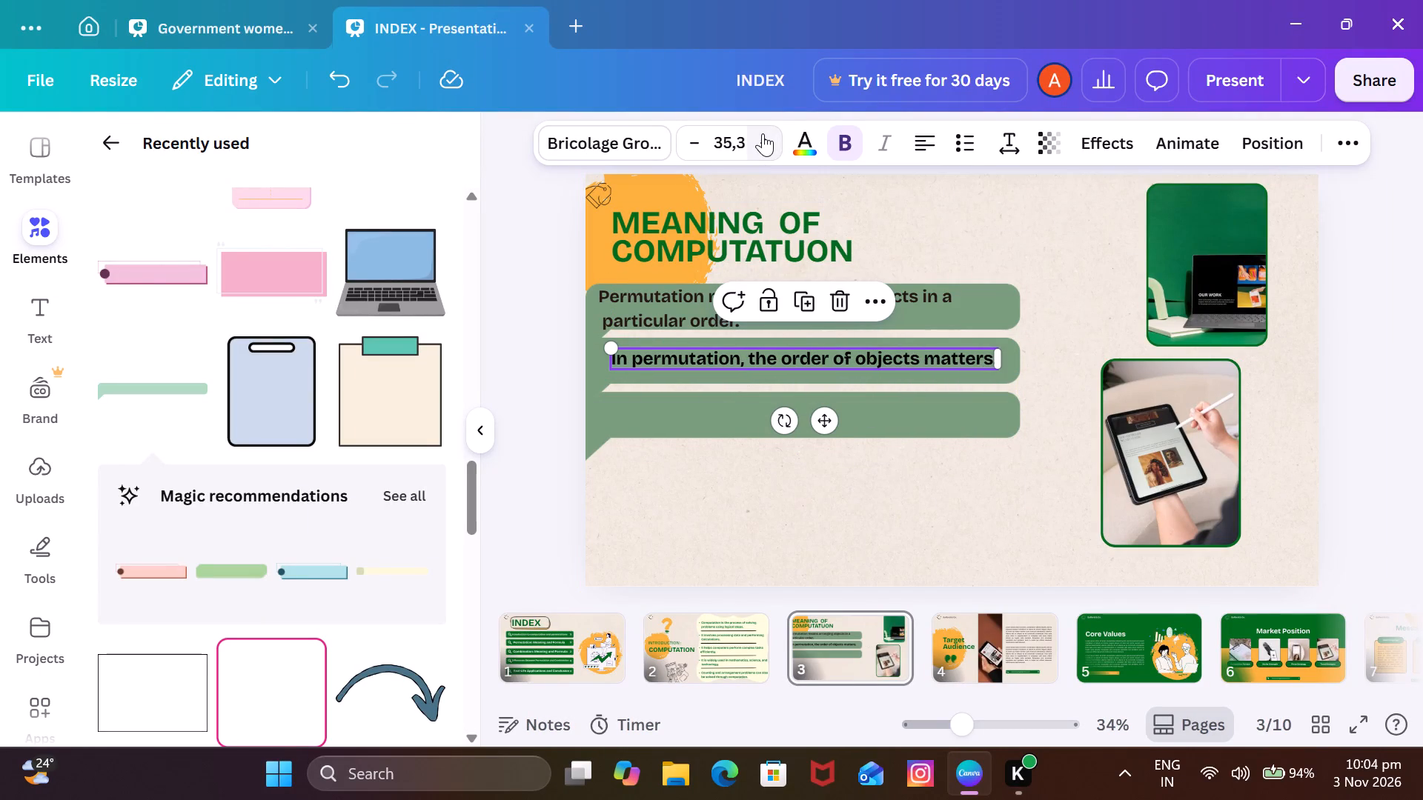
{"action": "left_click", "coordinate": [763, 133]}
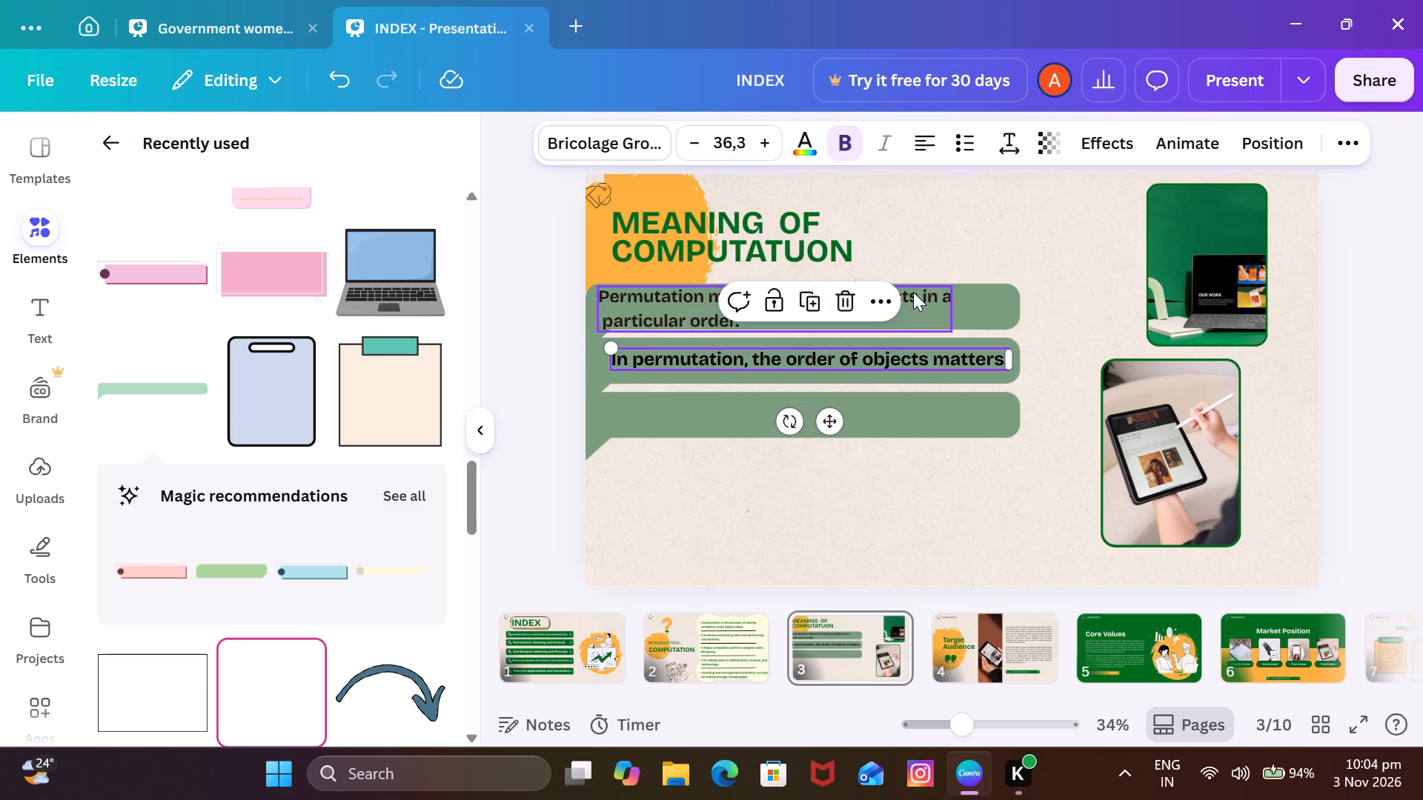
Increase the font size of the two-line permutation definition on the top banner by one point.
{"action": "left_click", "coordinate": [915, 293]}
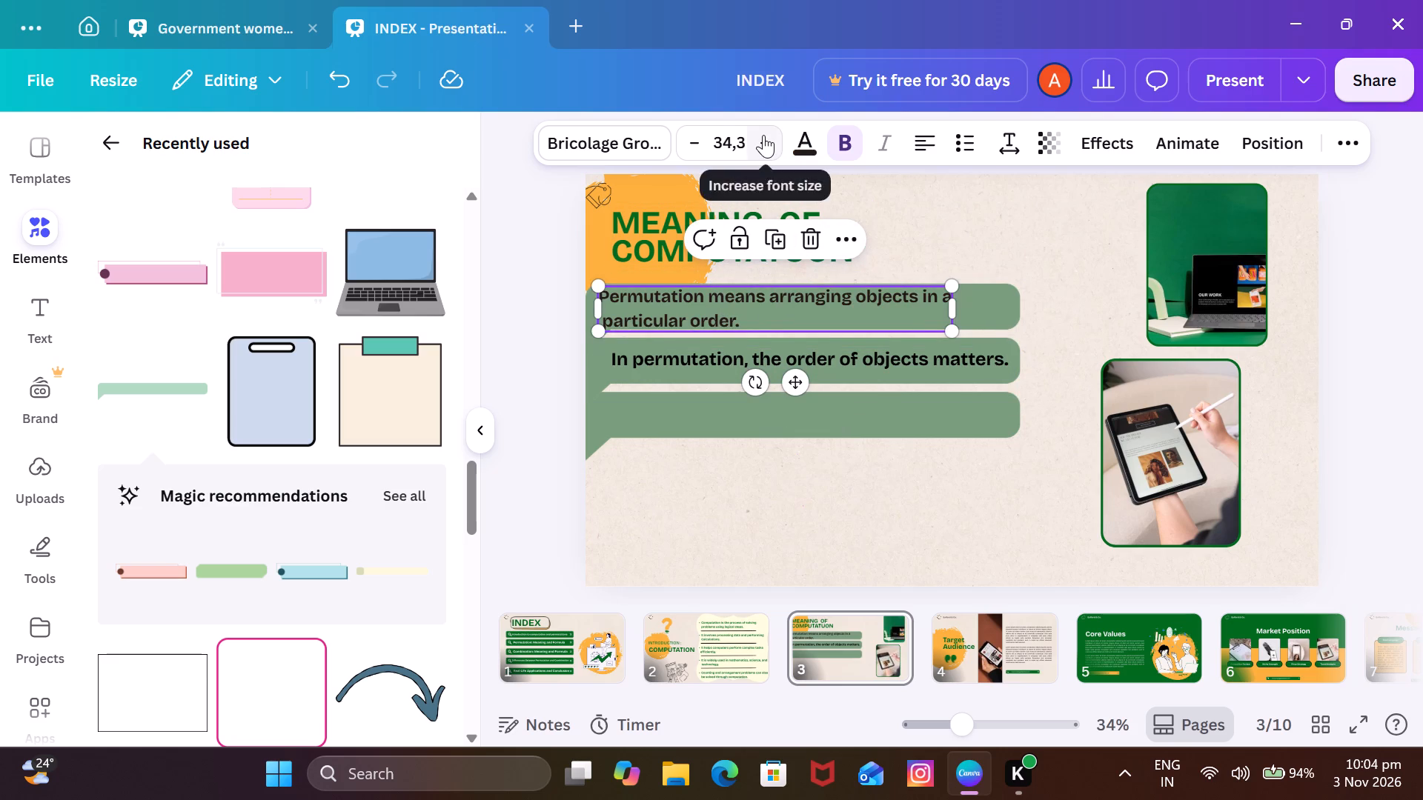
{"action": "left_click", "coordinate": [763, 135]}
{"action": "left_click", "coordinate": [926, 541]}
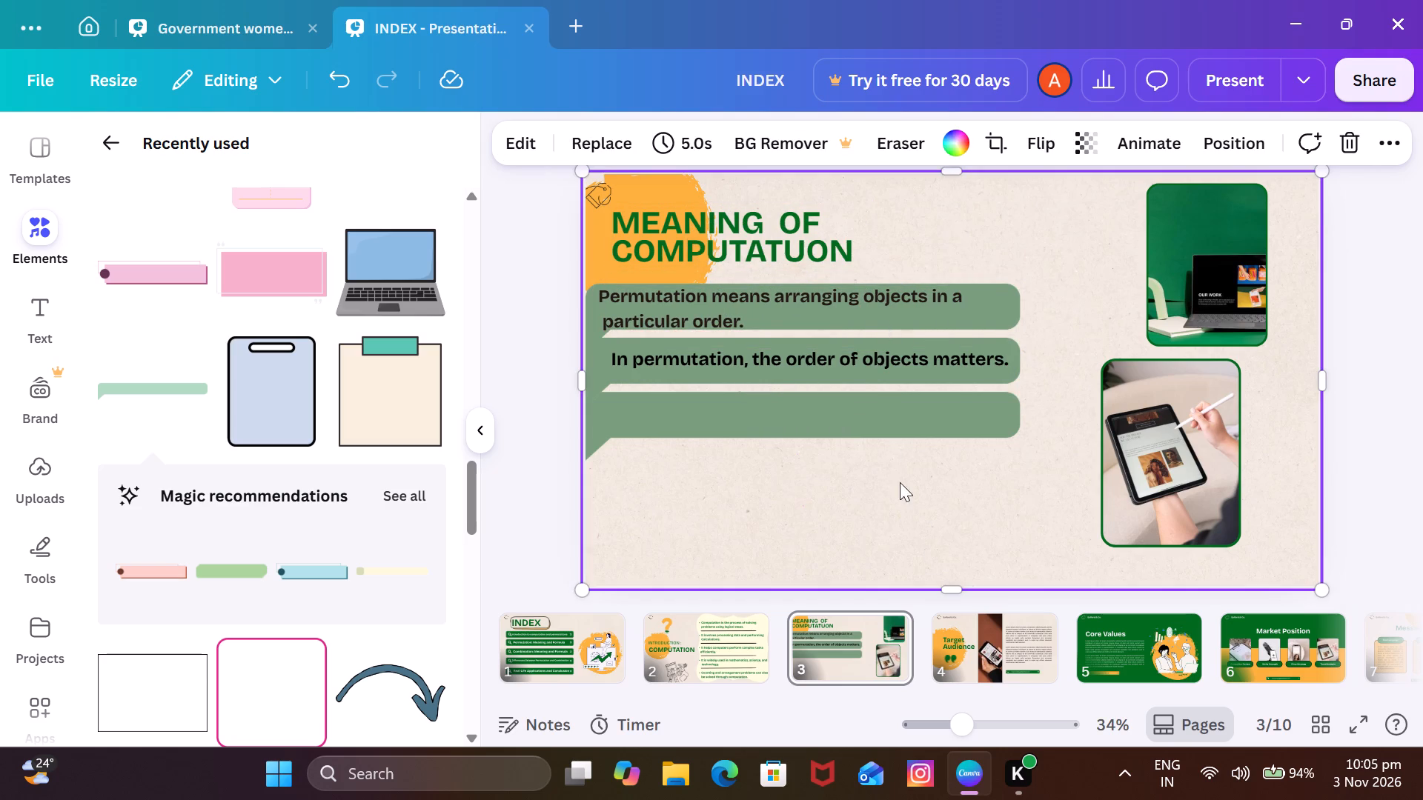
Shift the sentence on the second banner slightly towards the banner's left end.
{"action": "left_click", "coordinate": [867, 366]}
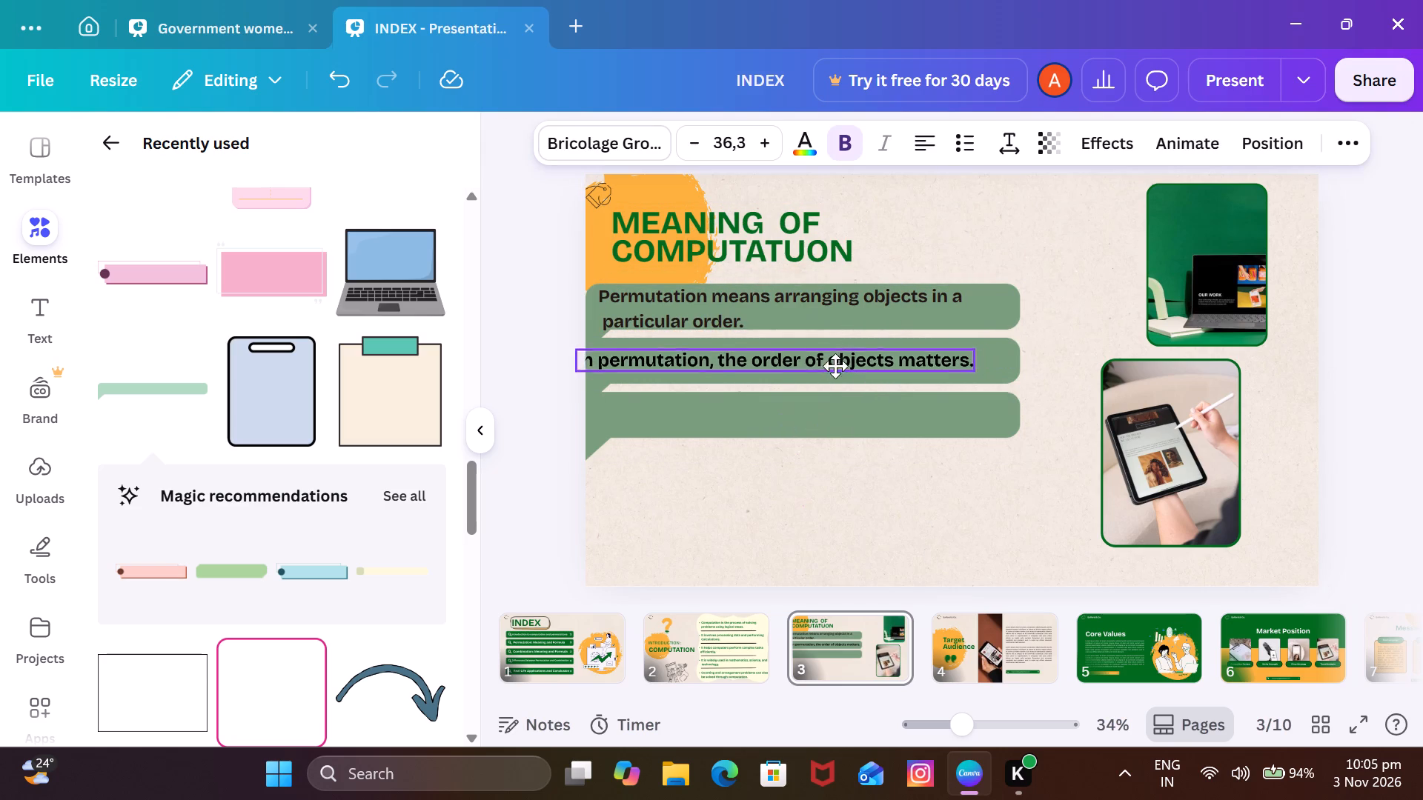
Add "Each different arrangement is counted as a separate outcome." on the third banner, breaking the line before "separate".
{"action": "left_click", "coordinate": [870, 506]}
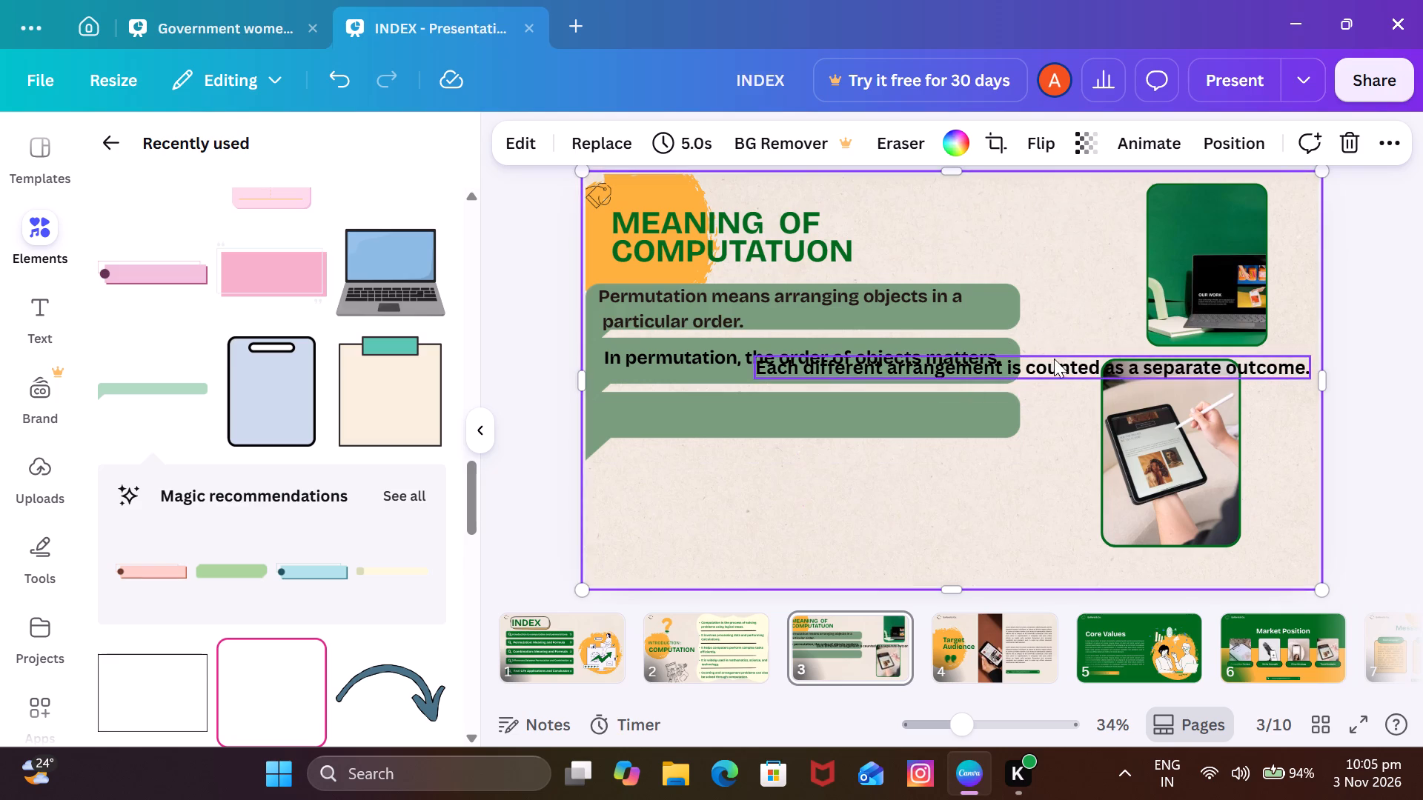
{"action": "left_click_drag", "start_coordinate": [1055, 363], "coordinate": [892, 404]}
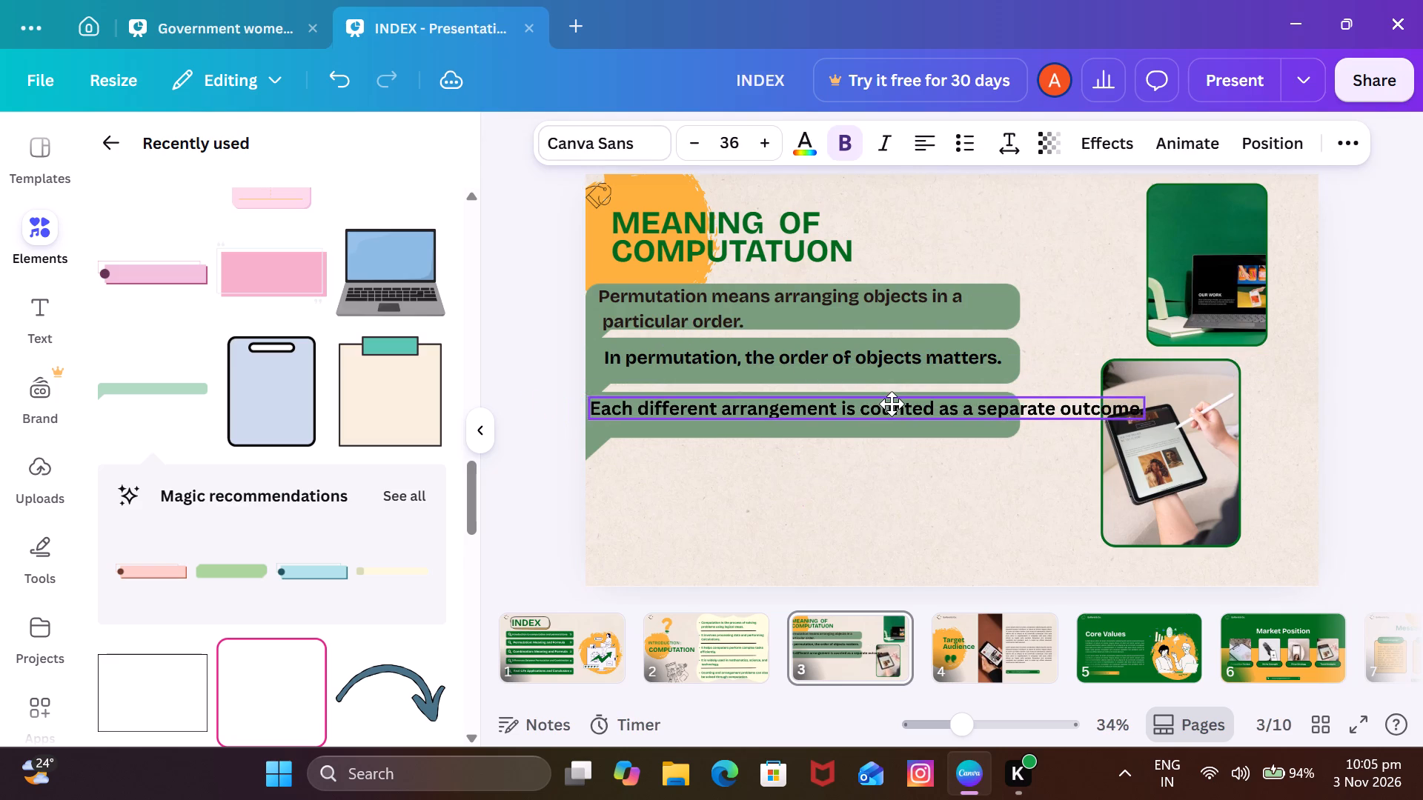
{"action": "left_click_drag", "start_coordinate": [892, 404], "coordinate": [892, 403]}
{"action": "left_click", "coordinate": [972, 401]}
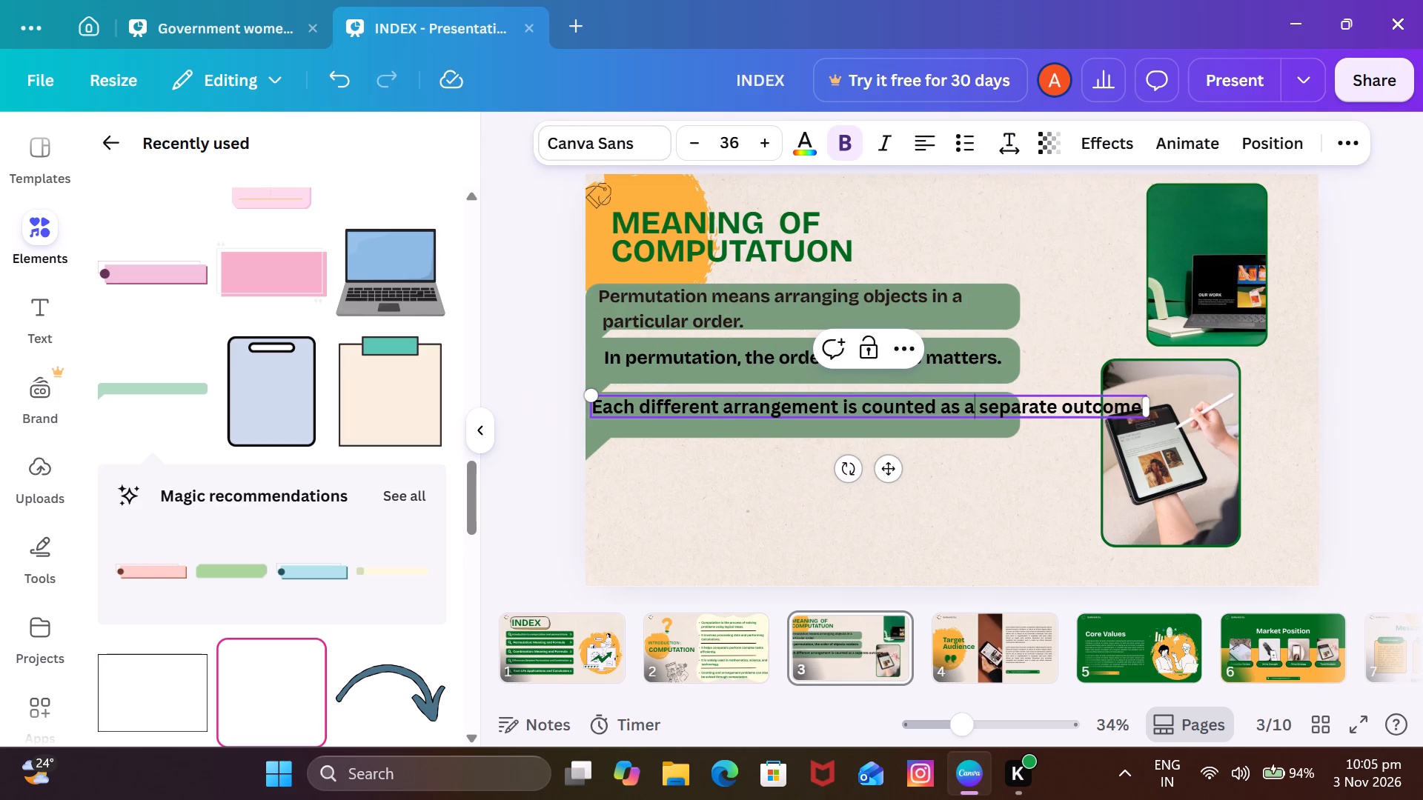
{"action": "key", "text": "Return"}
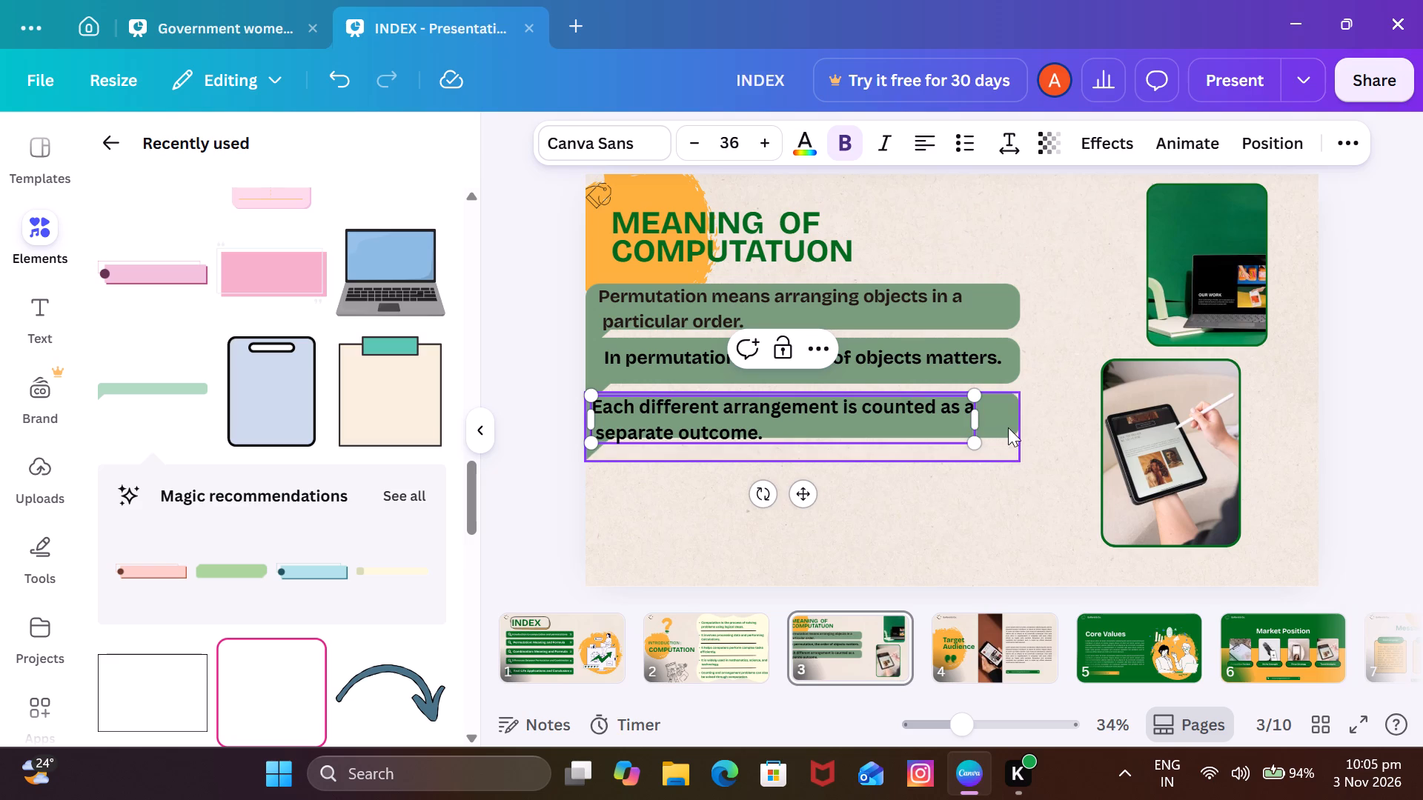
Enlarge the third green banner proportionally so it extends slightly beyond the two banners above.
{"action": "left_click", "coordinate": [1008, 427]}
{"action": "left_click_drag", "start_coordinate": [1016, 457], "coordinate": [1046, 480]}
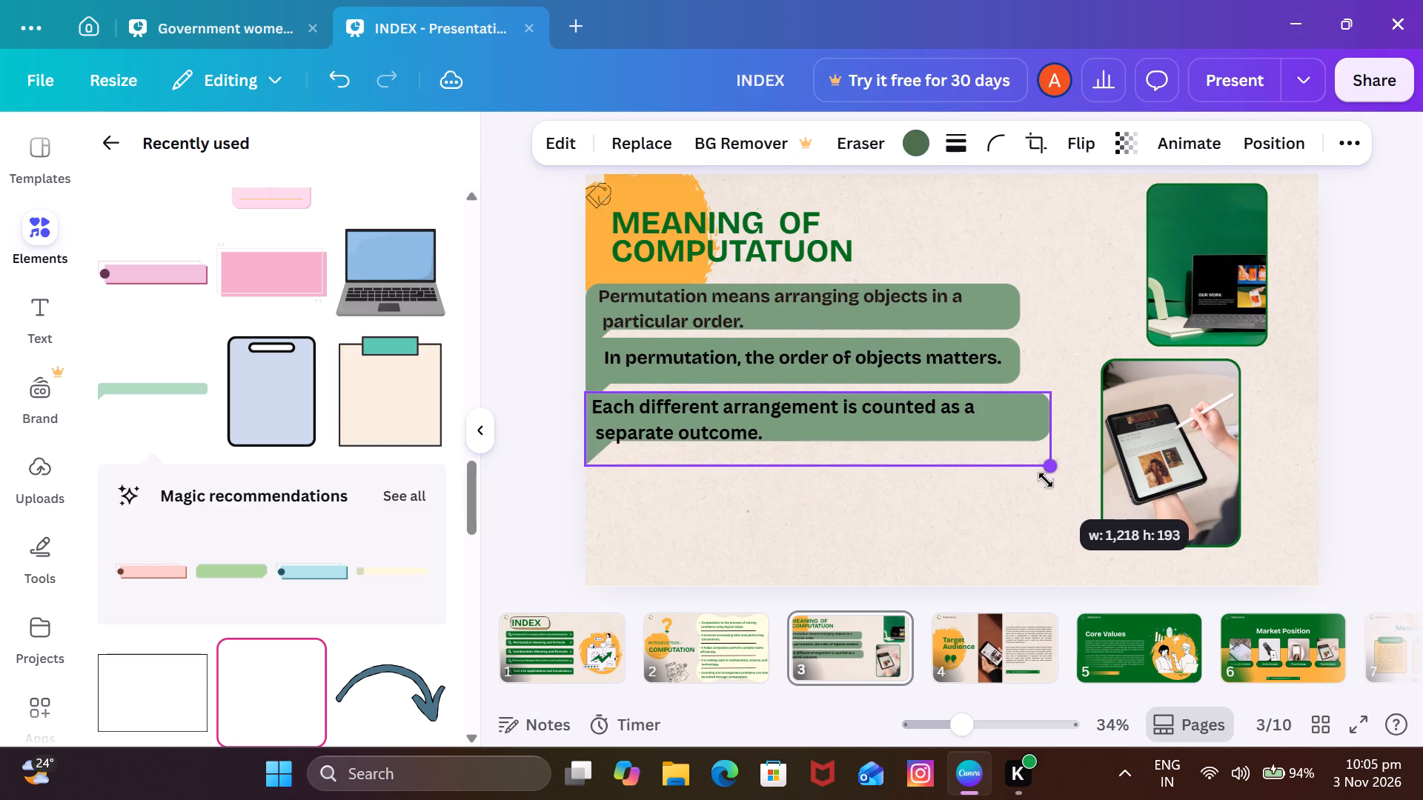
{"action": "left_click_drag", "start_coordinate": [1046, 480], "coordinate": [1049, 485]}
Reposition the two-line "Each different arrangement" sentence within the third banner and set its font size to 34.
{"action": "left_click_drag", "start_coordinate": [895, 420], "coordinate": [929, 413]}
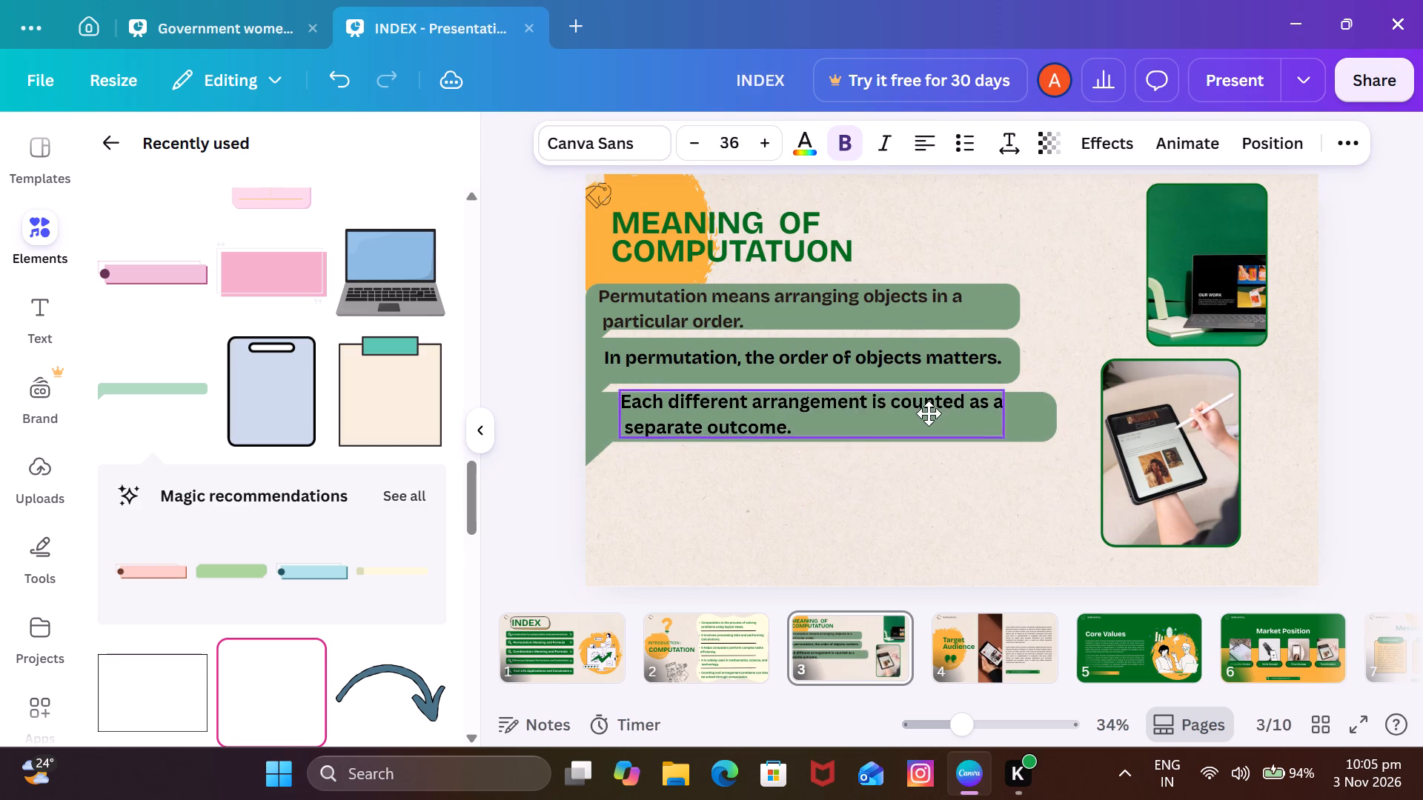
{"action": "left_click_drag", "start_coordinate": [929, 413], "coordinate": [909, 419]}
{"action": "left_click", "coordinate": [696, 136]}
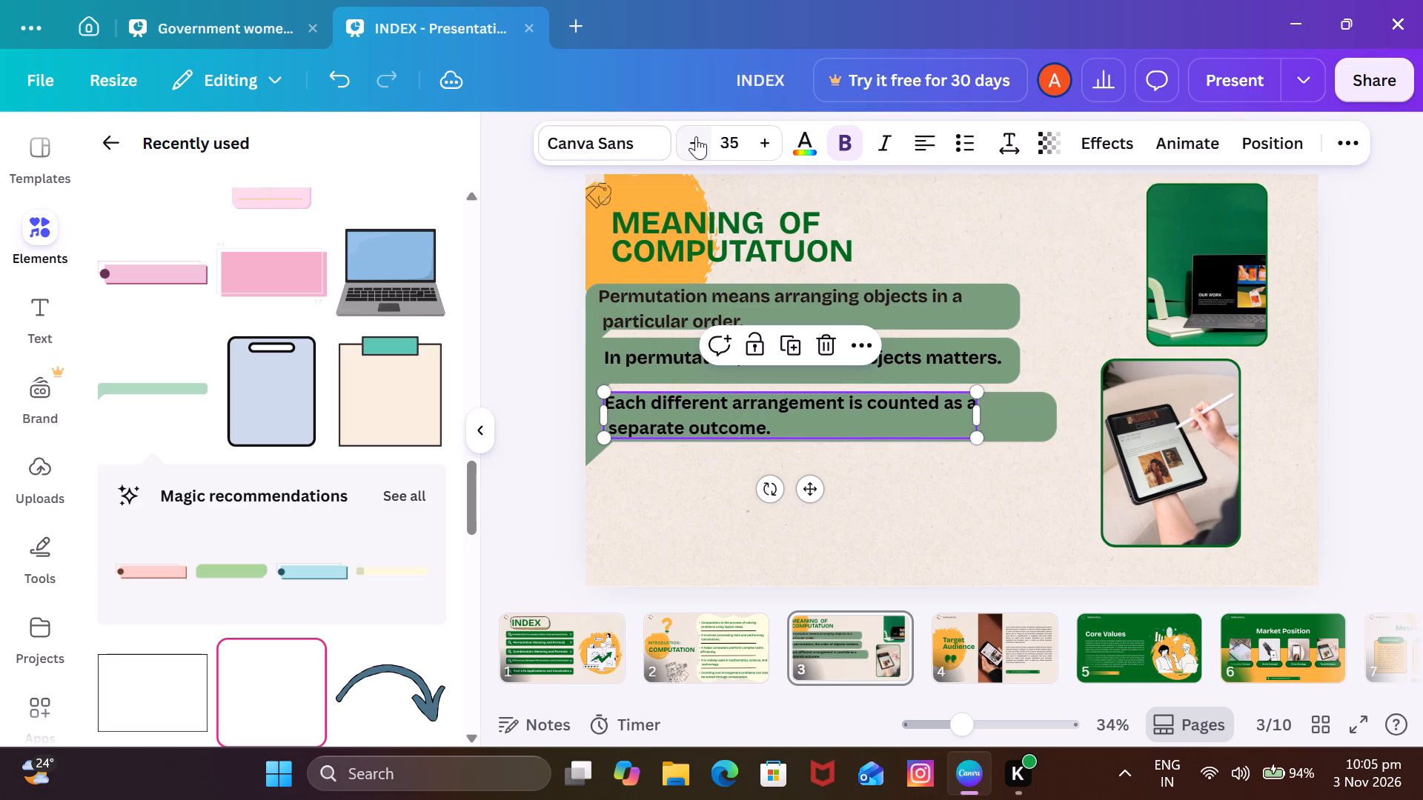
{"action": "left_click", "coordinate": [696, 136]}
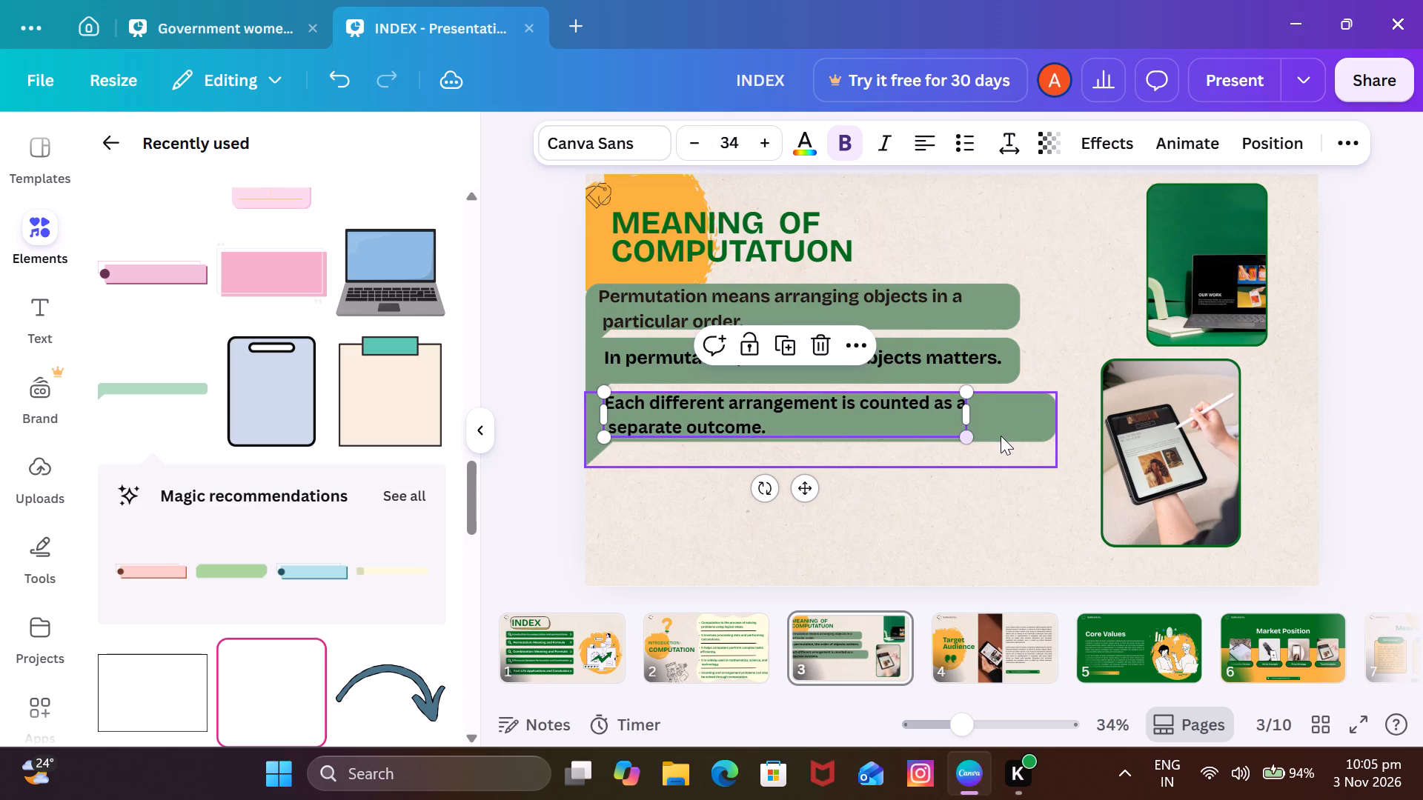
Resize the third green banner proportionally to about 1,163 wide and 184 high.
{"action": "left_click", "coordinate": [1001, 436]}
{"action": "left_click_drag", "start_coordinate": [1054, 465], "coordinate": [1043, 459]}
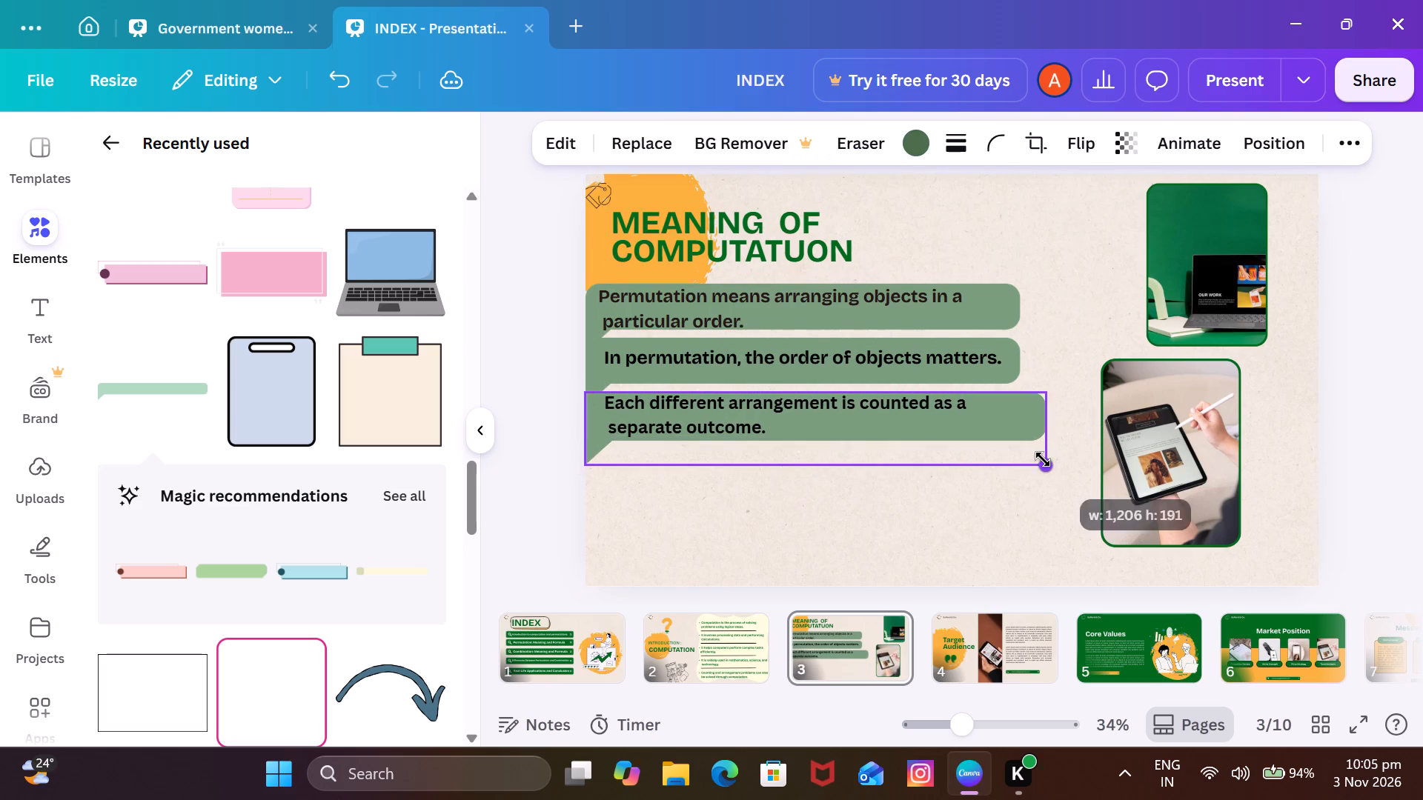
{"action": "left_click_drag", "start_coordinate": [1043, 459], "coordinate": [1027, 458]}
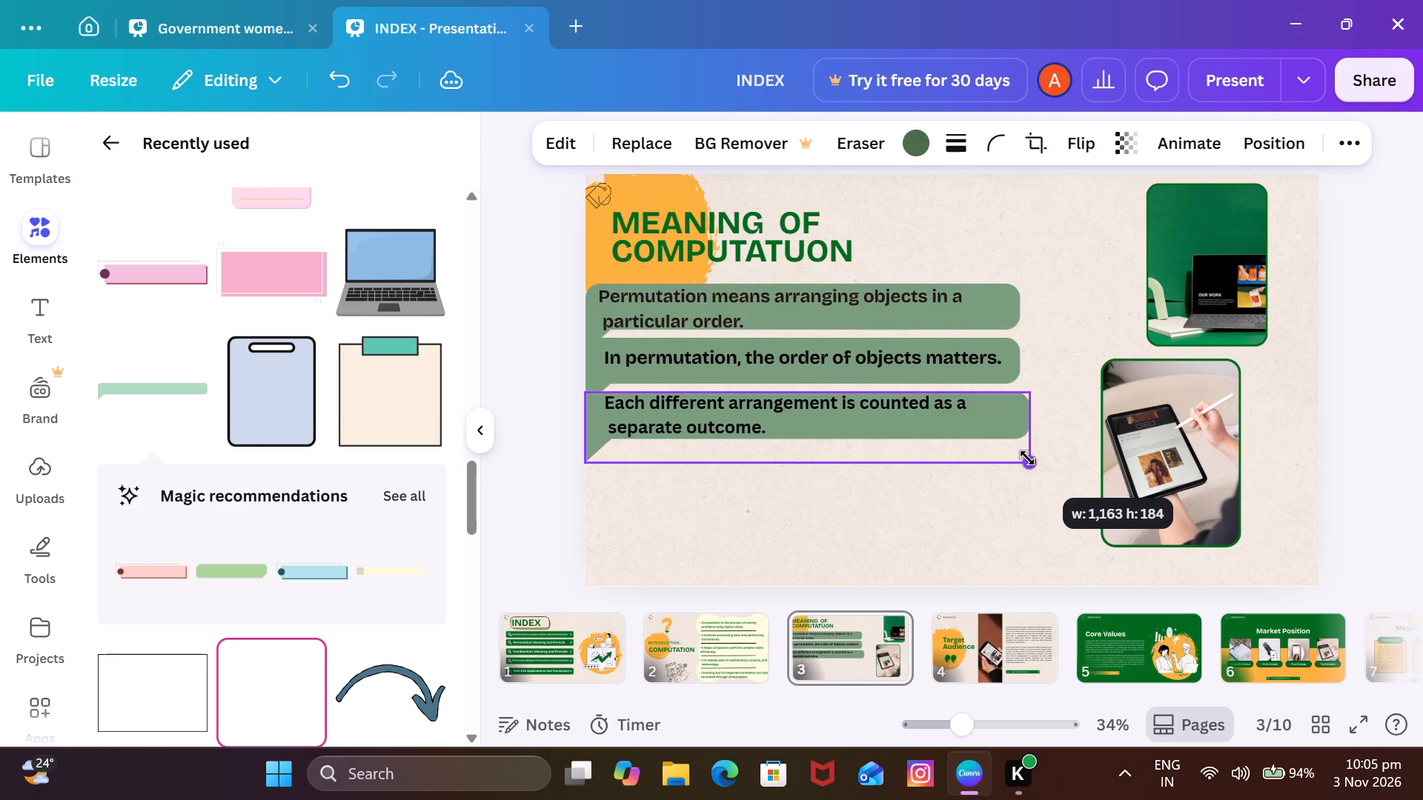
{"action": "left_click_drag", "start_coordinate": [1027, 458], "coordinate": [1026, 458]}
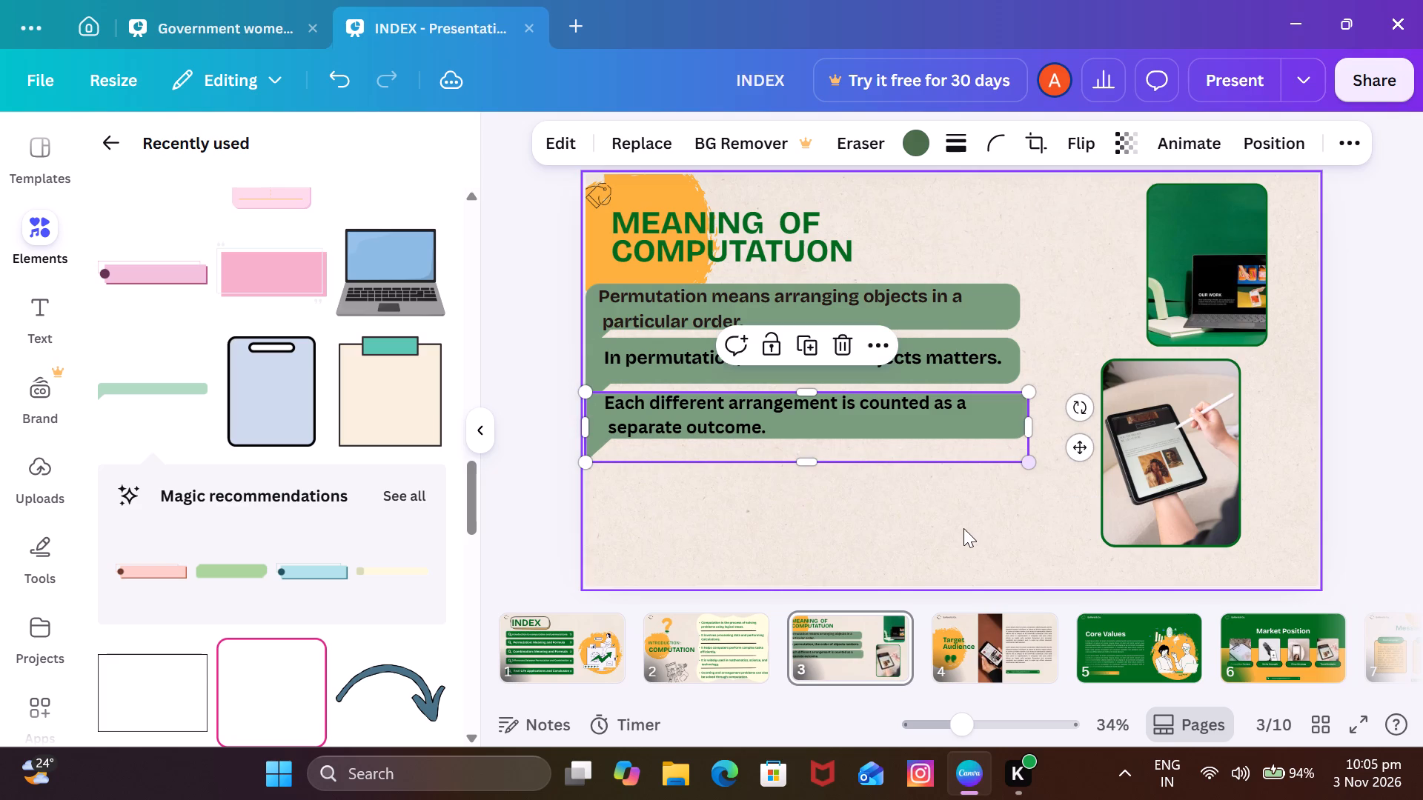
{"action": "left_click", "coordinate": [535, 395]}
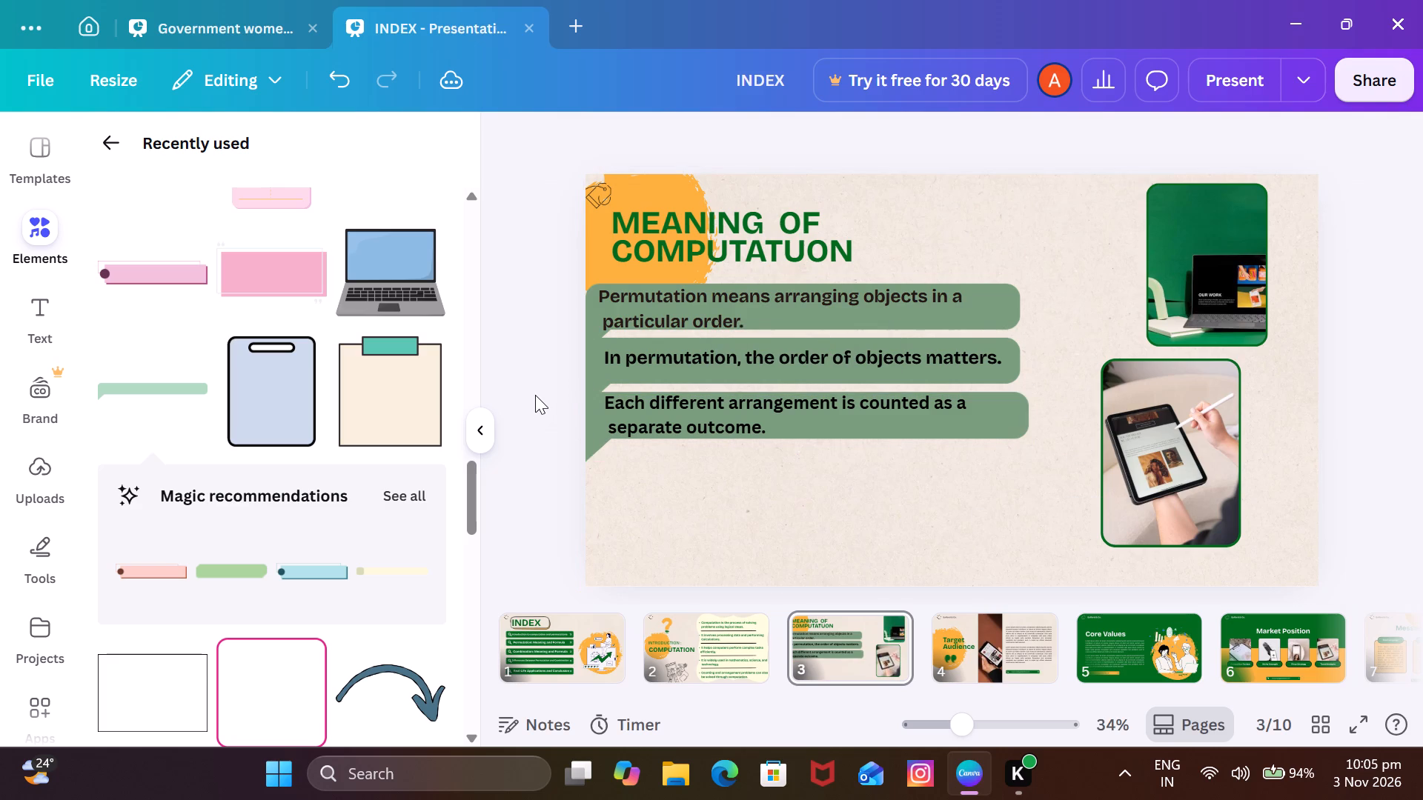
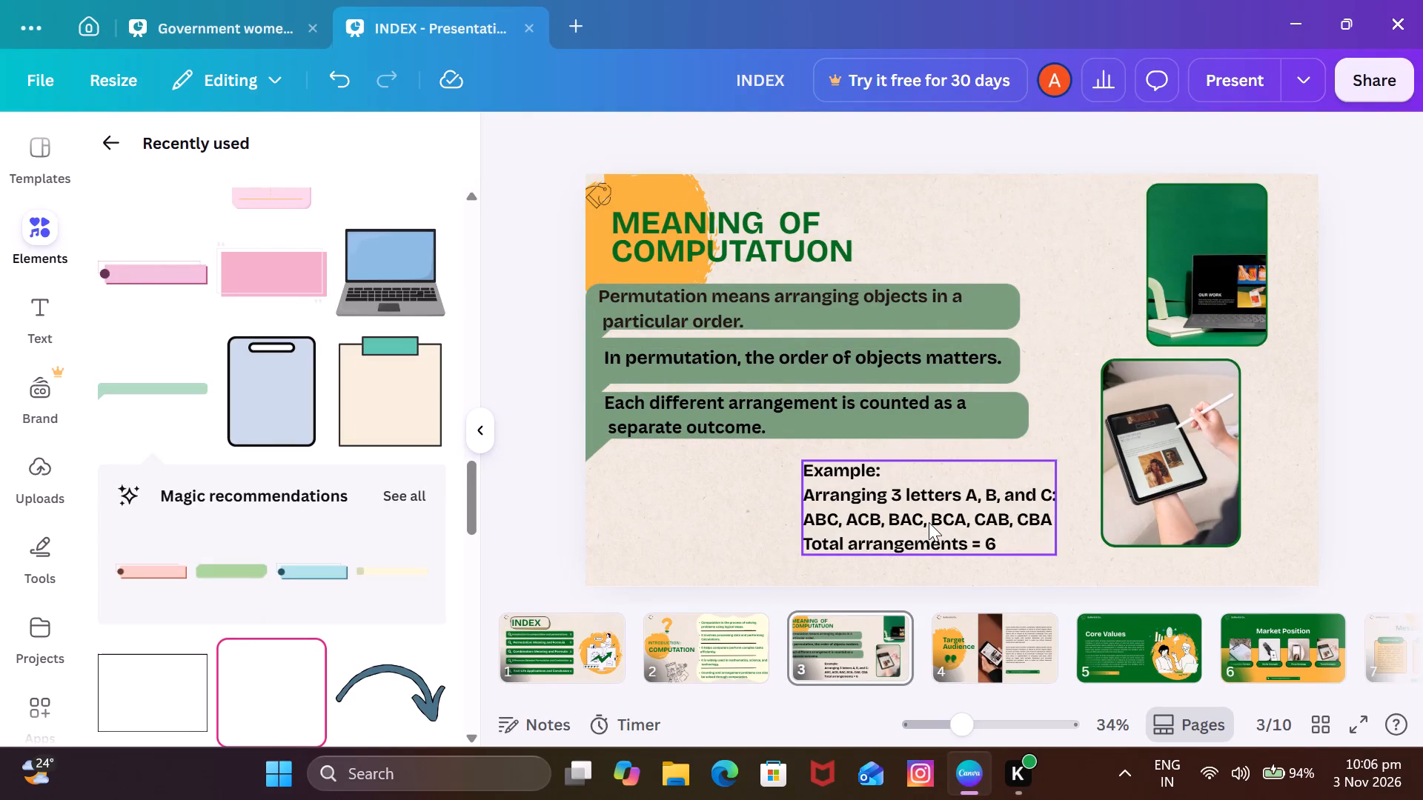
Add the white rounded card with circles and a light-green shadow behind the Example text, scaled to about 765 wide and 348 high.
{"action": "left_click_drag", "start_coordinate": [929, 522], "coordinate": [917, 526]}
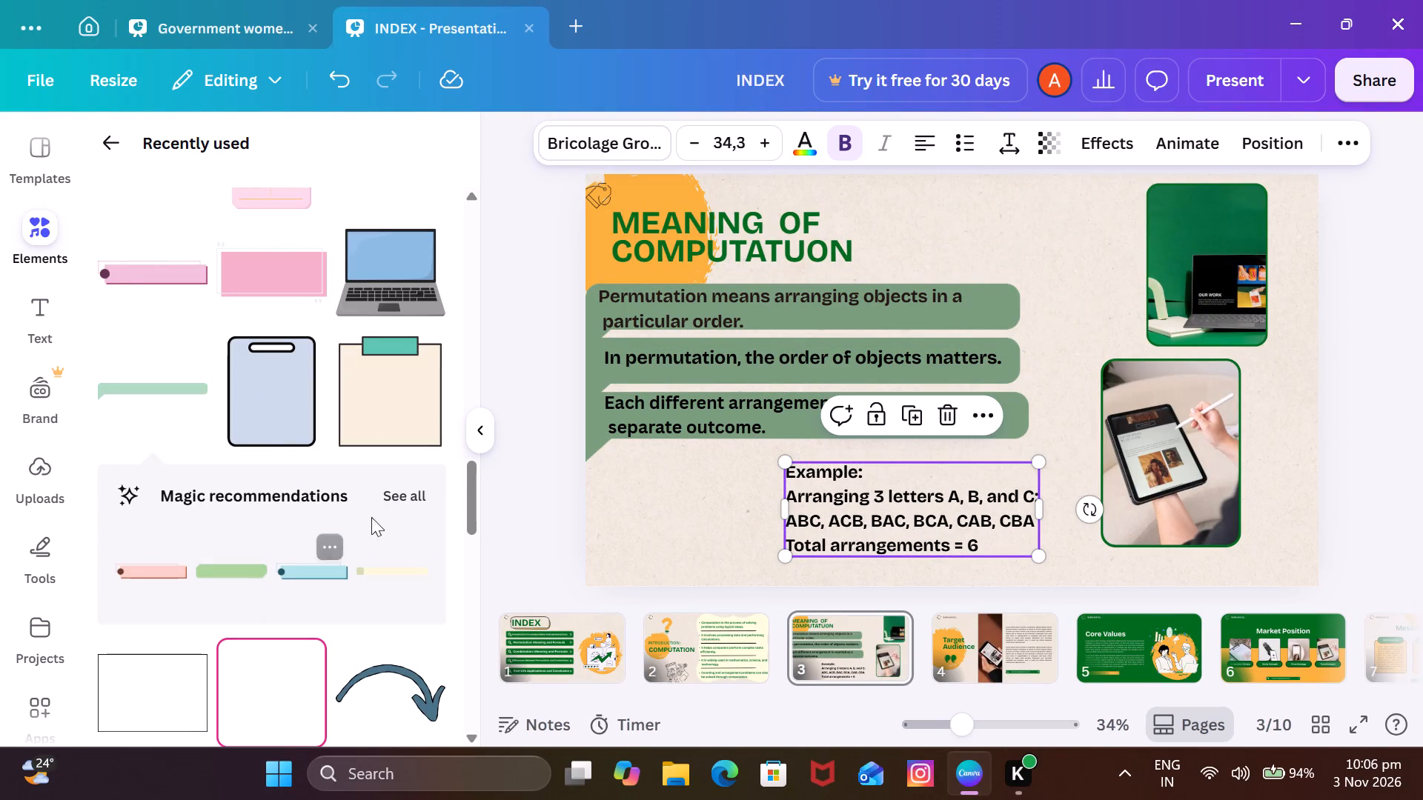
{"action": "left_click", "coordinate": [407, 484]}
{"action": "scroll", "coordinate": [296, 507], "scroll_direction": "down", "scroll_amount": 1}
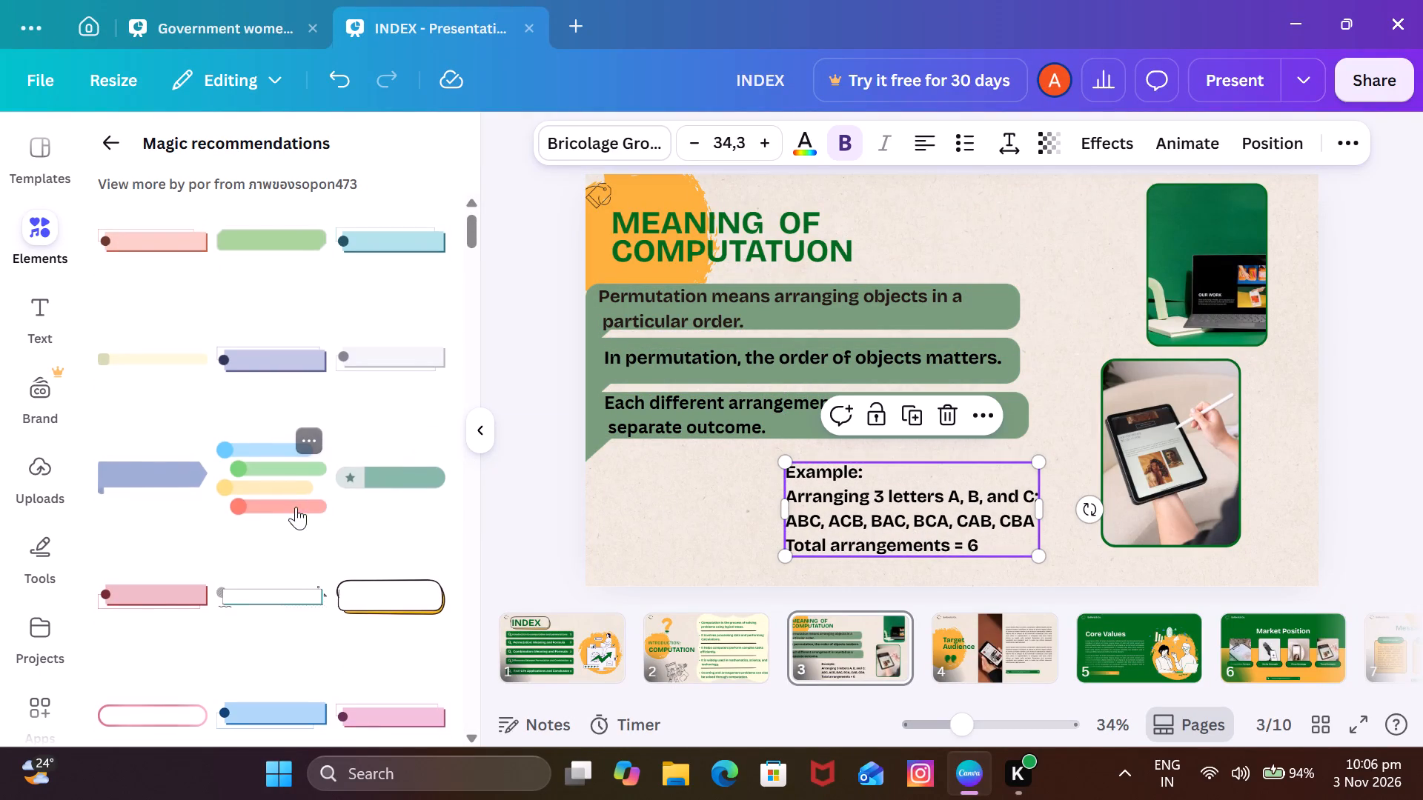
{"action": "scroll", "coordinate": [296, 507], "scroll_direction": "down", "scroll_amount": 4}
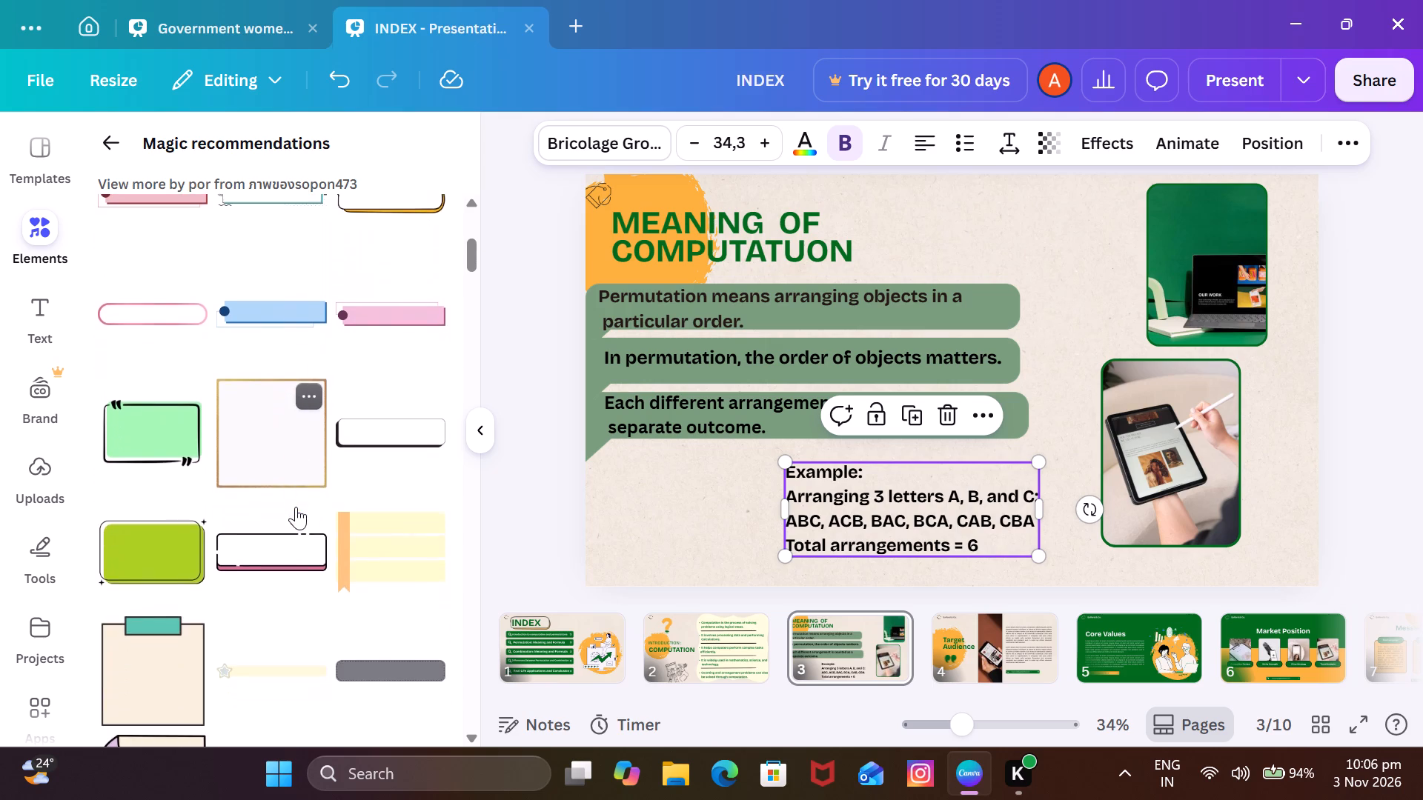
{"action": "scroll", "coordinate": [296, 507], "scroll_direction": "down", "scroll_amount": 4}
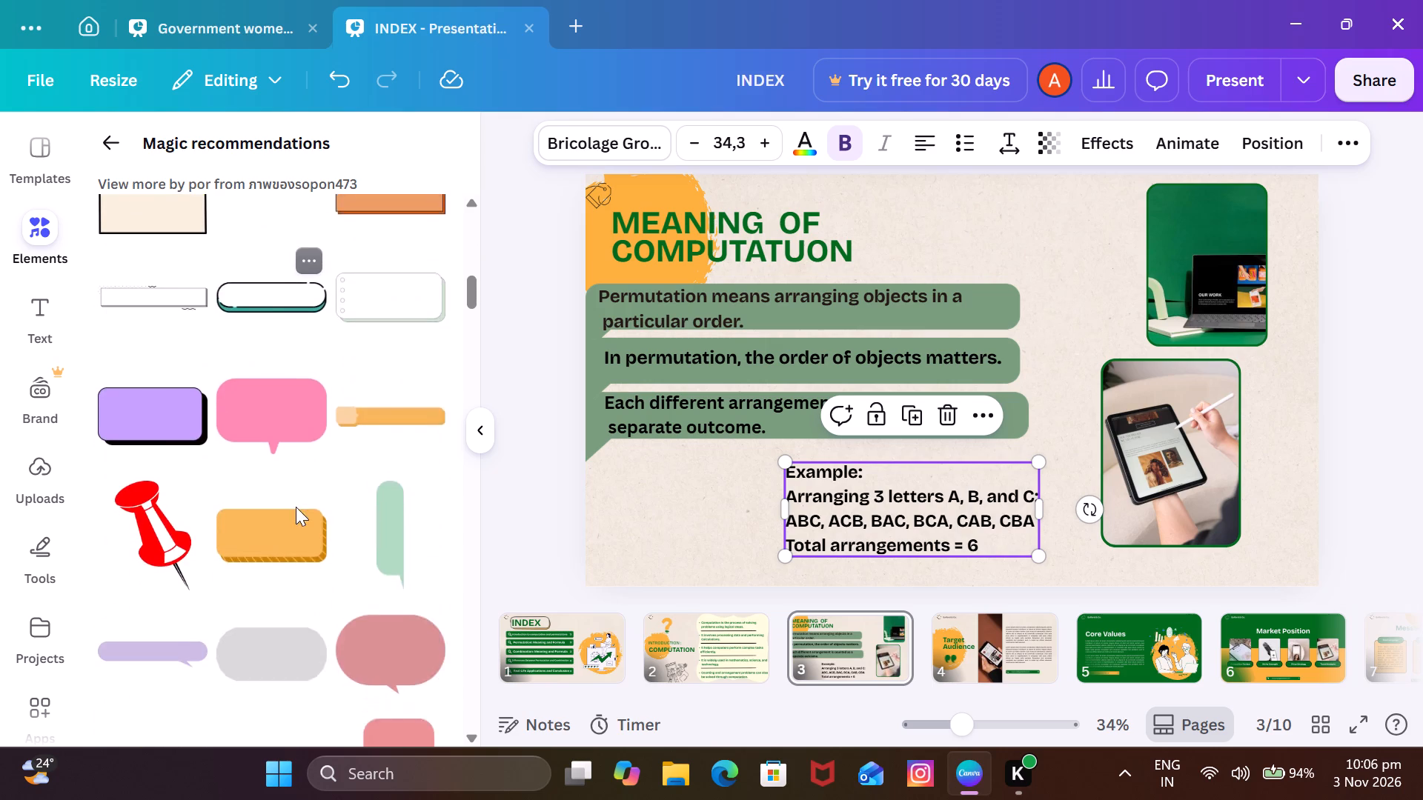
{"action": "scroll", "coordinate": [296, 507], "scroll_direction": "down", "scroll_amount": 2}
{"action": "left_click", "coordinate": [400, 460]}
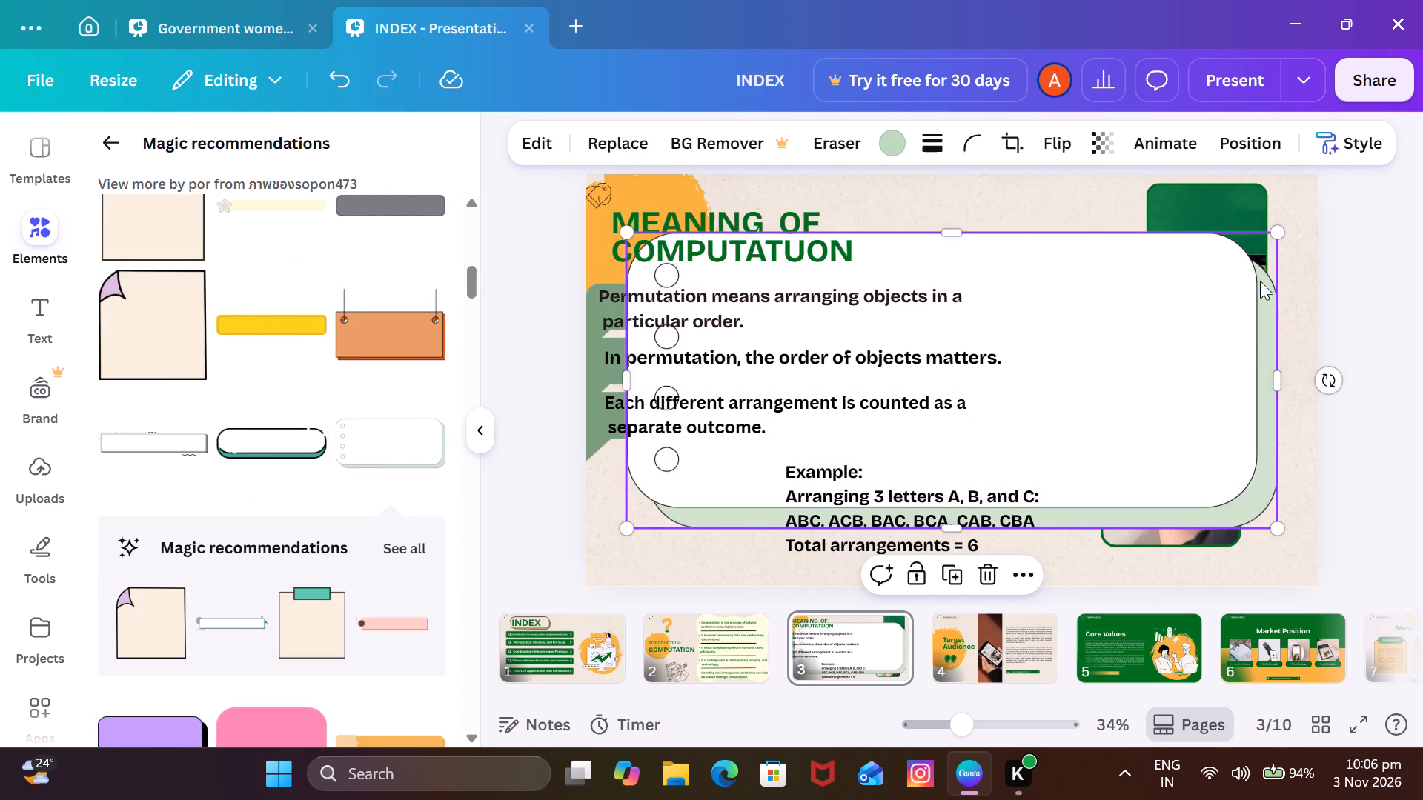
{"action": "left_click_drag", "start_coordinate": [1275, 230], "coordinate": [1074, 421]}
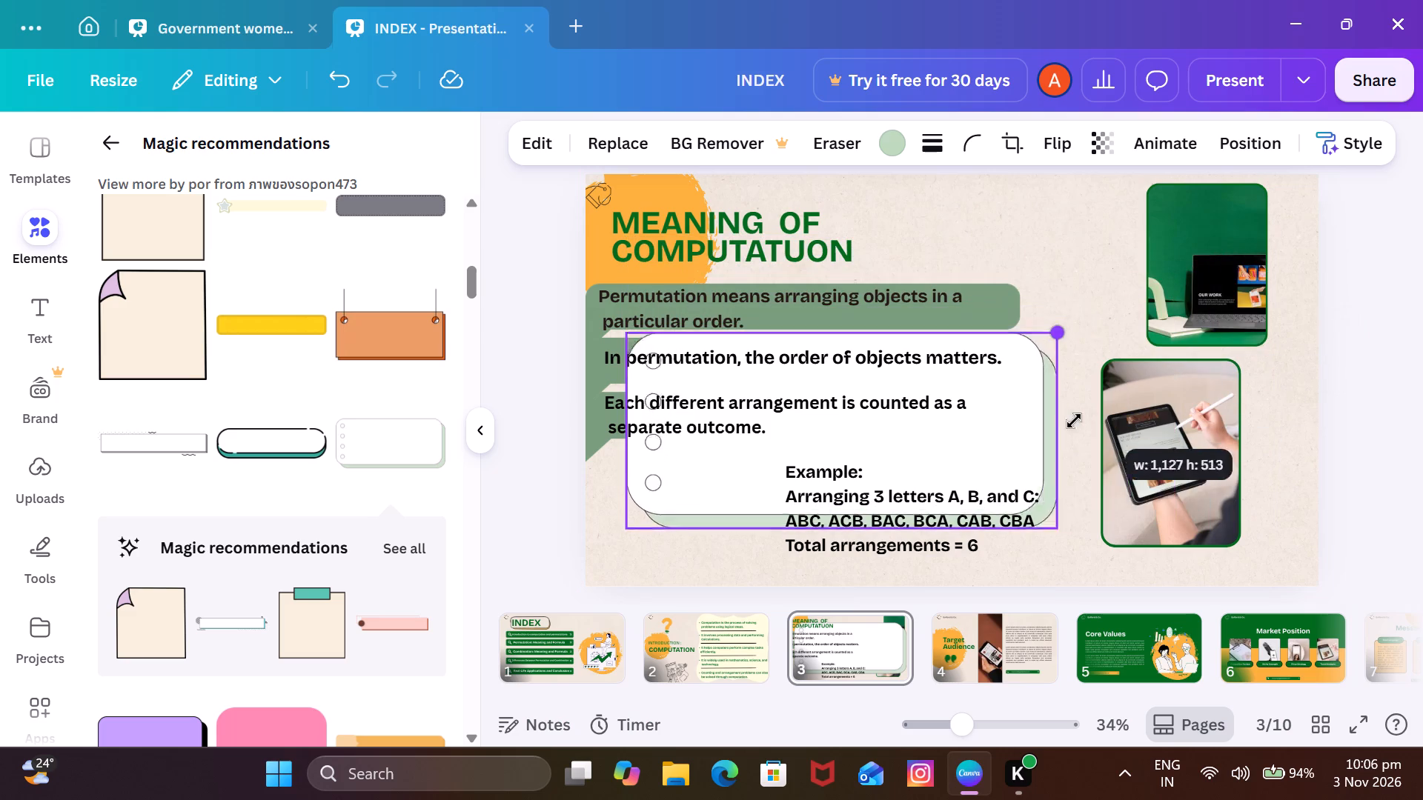
{"action": "left_click_drag", "start_coordinate": [1074, 421], "coordinate": [959, 493]}
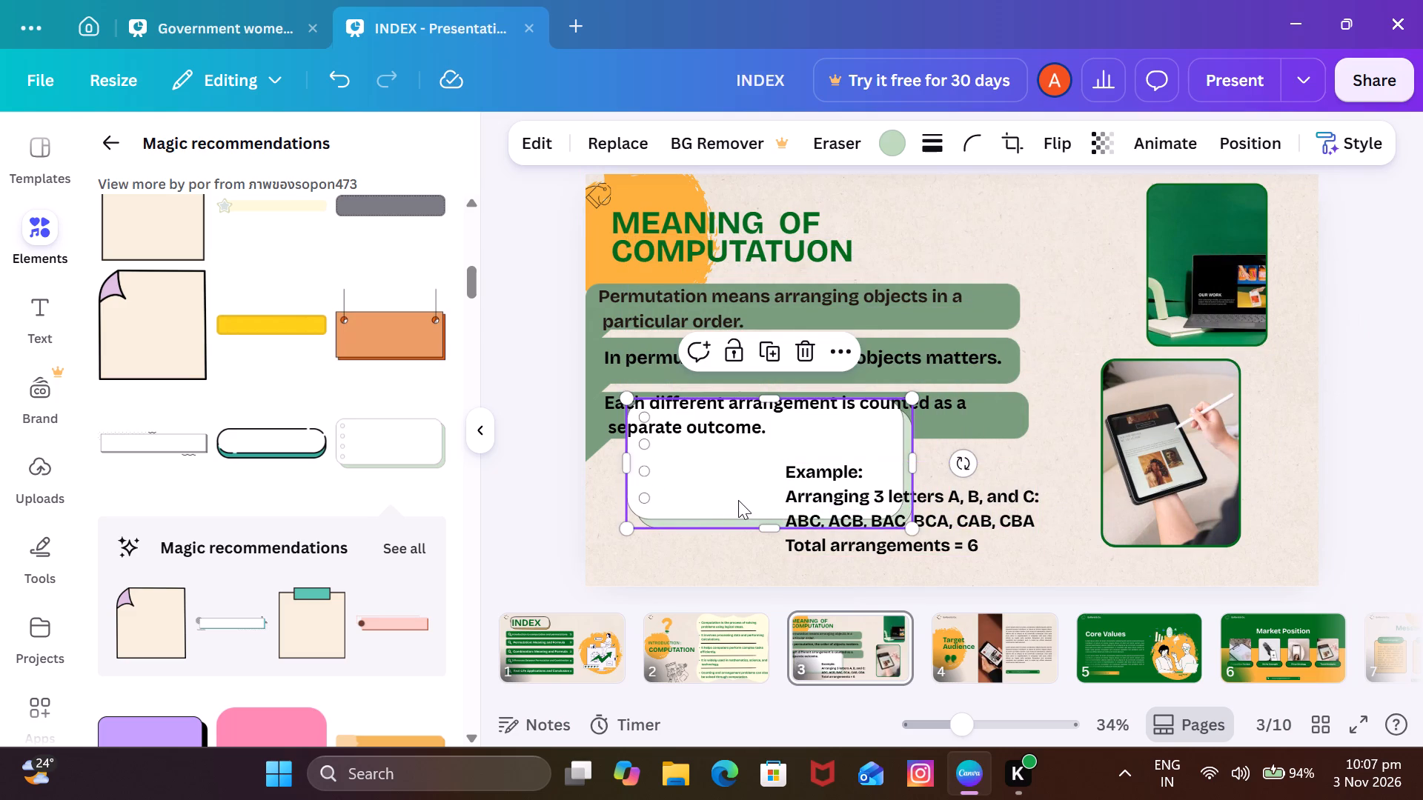
{"action": "left_click_drag", "start_coordinate": [738, 500], "coordinate": [869, 559]}
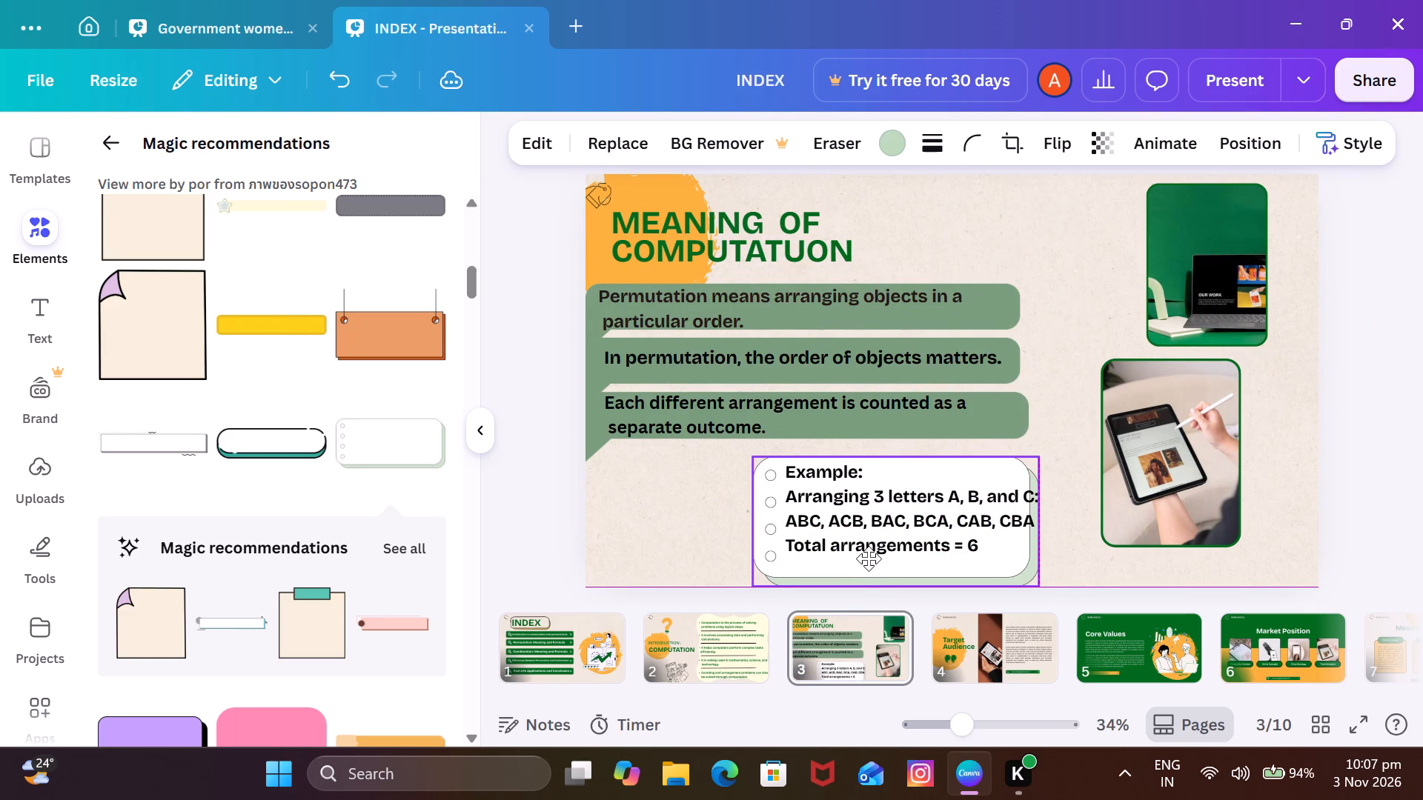
{"action": "left_click_drag", "start_coordinate": [869, 559], "coordinate": [878, 556]}
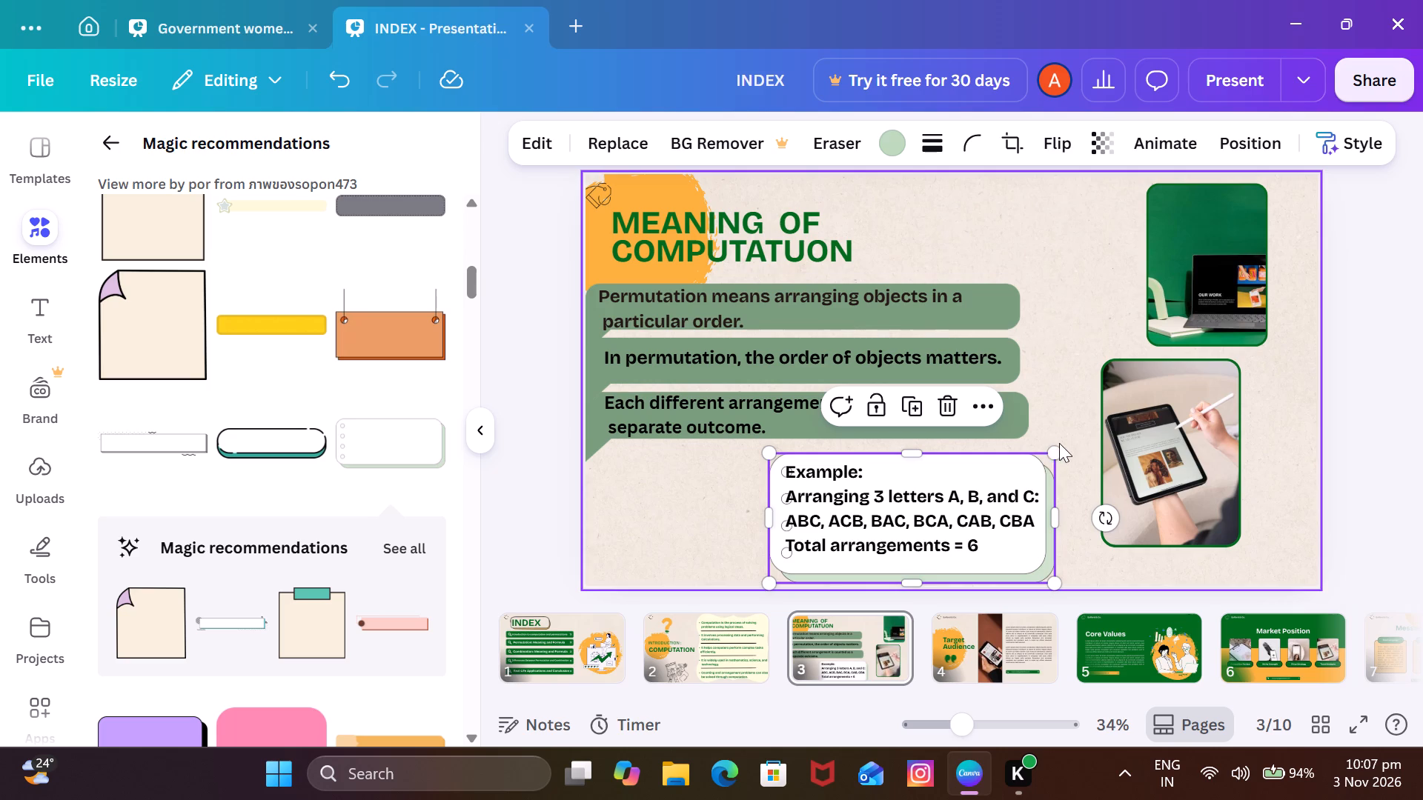
{"action": "left_click_drag", "start_coordinate": [1055, 447], "coordinate": [1063, 440]}
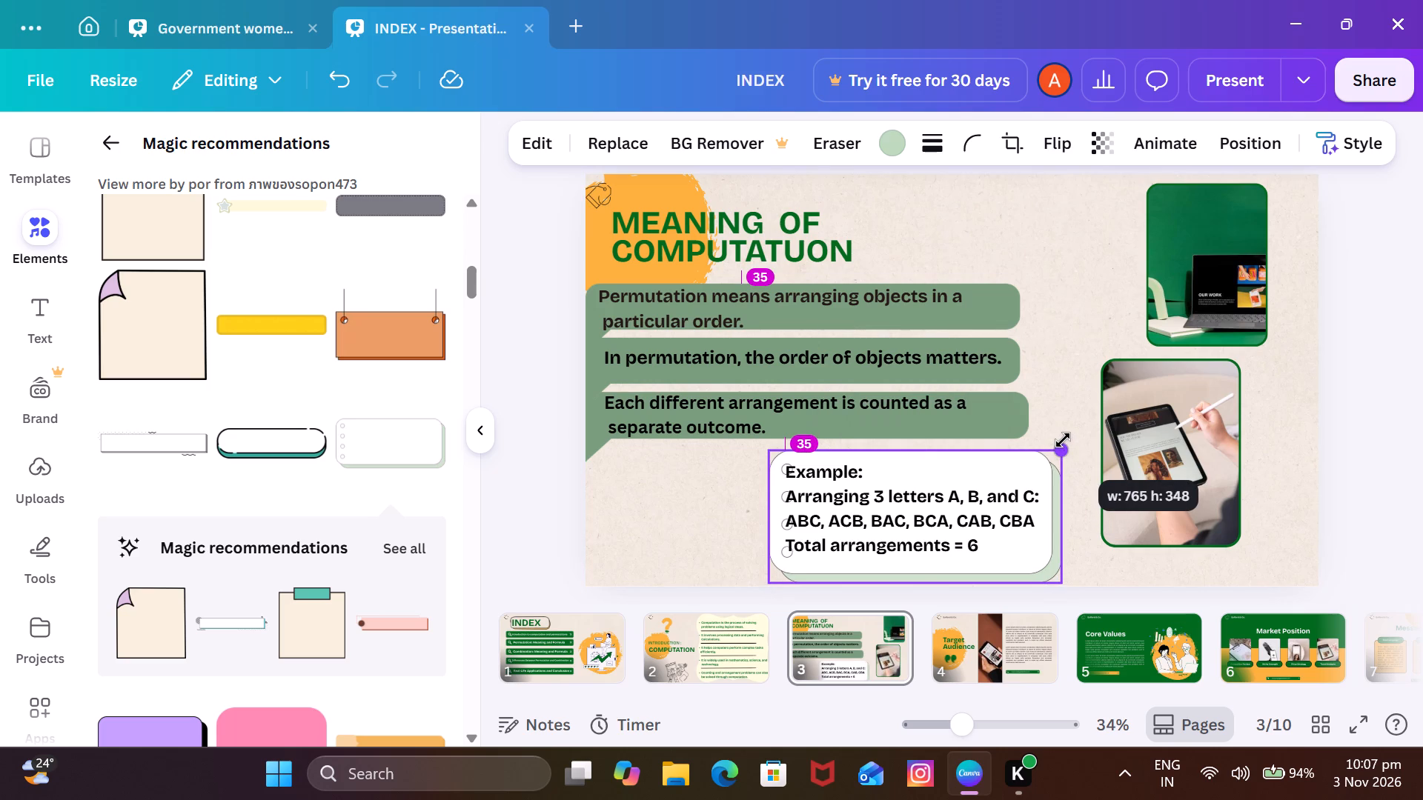
{"action": "left_click_drag", "start_coordinate": [1063, 440], "coordinate": [1064, 439]}
Move the Example text clear of the card's circles and scale it proportionally to about 592 wide and 220 high.
{"action": "left_click_drag", "start_coordinate": [1010, 497], "coordinate": [1023, 497]}
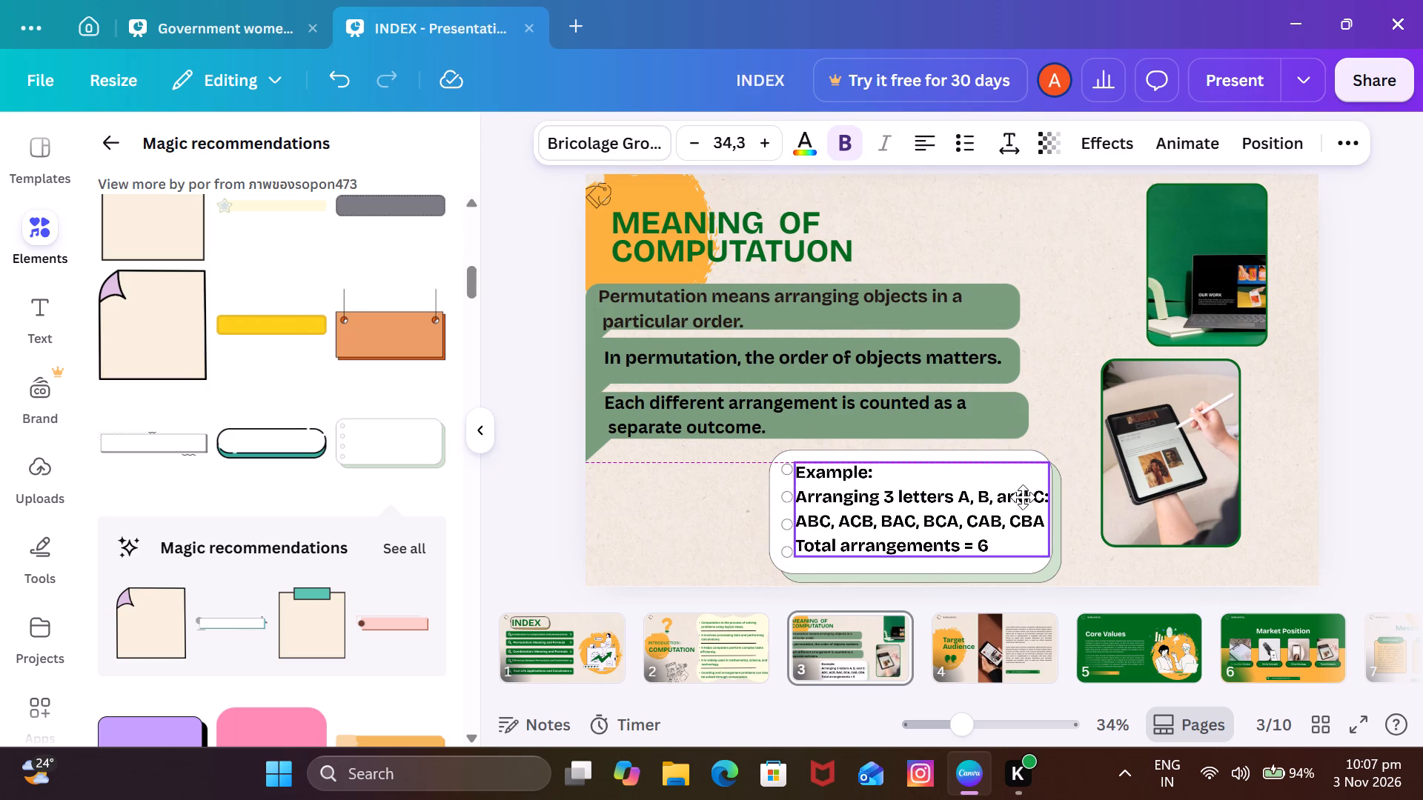
{"action": "left_click_drag", "start_coordinate": [1023, 497], "coordinate": [1023, 499]}
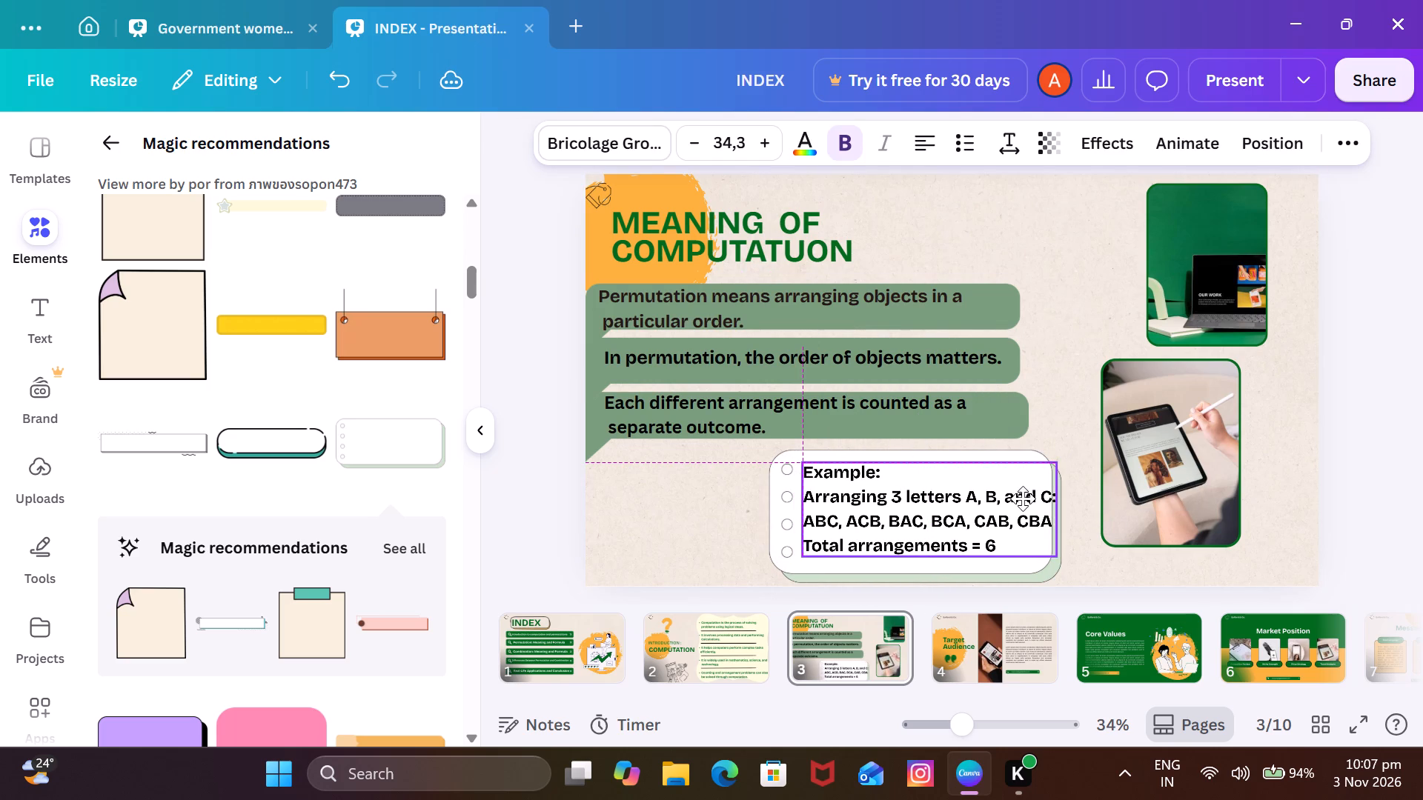
{"action": "left_click_drag", "start_coordinate": [1023, 499], "coordinate": [1021, 499]}
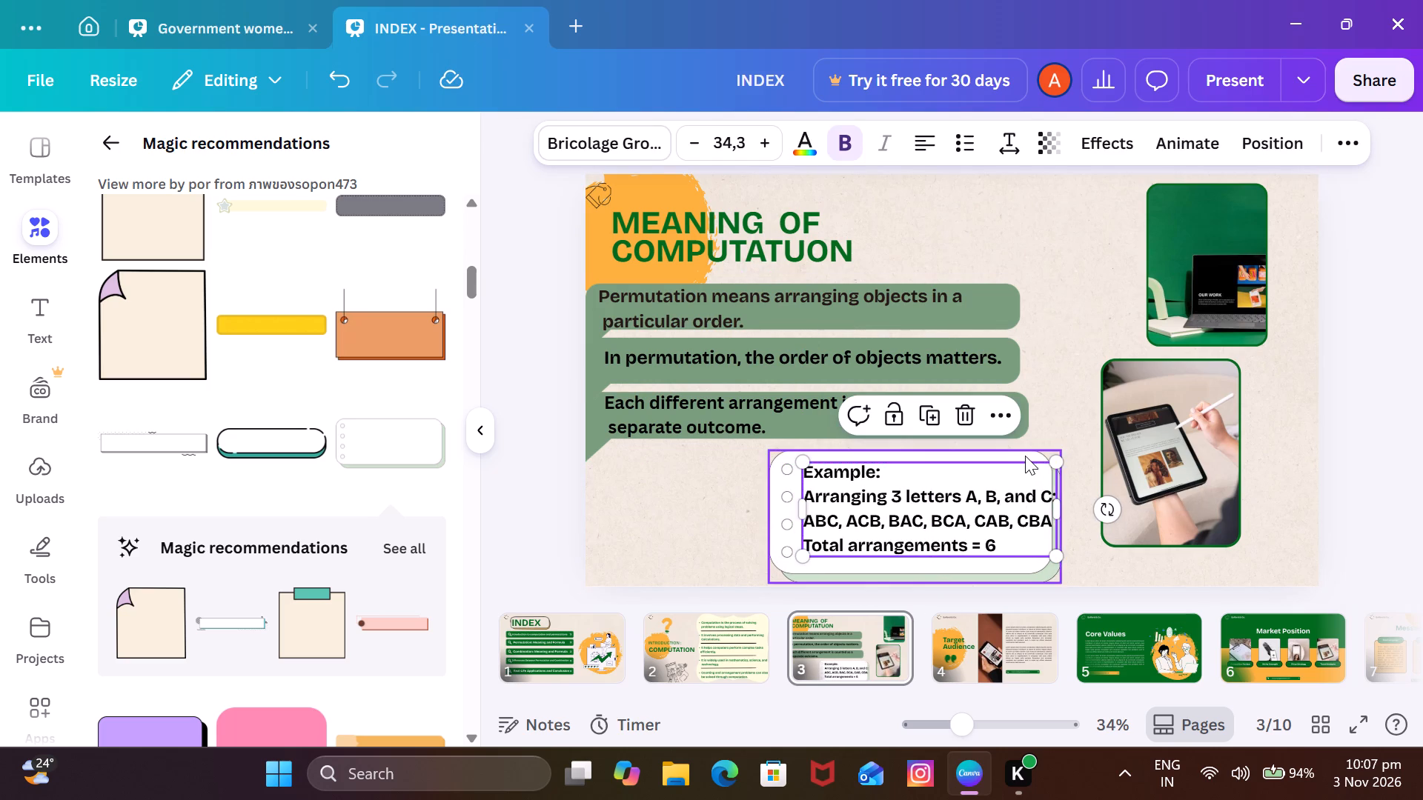
{"action": "left_click", "coordinate": [1025, 456]}
{"action": "left_click", "coordinate": [1067, 449]}
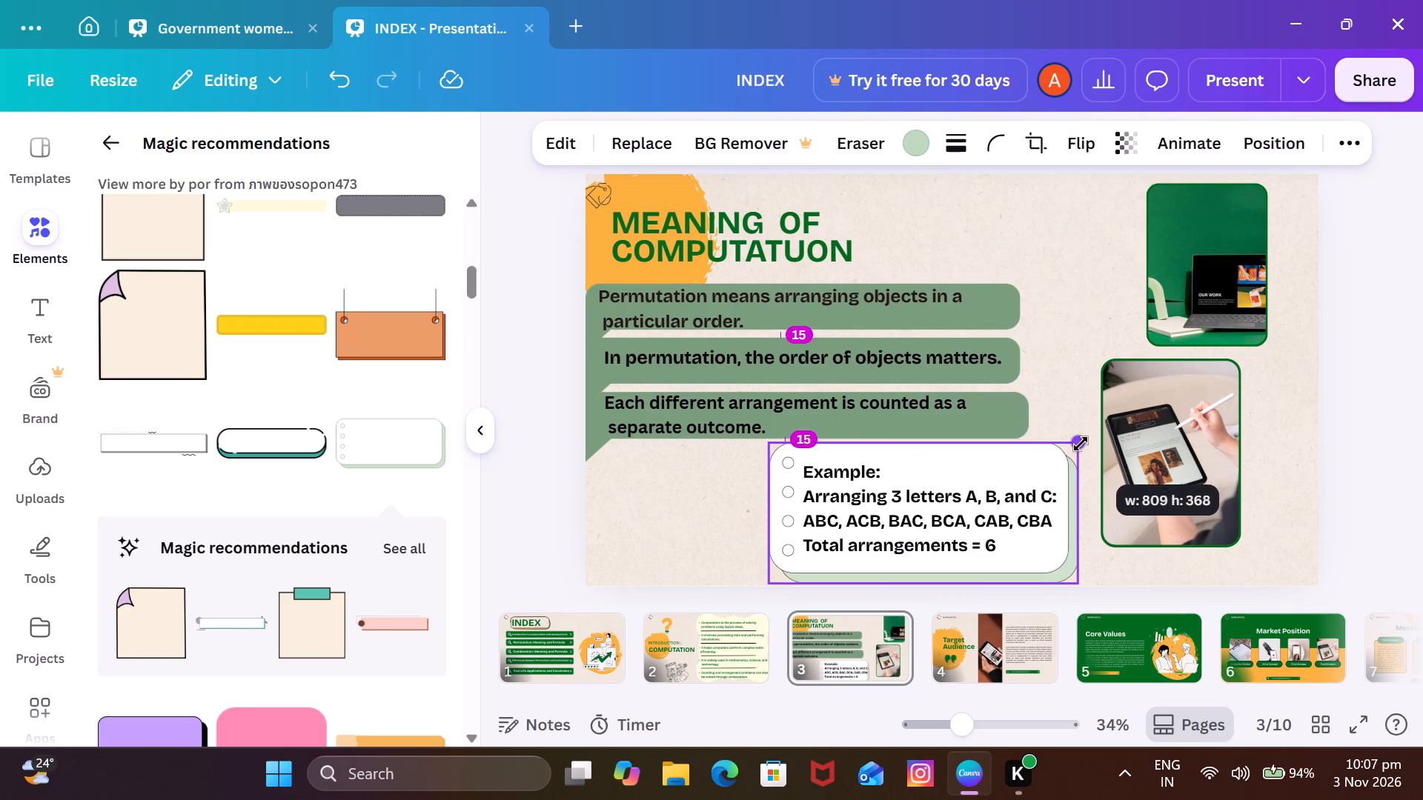
{"action": "left_click", "coordinate": [975, 501]}
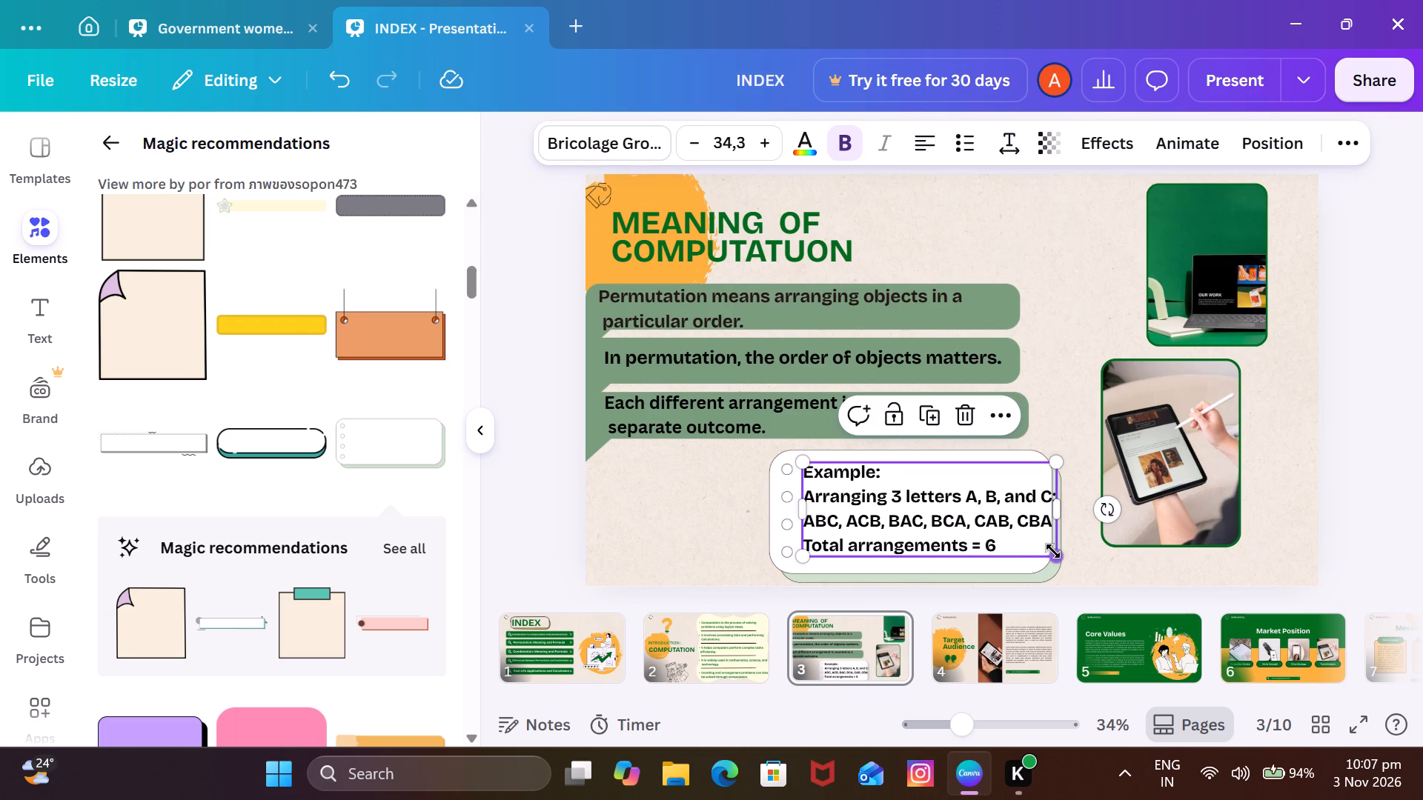
{"action": "left_click_drag", "start_coordinate": [1053, 551], "coordinate": [1027, 538]}
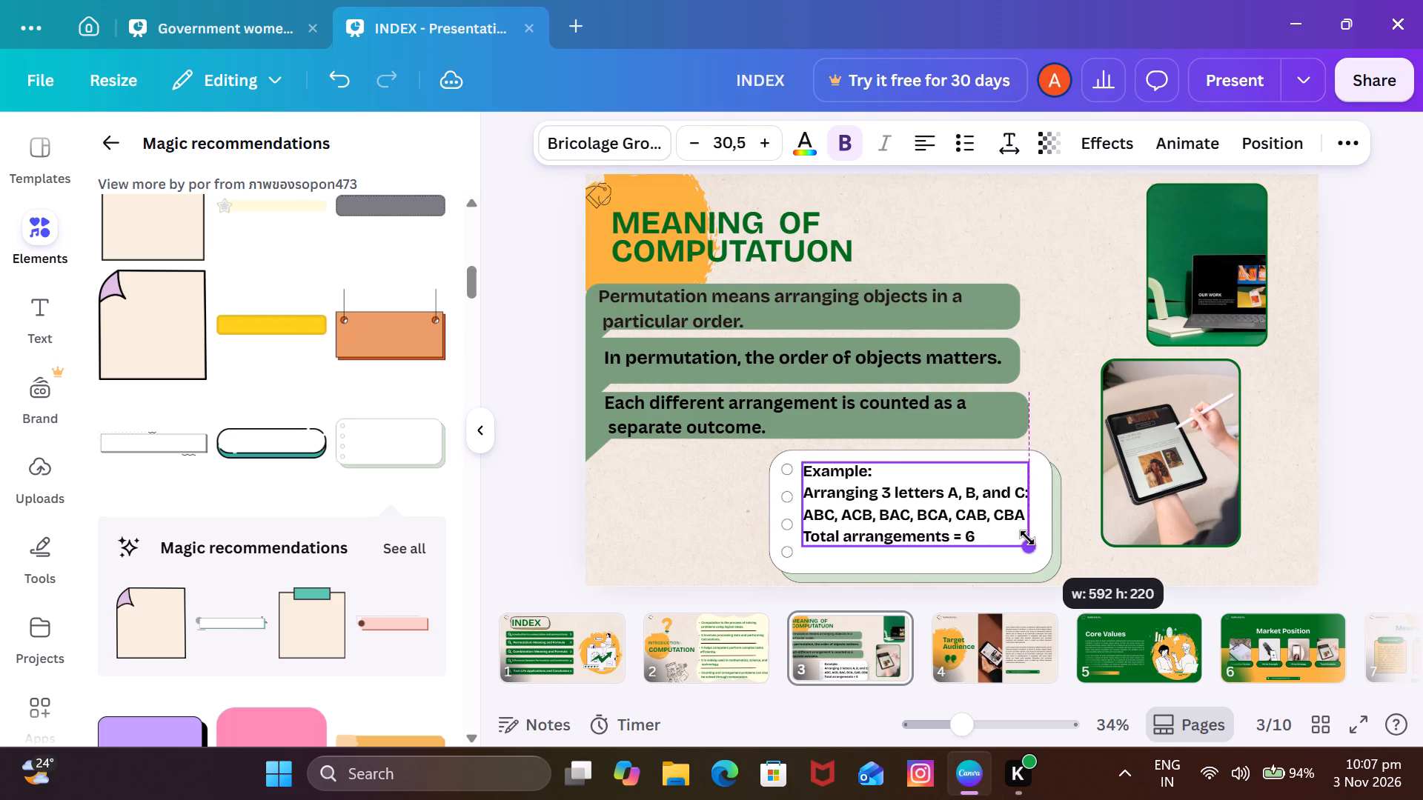
{"action": "left_click_drag", "start_coordinate": [1027, 538], "coordinate": [1026, 538]}
Shrink the white card proportionally to fit closely around the Example text and nudge it slightly lower.
{"action": "left_click", "coordinate": [1024, 568]}
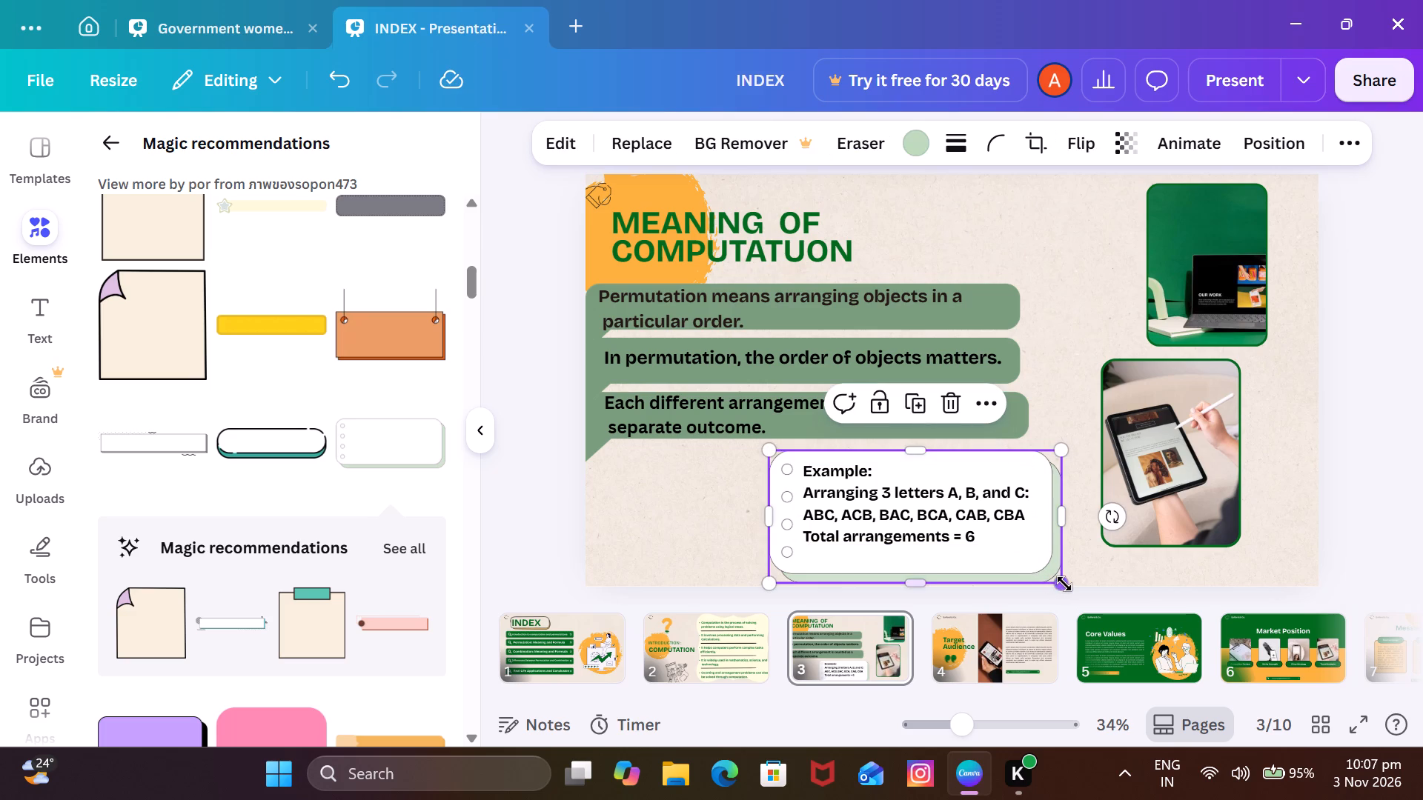
{"action": "left_click_drag", "start_coordinate": [1064, 584], "coordinate": [1044, 573]}
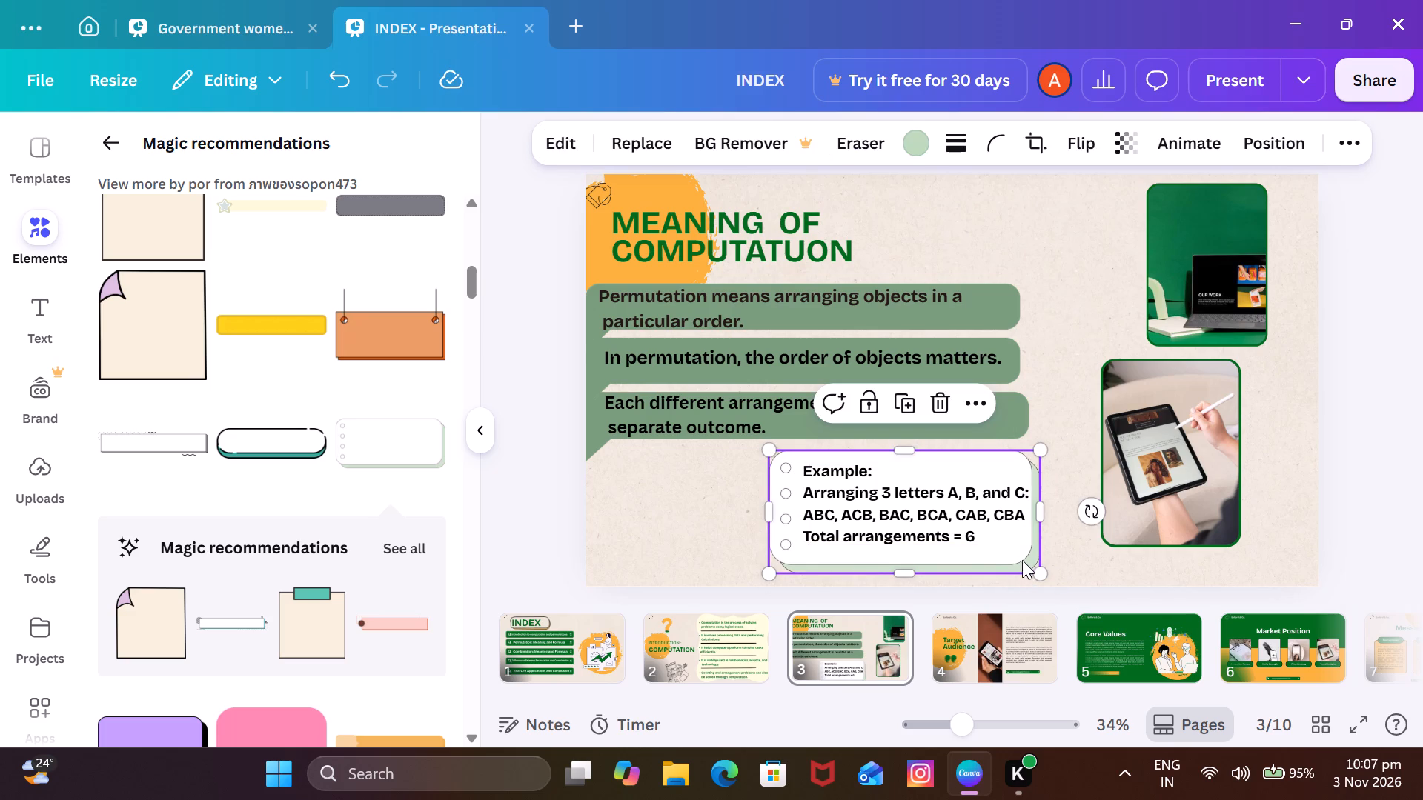
{"action": "left_click", "coordinate": [1015, 556]}
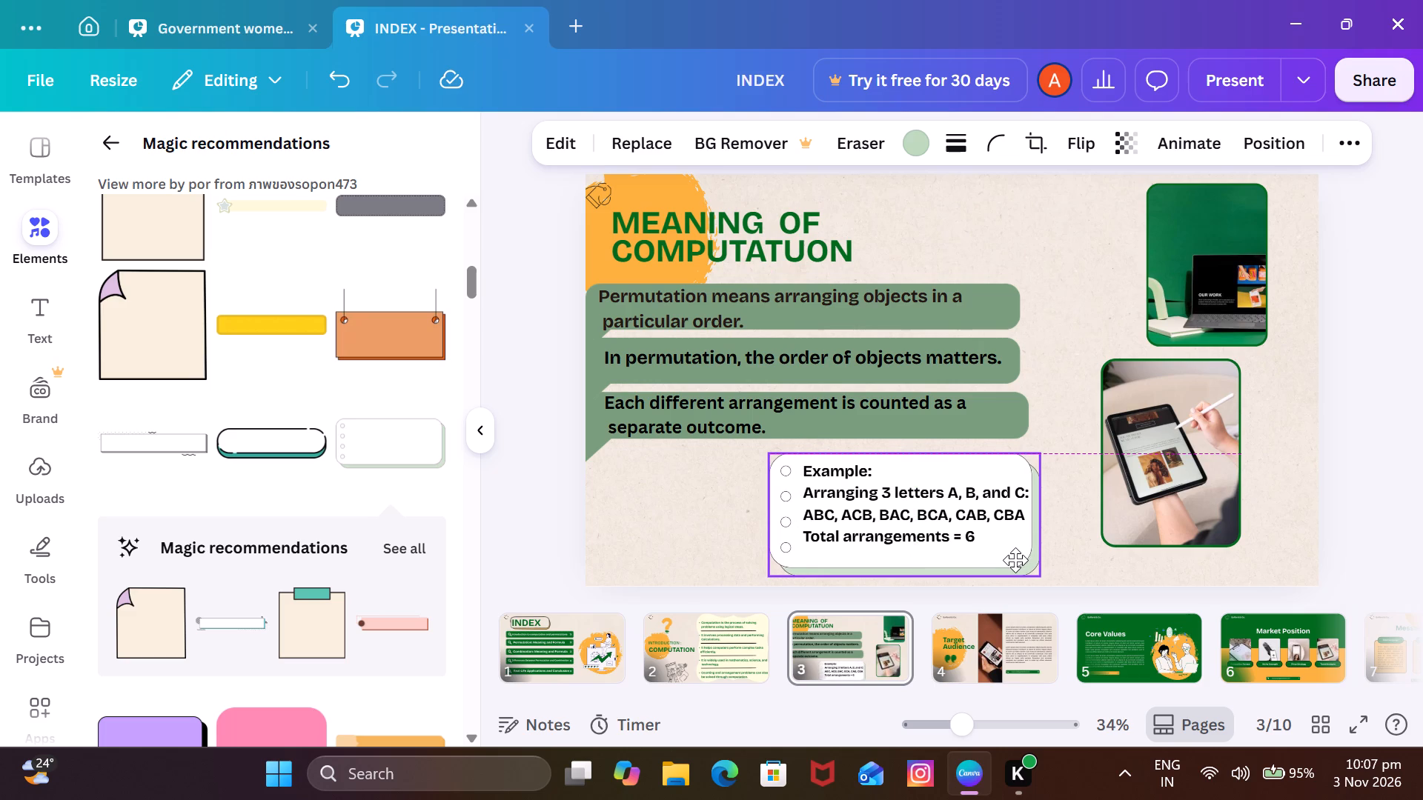
{"action": "left_click", "coordinate": [672, 524]}
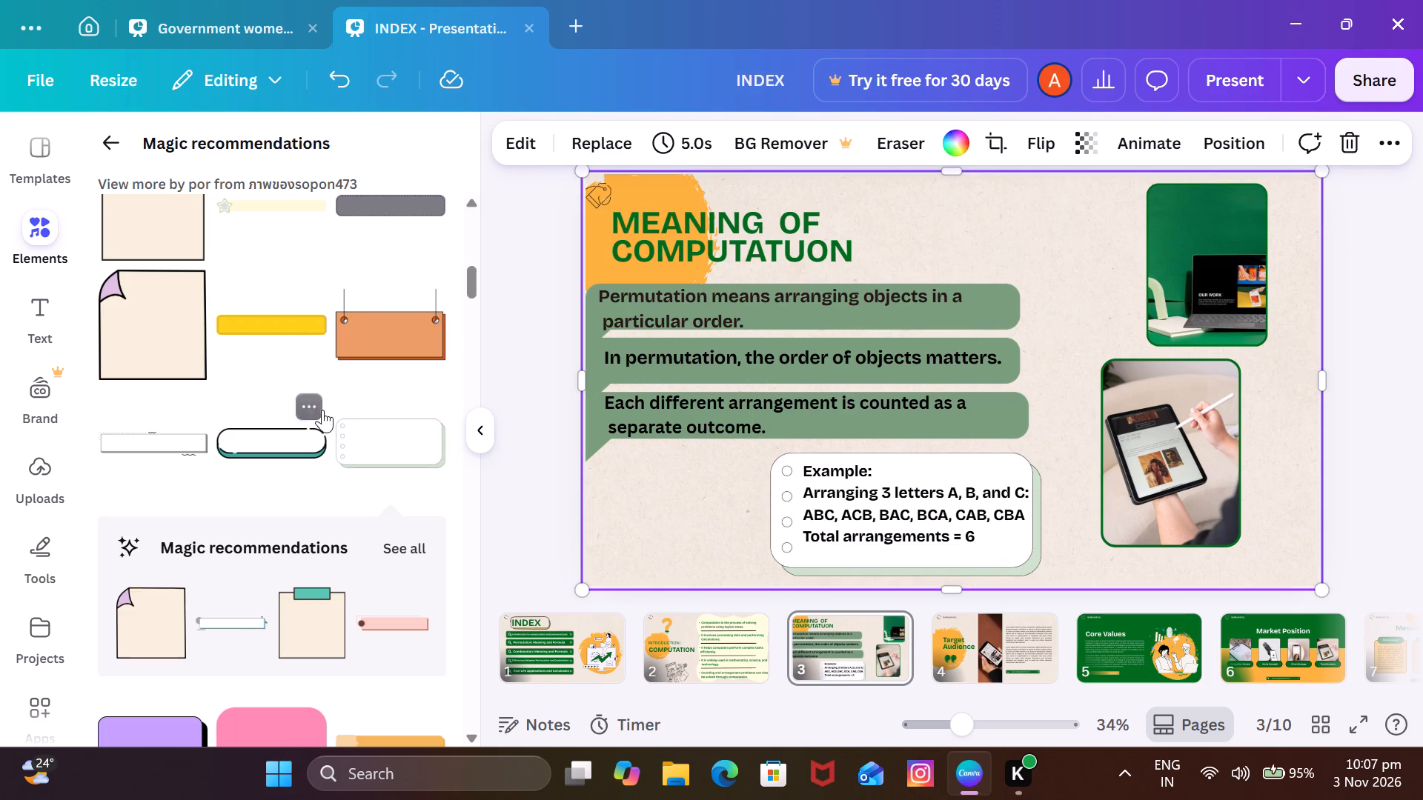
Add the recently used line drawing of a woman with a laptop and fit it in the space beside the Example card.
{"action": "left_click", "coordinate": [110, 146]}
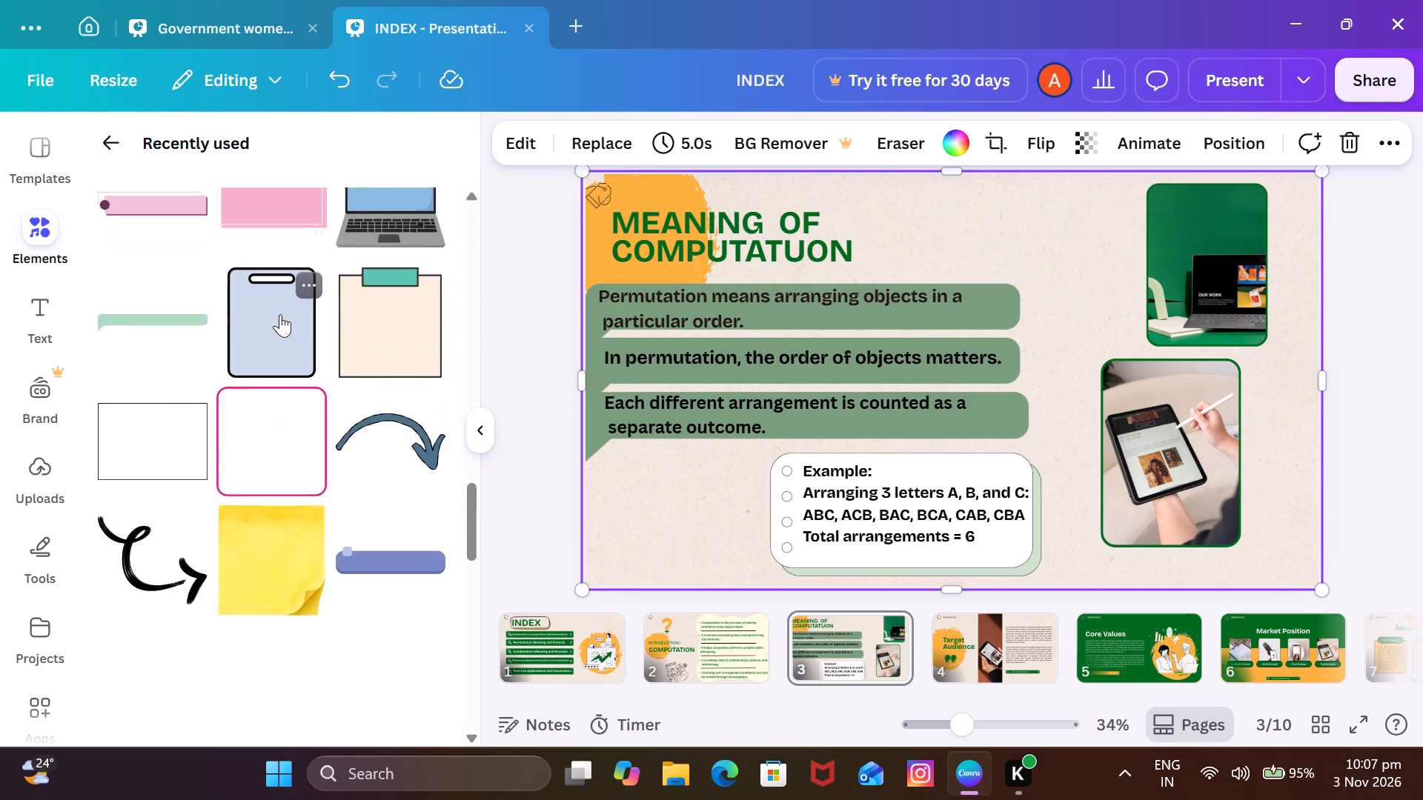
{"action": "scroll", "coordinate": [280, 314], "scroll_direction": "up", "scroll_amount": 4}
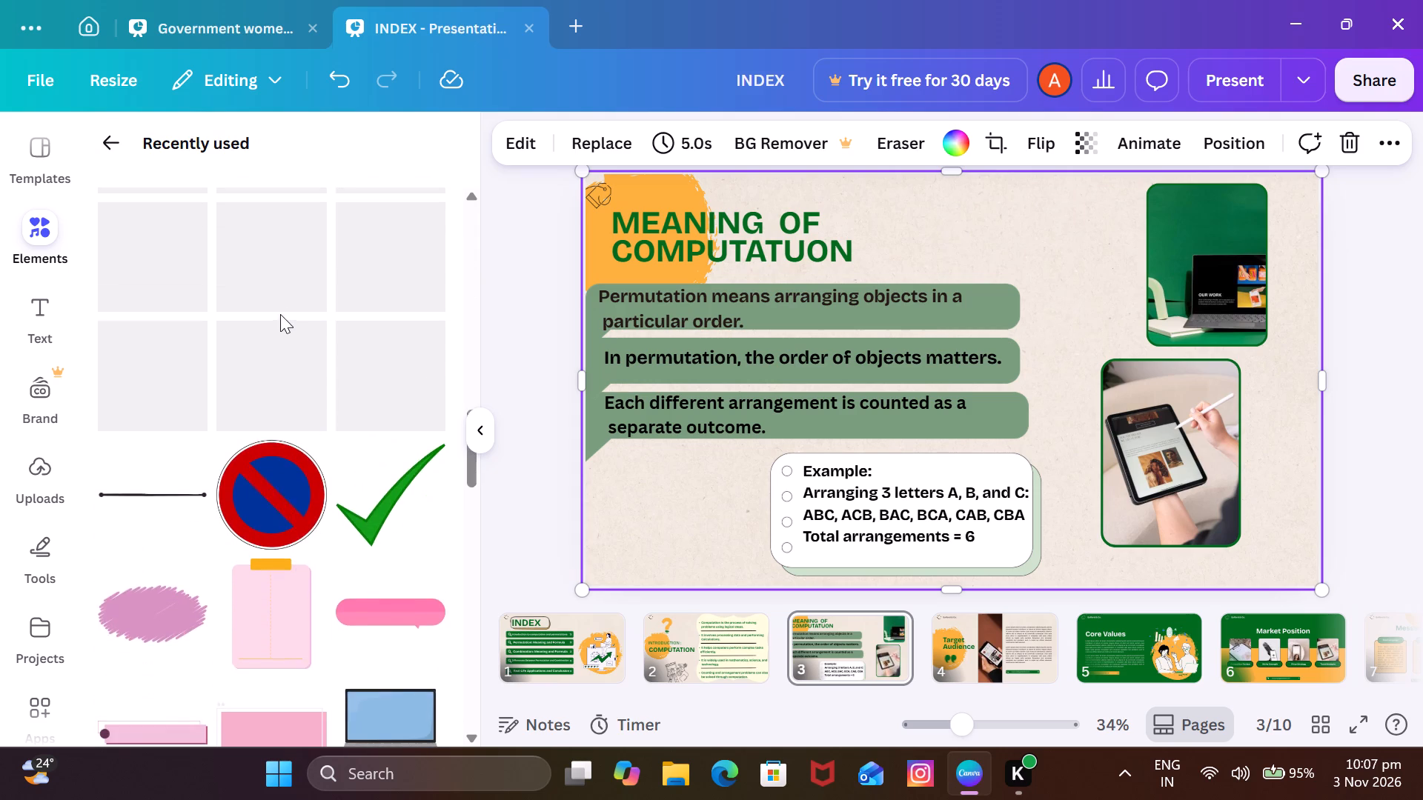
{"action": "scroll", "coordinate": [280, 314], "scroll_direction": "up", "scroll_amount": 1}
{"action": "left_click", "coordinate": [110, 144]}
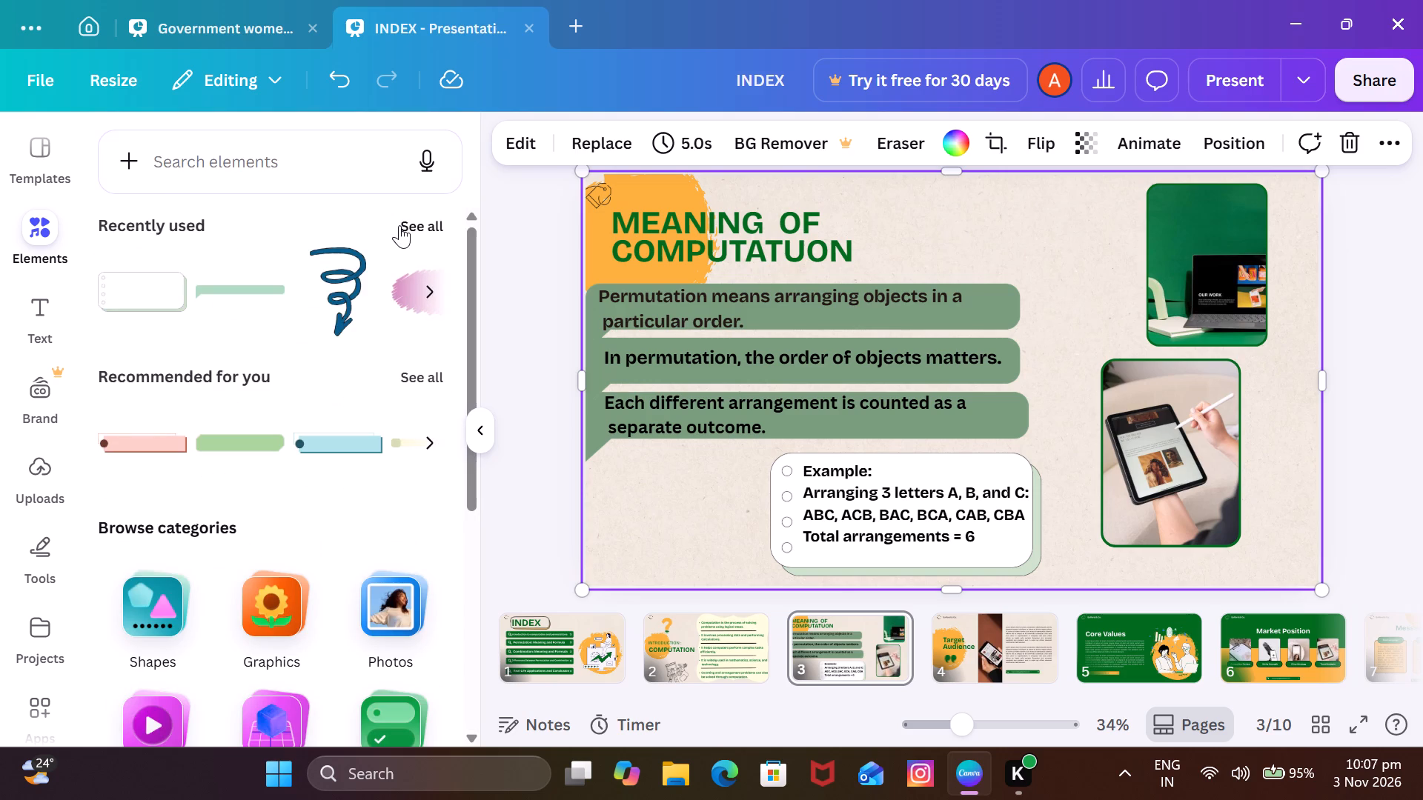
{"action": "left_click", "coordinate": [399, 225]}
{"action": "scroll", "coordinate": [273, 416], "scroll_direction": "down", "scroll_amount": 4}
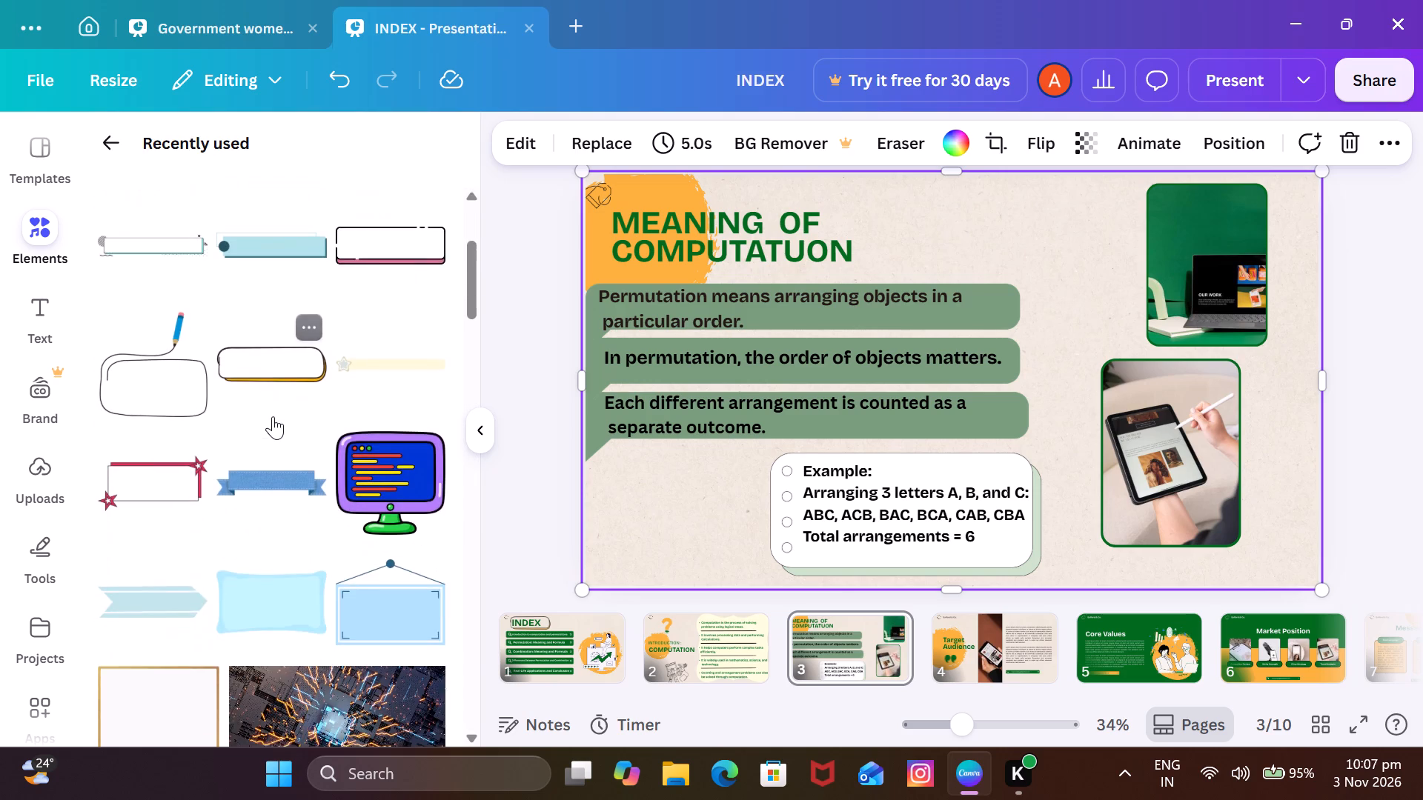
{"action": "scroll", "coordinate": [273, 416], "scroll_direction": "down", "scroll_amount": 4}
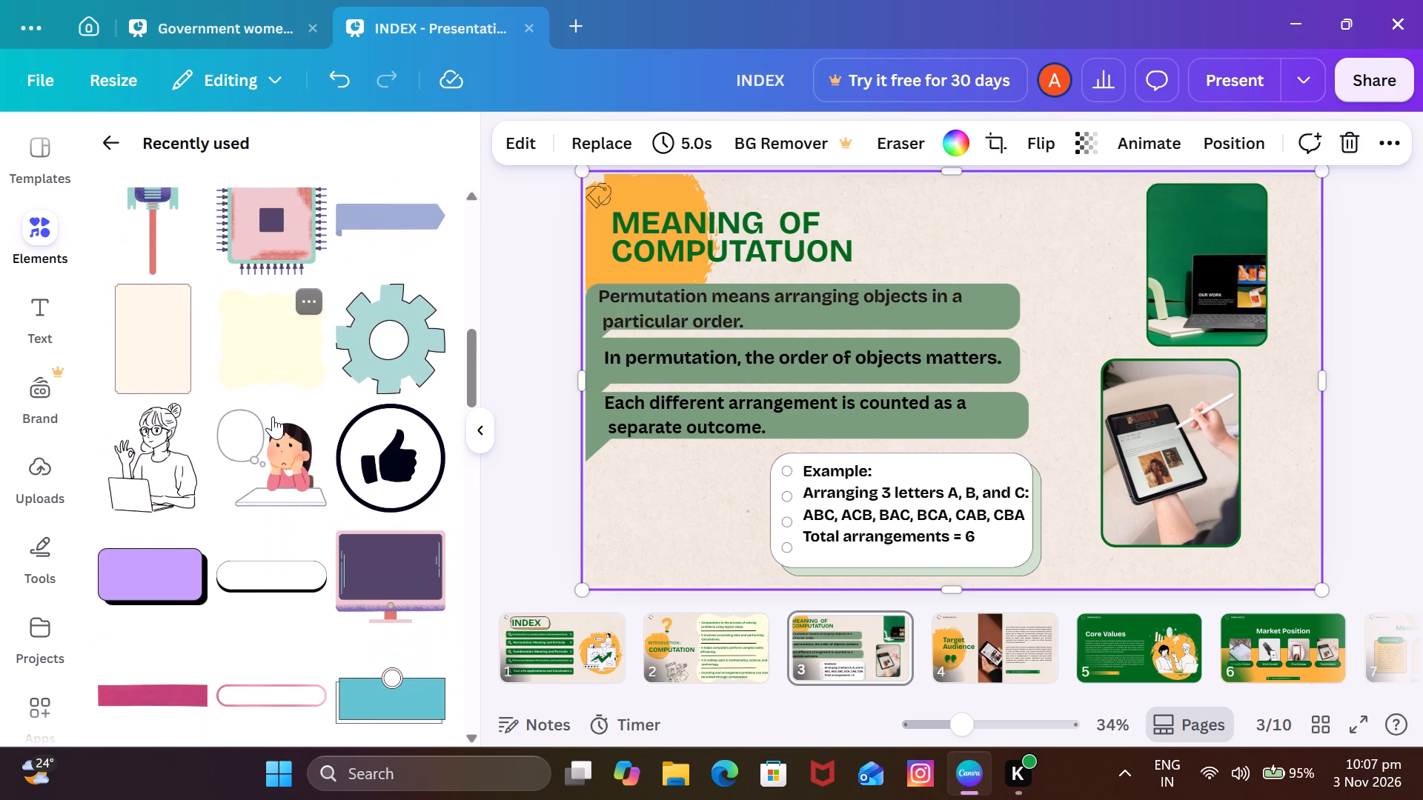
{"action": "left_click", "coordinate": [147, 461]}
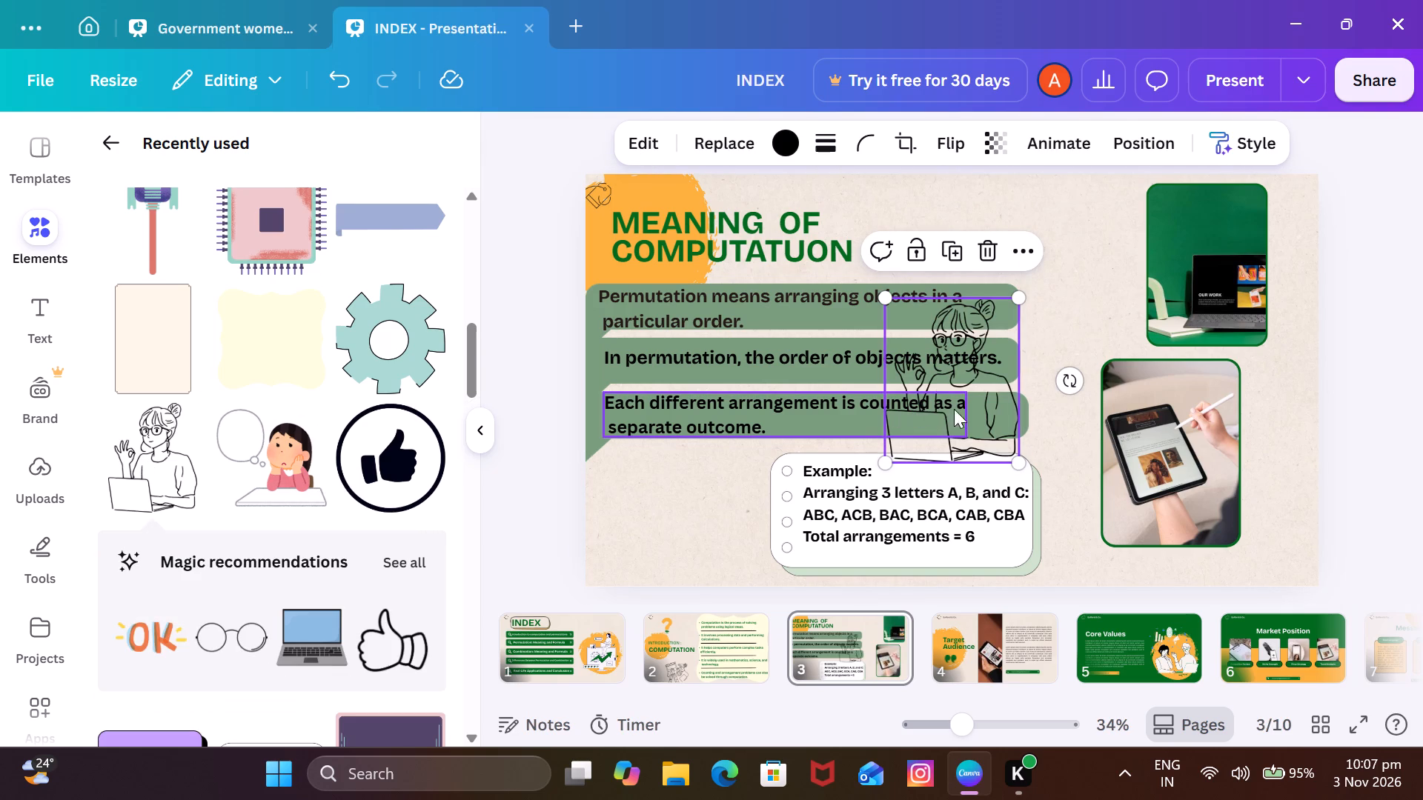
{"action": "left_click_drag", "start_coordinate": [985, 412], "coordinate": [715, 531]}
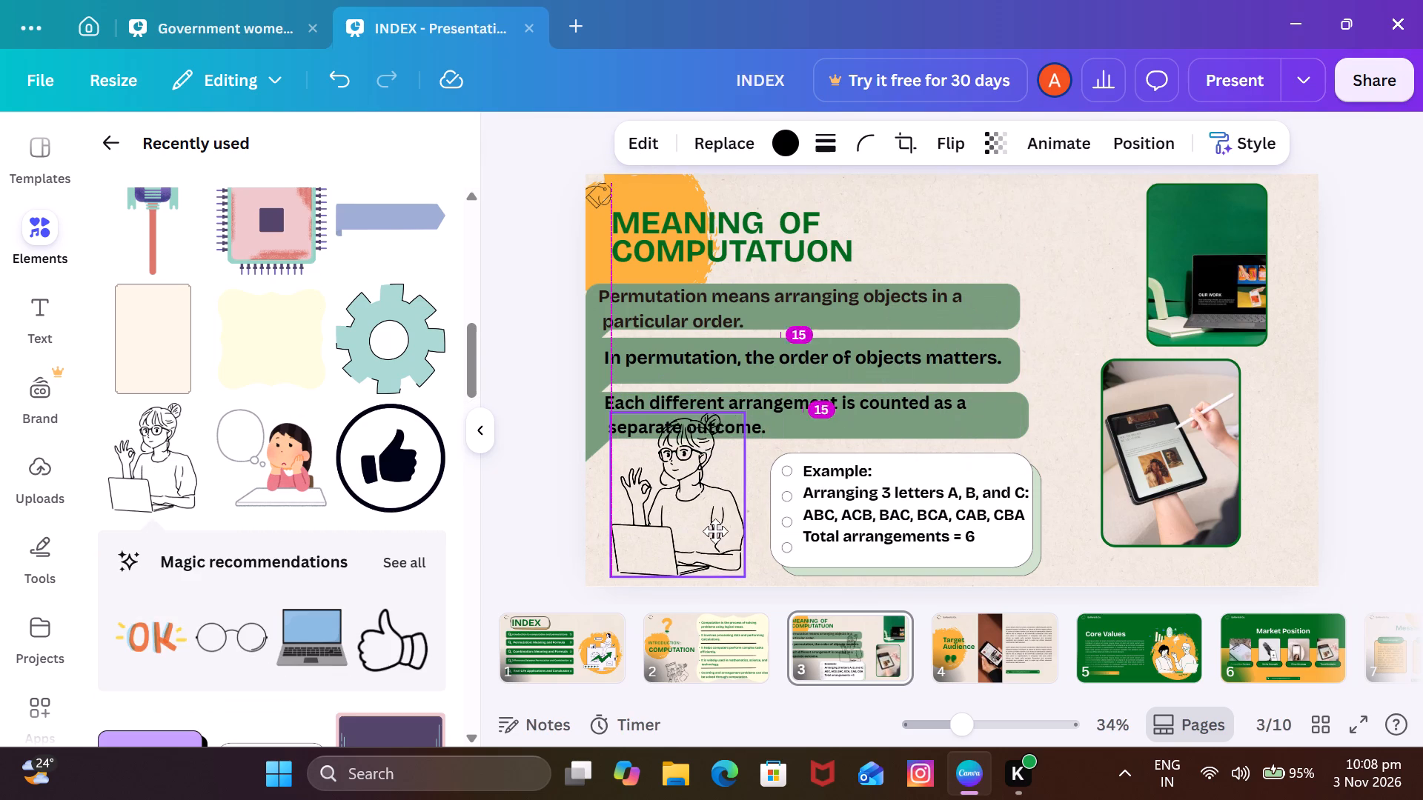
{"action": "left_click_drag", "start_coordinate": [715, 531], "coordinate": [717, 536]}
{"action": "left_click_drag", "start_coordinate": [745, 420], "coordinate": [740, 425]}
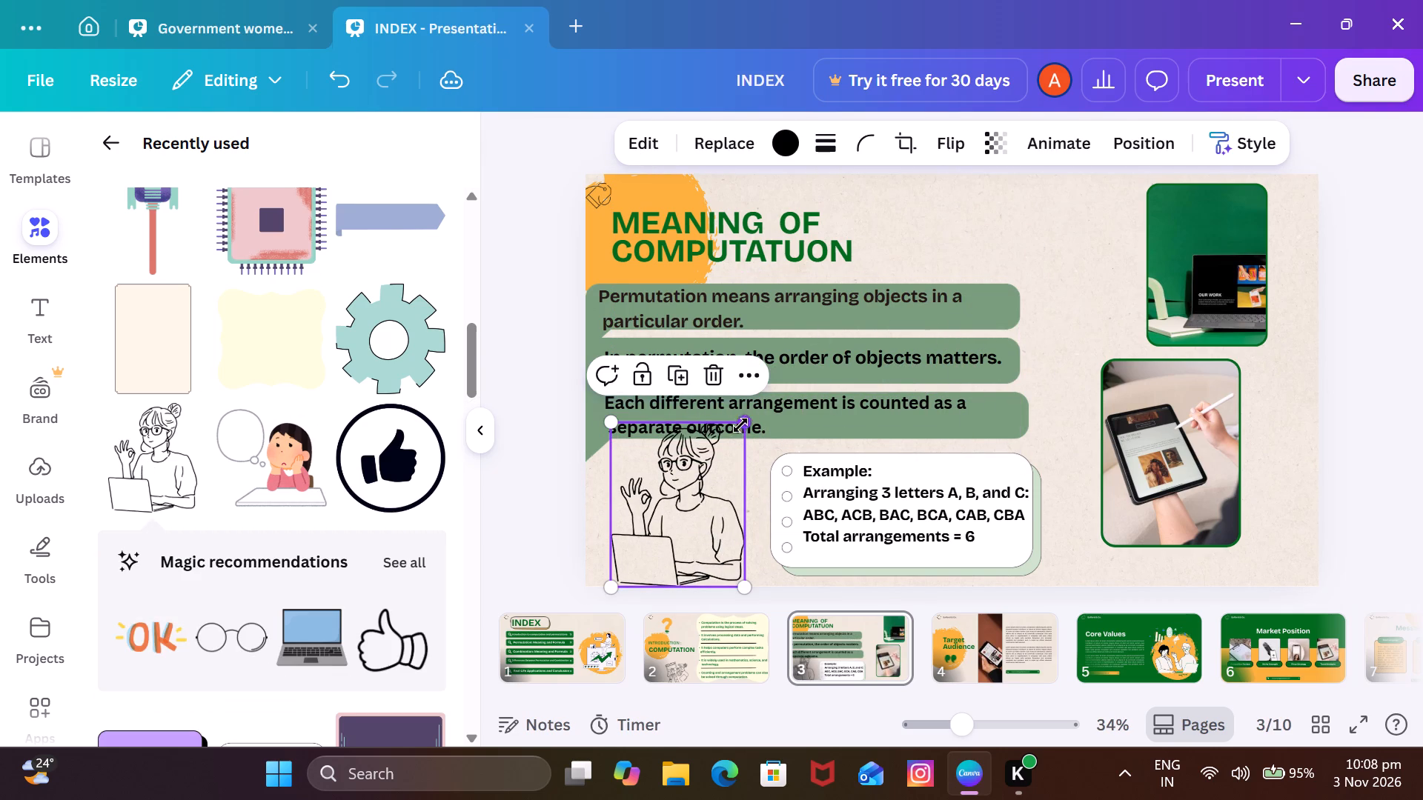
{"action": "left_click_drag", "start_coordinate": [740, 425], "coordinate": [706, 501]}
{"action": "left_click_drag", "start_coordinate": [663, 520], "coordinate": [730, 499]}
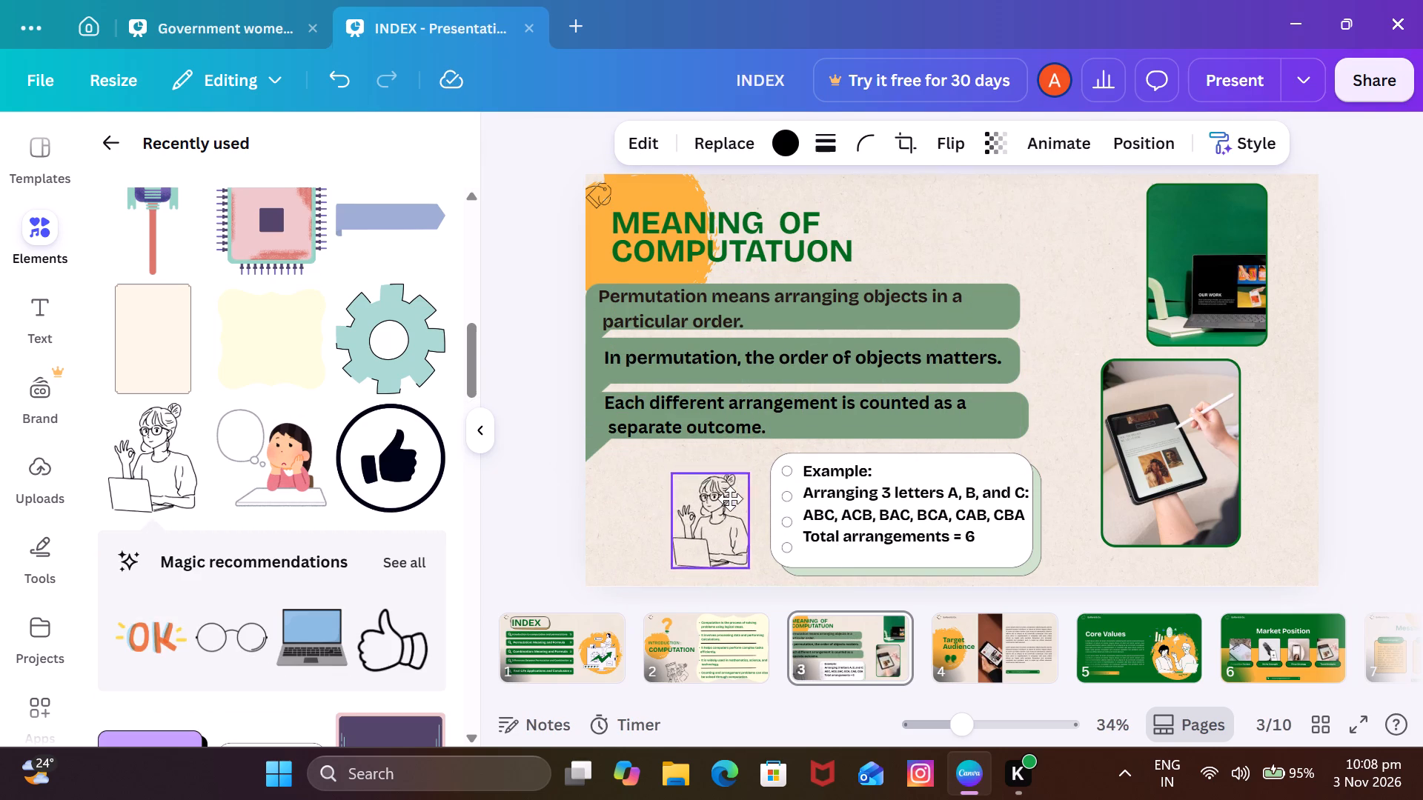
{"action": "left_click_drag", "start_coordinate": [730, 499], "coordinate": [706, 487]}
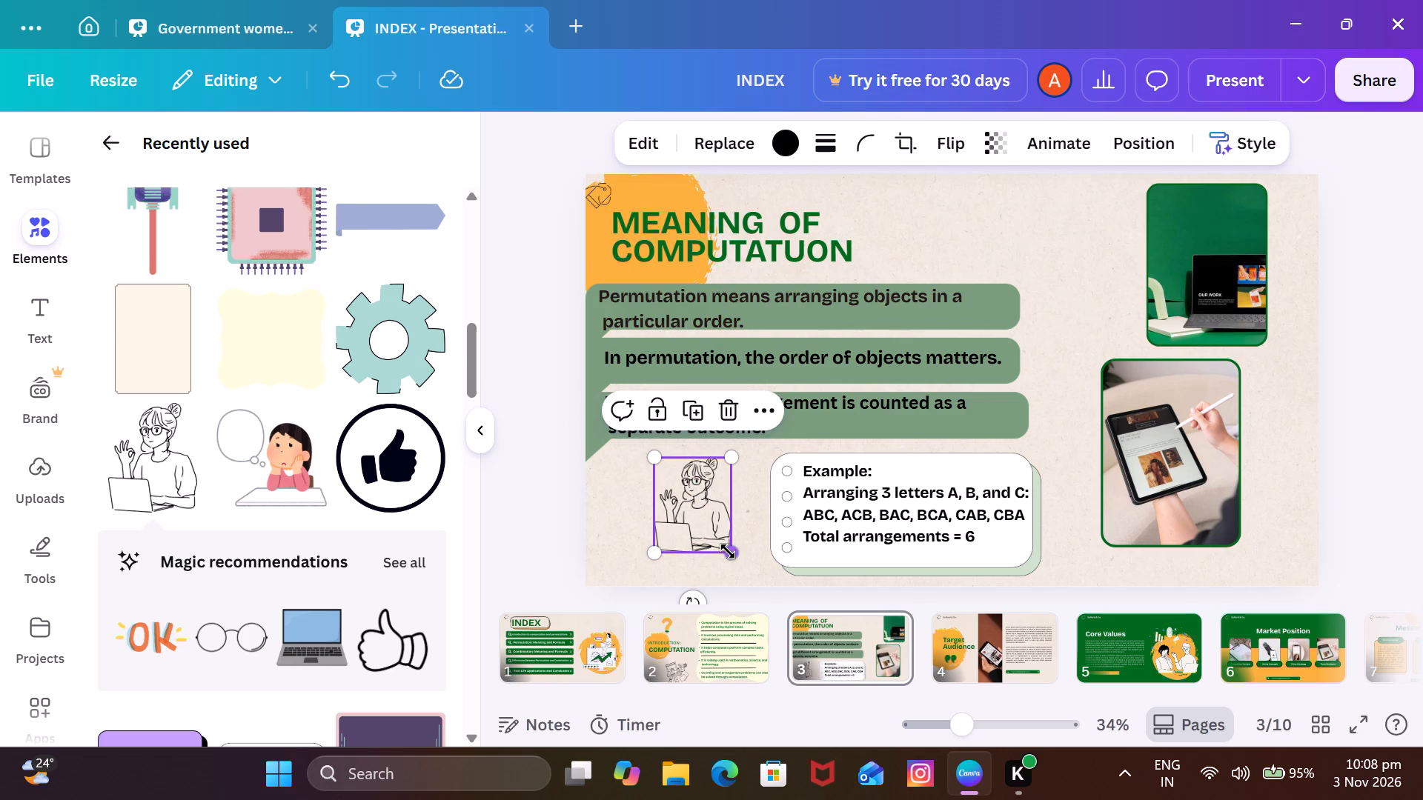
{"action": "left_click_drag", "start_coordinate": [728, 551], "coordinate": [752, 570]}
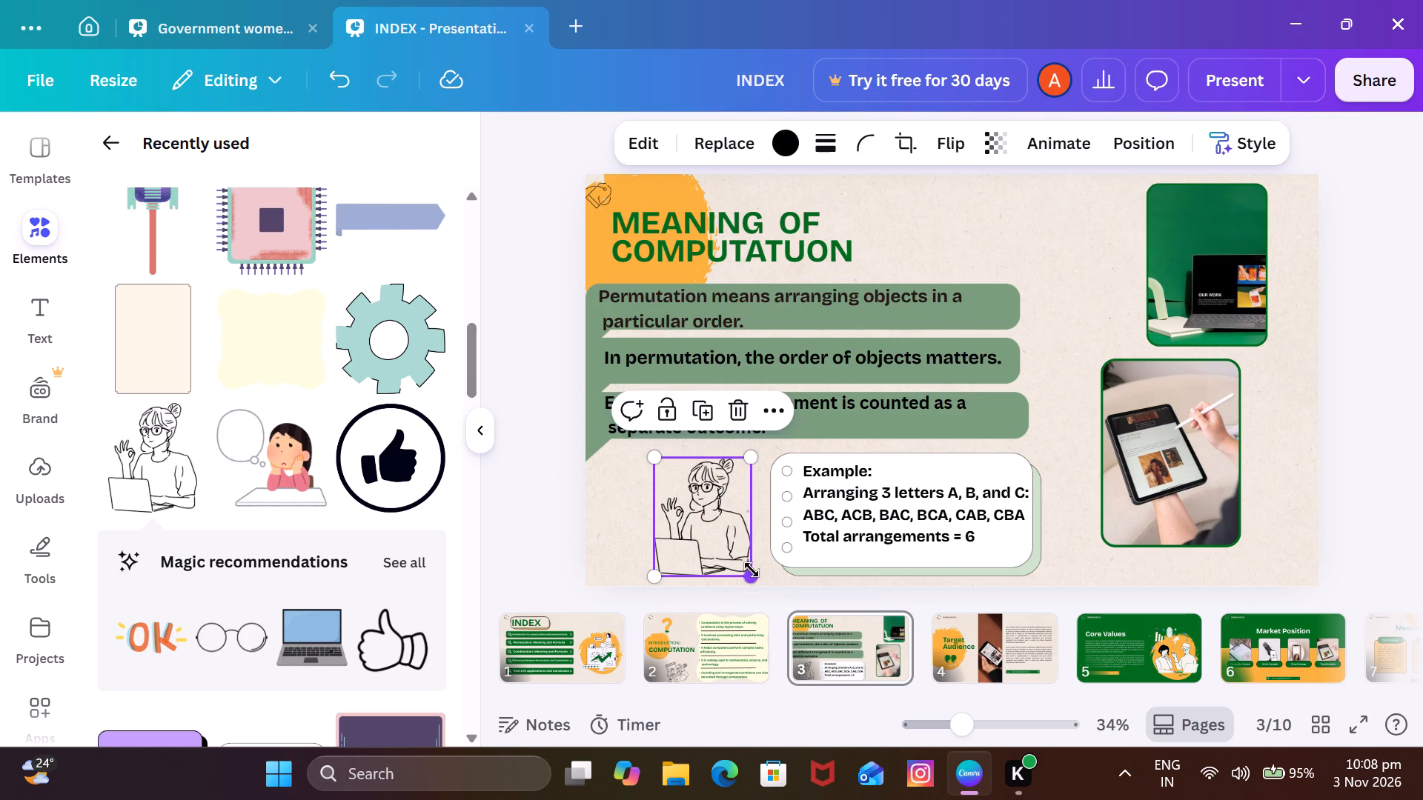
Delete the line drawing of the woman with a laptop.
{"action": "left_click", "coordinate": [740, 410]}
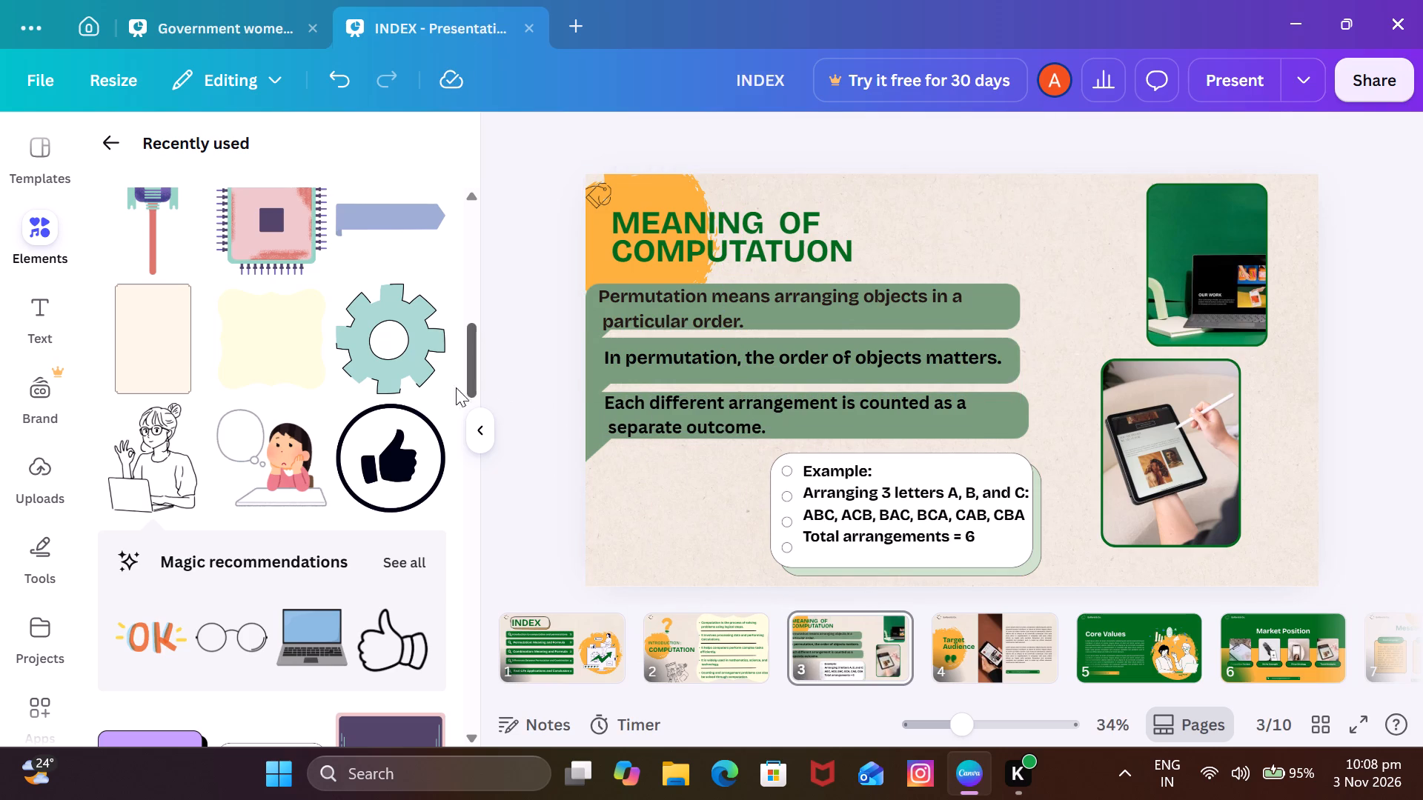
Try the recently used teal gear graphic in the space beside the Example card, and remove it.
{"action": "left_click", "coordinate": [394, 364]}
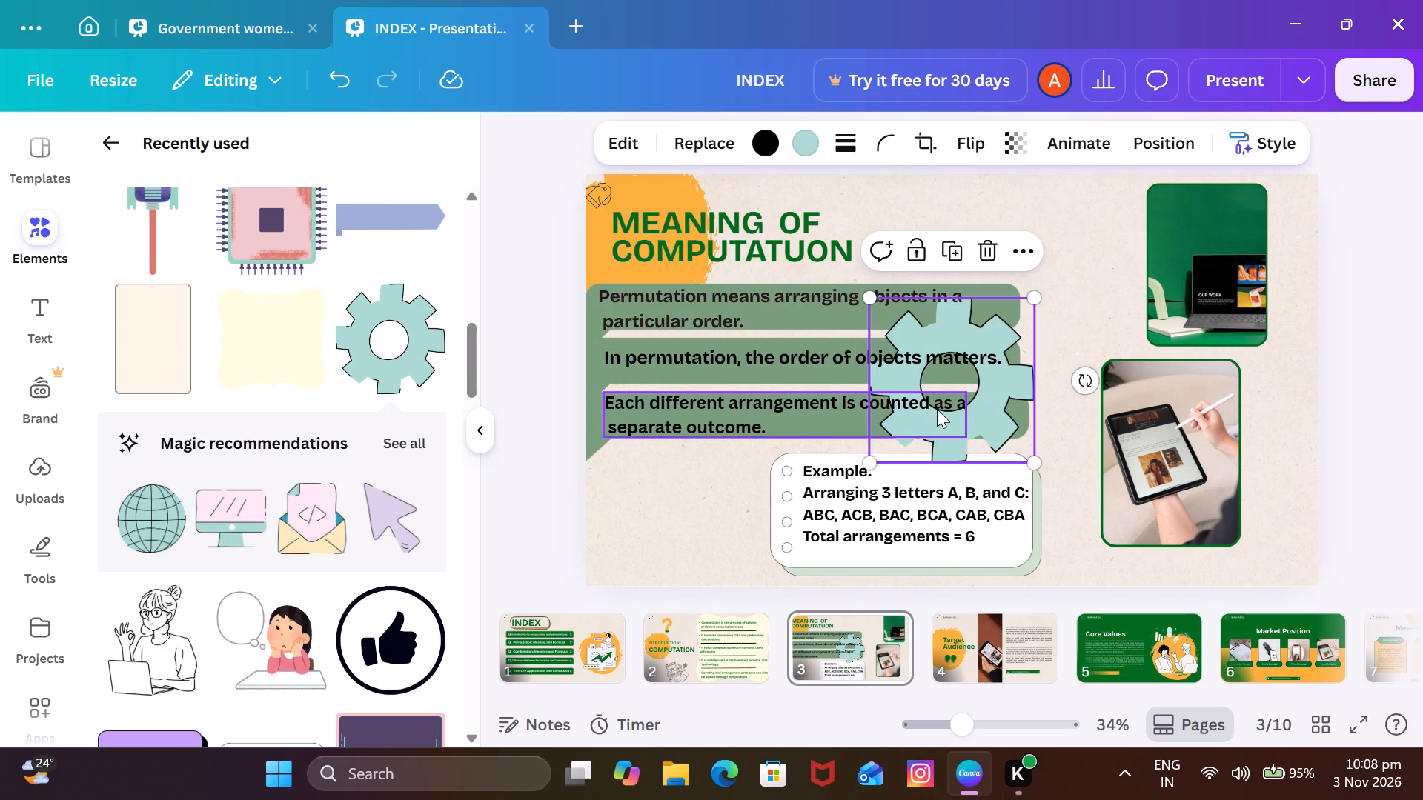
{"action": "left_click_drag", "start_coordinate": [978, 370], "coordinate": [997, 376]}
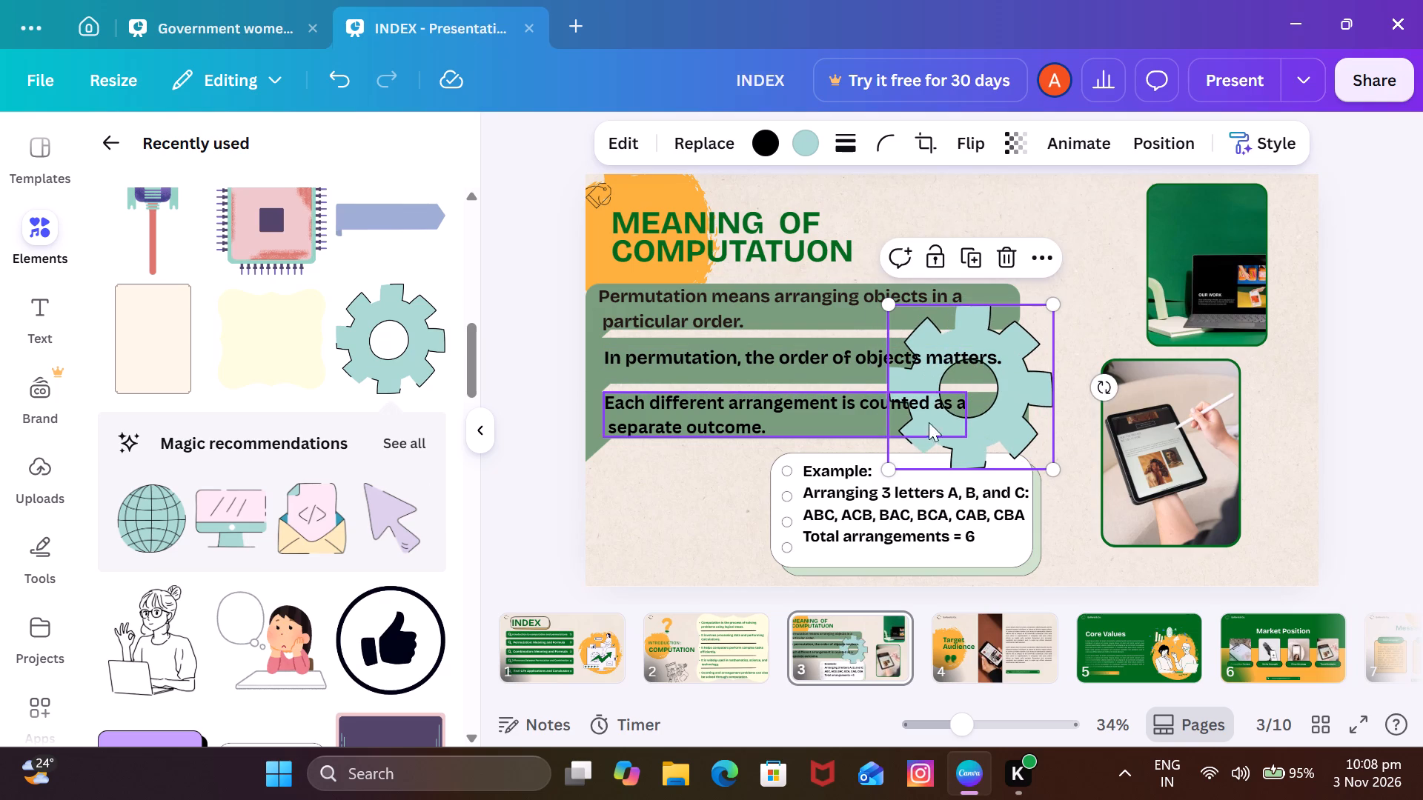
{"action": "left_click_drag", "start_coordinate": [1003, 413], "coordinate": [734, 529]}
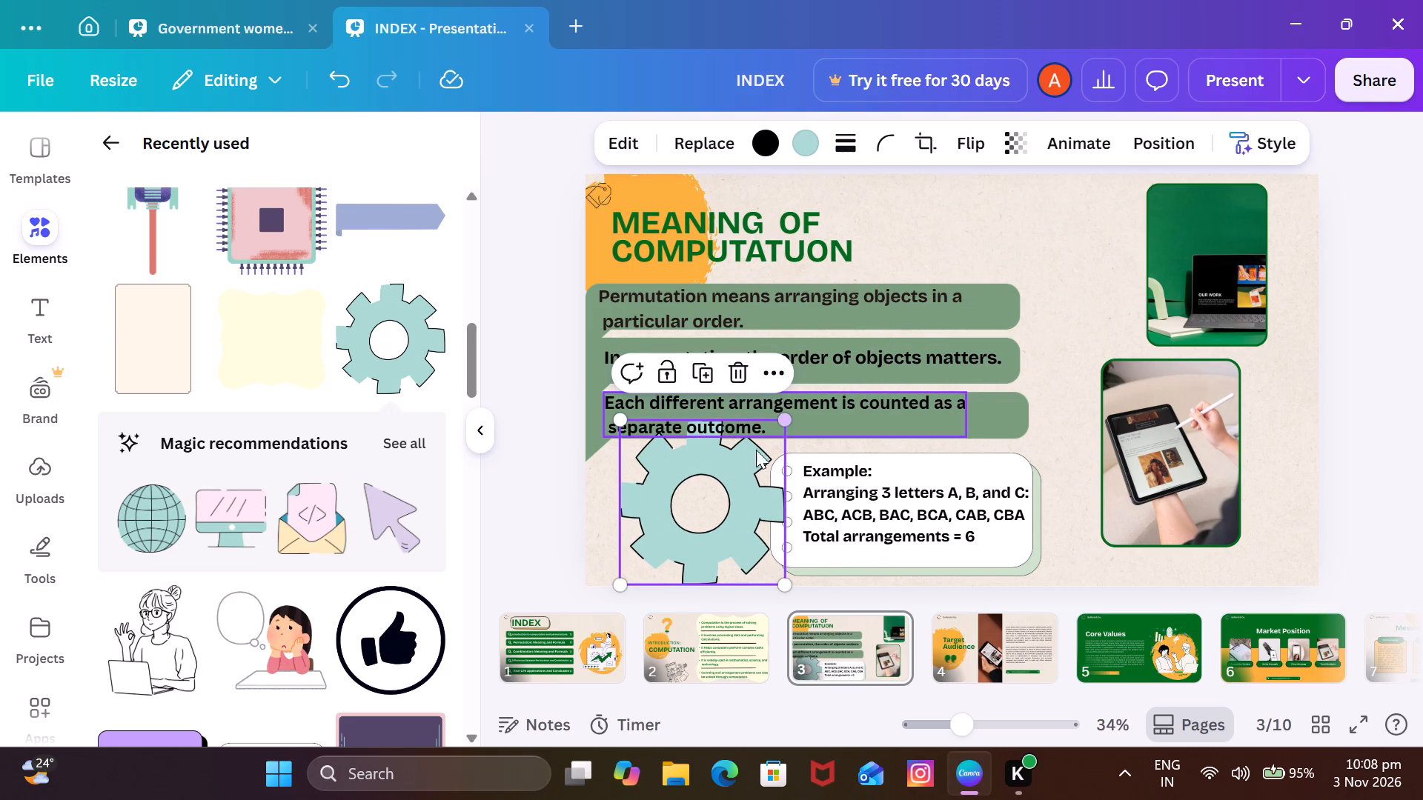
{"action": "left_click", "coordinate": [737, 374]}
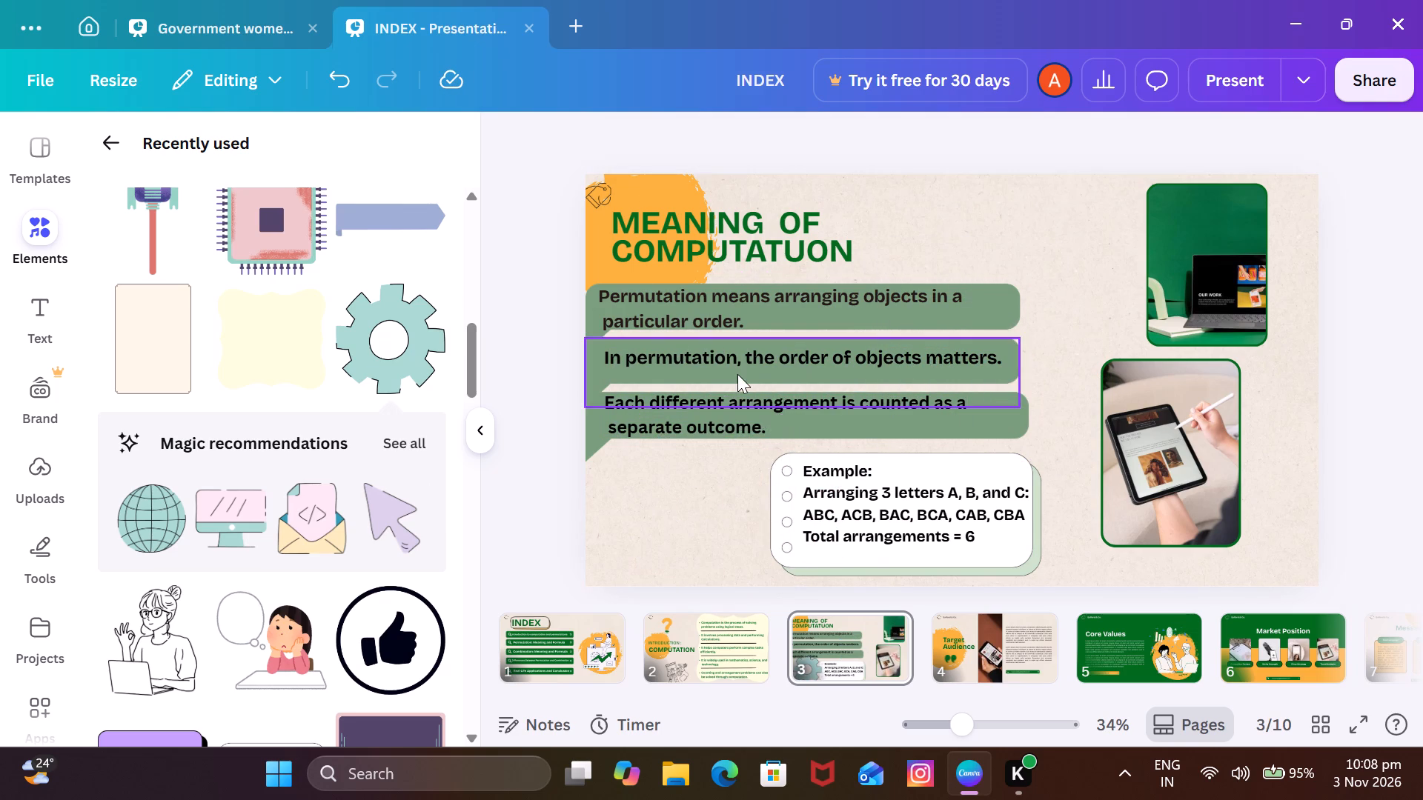
Add the recommended computer-and-folder graphic, shrink it proportionally, and place it beside the Example card below the third banner.
{"action": "left_click", "coordinate": [401, 445]}
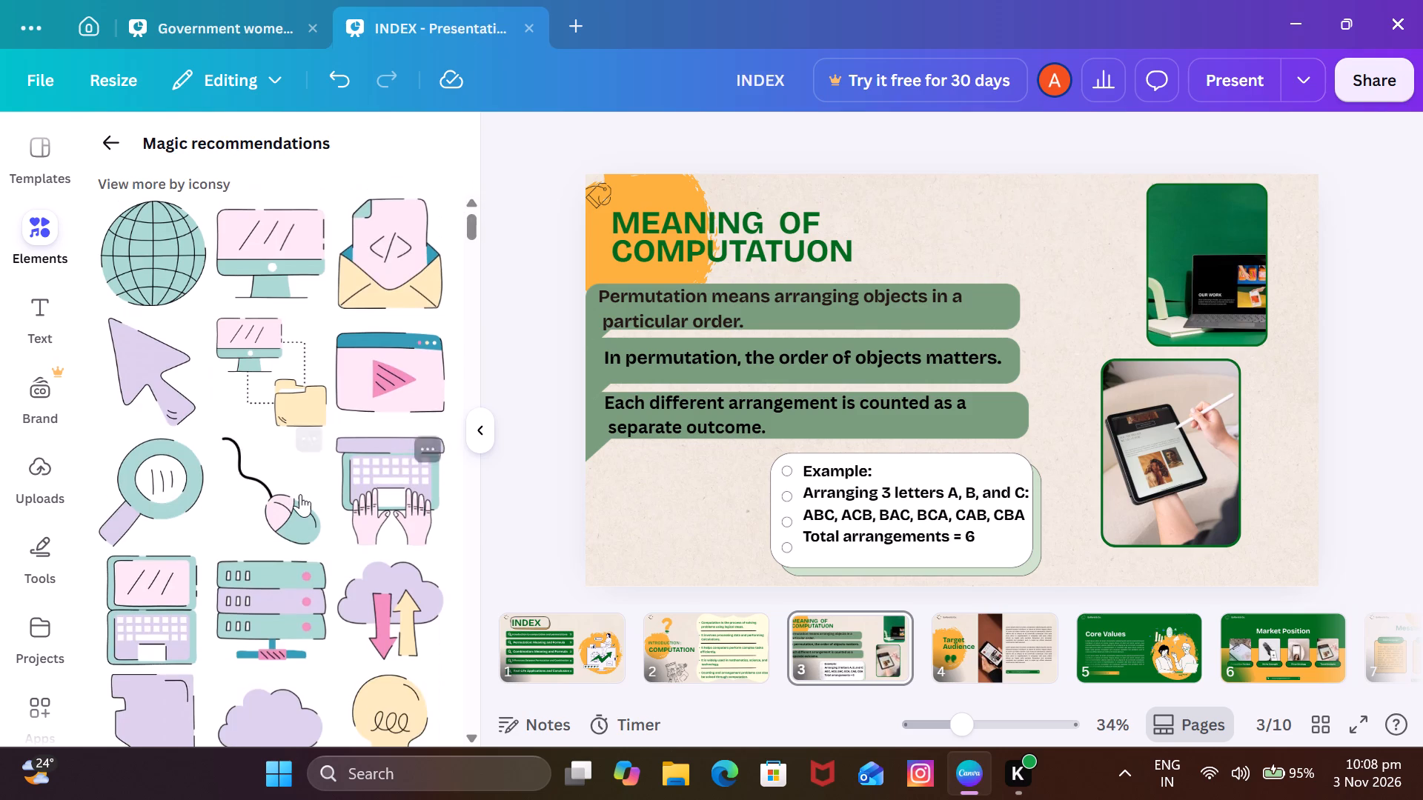
{"action": "left_click", "coordinate": [300, 397]}
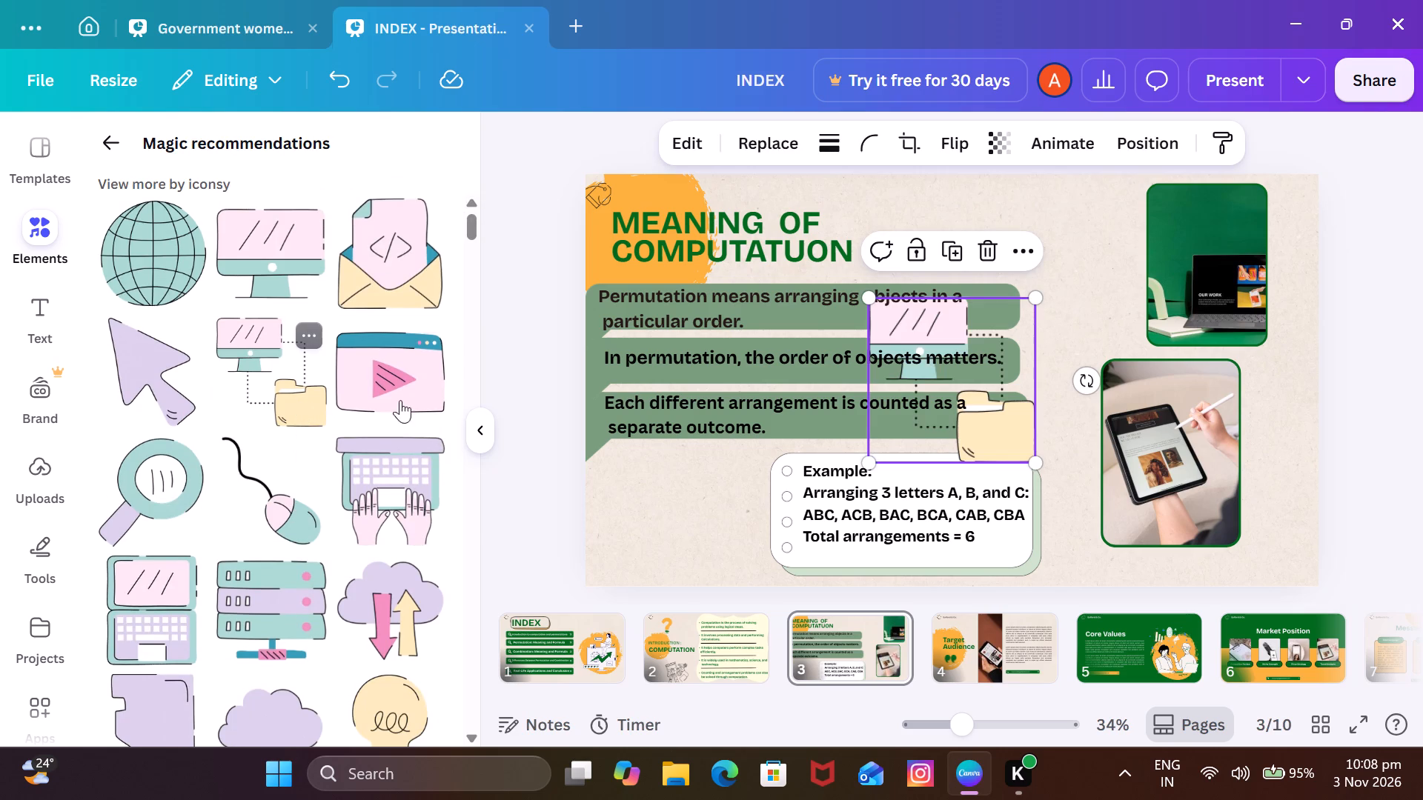
{"action": "left_click_drag", "start_coordinate": [968, 416], "coordinate": [843, 476]}
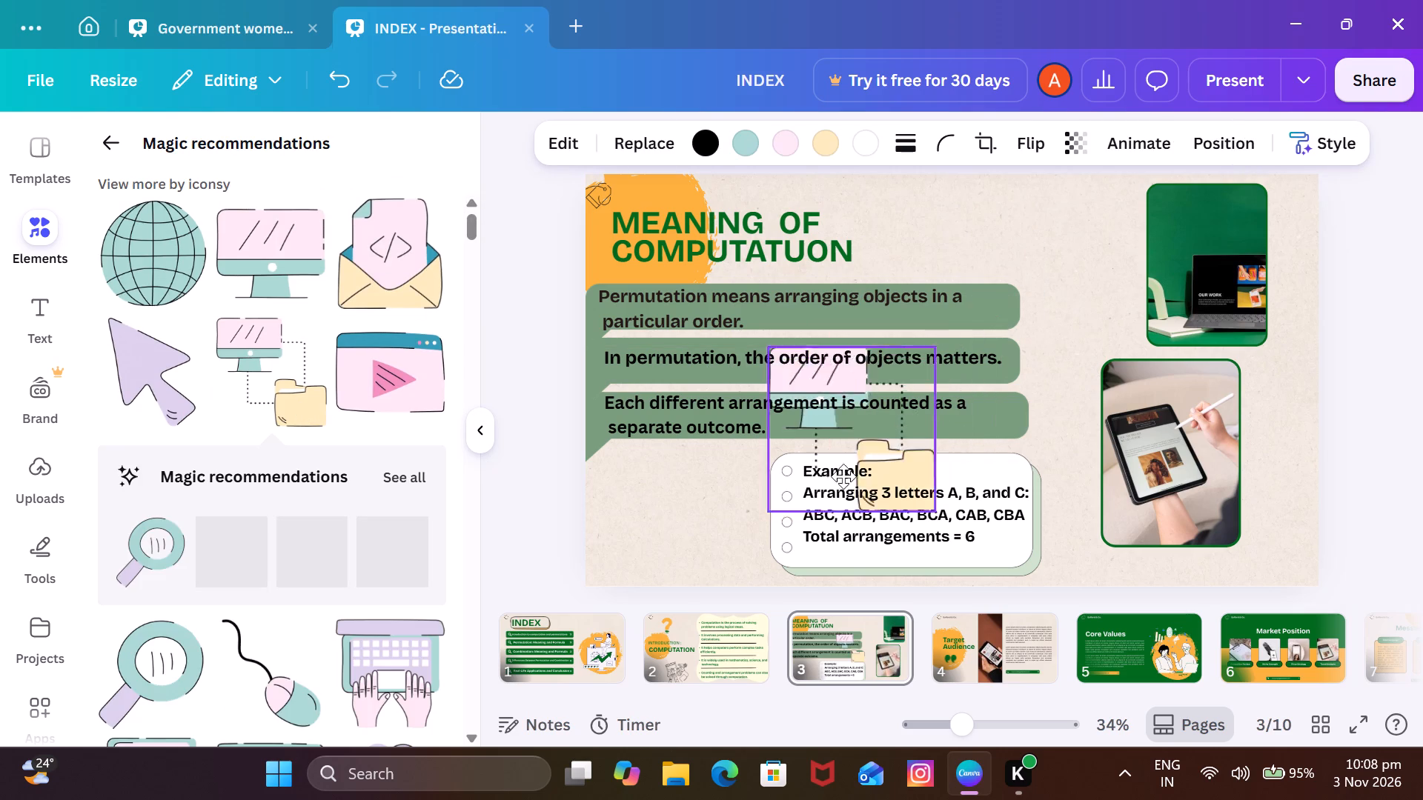
{"action": "left_click_drag", "start_coordinate": [843, 476], "coordinate": [706, 537]}
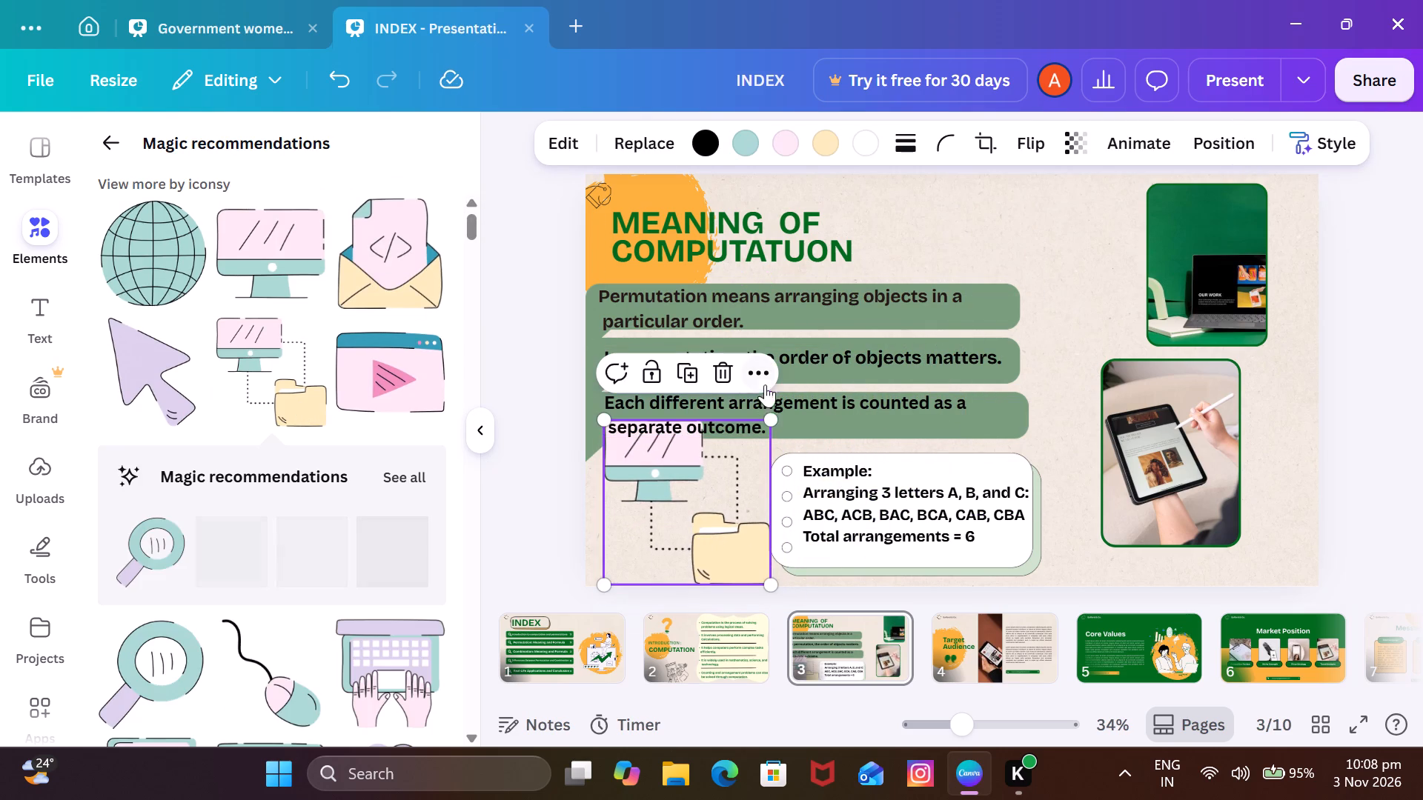
{"action": "left_click_drag", "start_coordinate": [768, 423], "coordinate": [746, 444]}
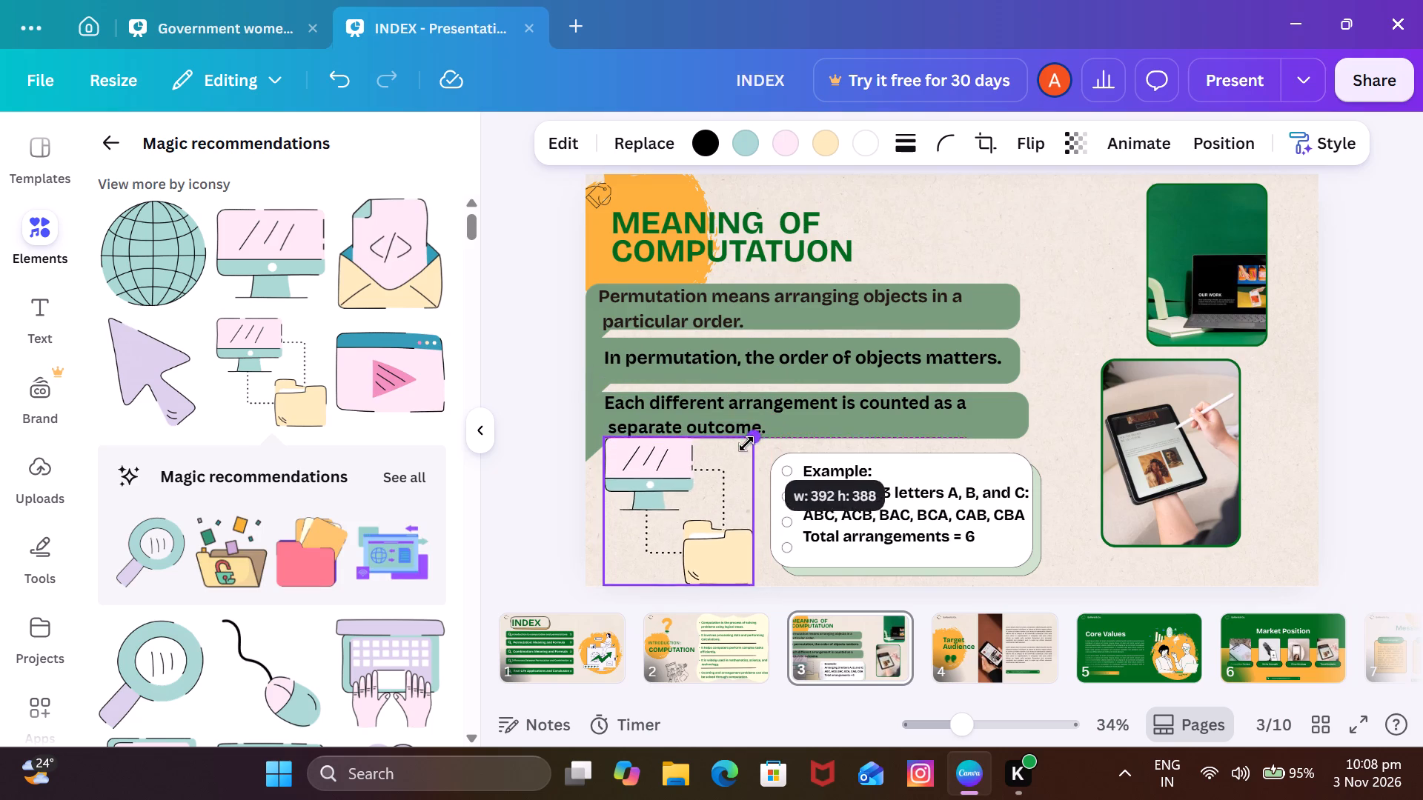
{"action": "left_click_drag", "start_coordinate": [746, 444], "coordinate": [729, 484]}
{"action": "left_click_drag", "start_coordinate": [689, 504], "coordinate": [706, 499]}
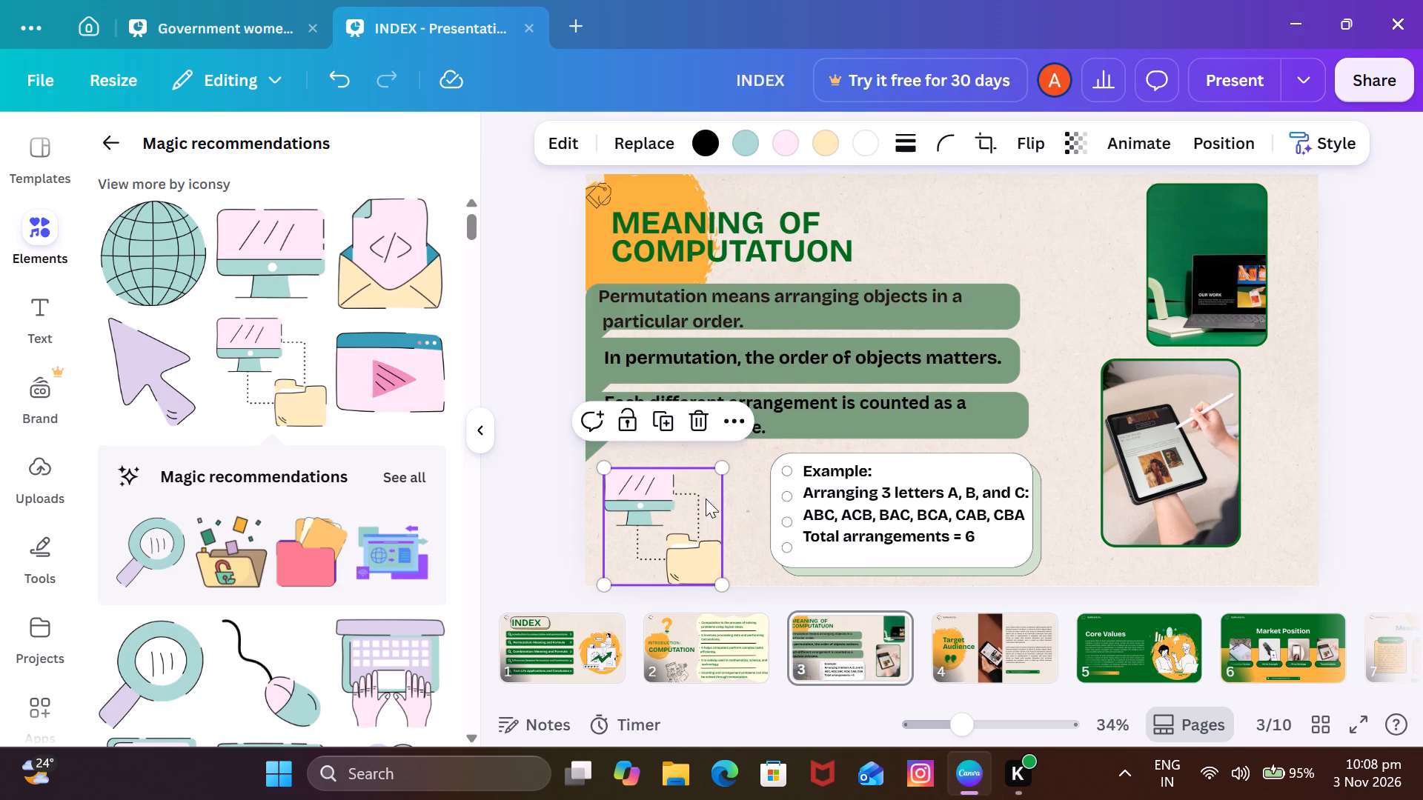
{"action": "left_click_drag", "start_coordinate": [706, 499], "coordinate": [717, 498]}
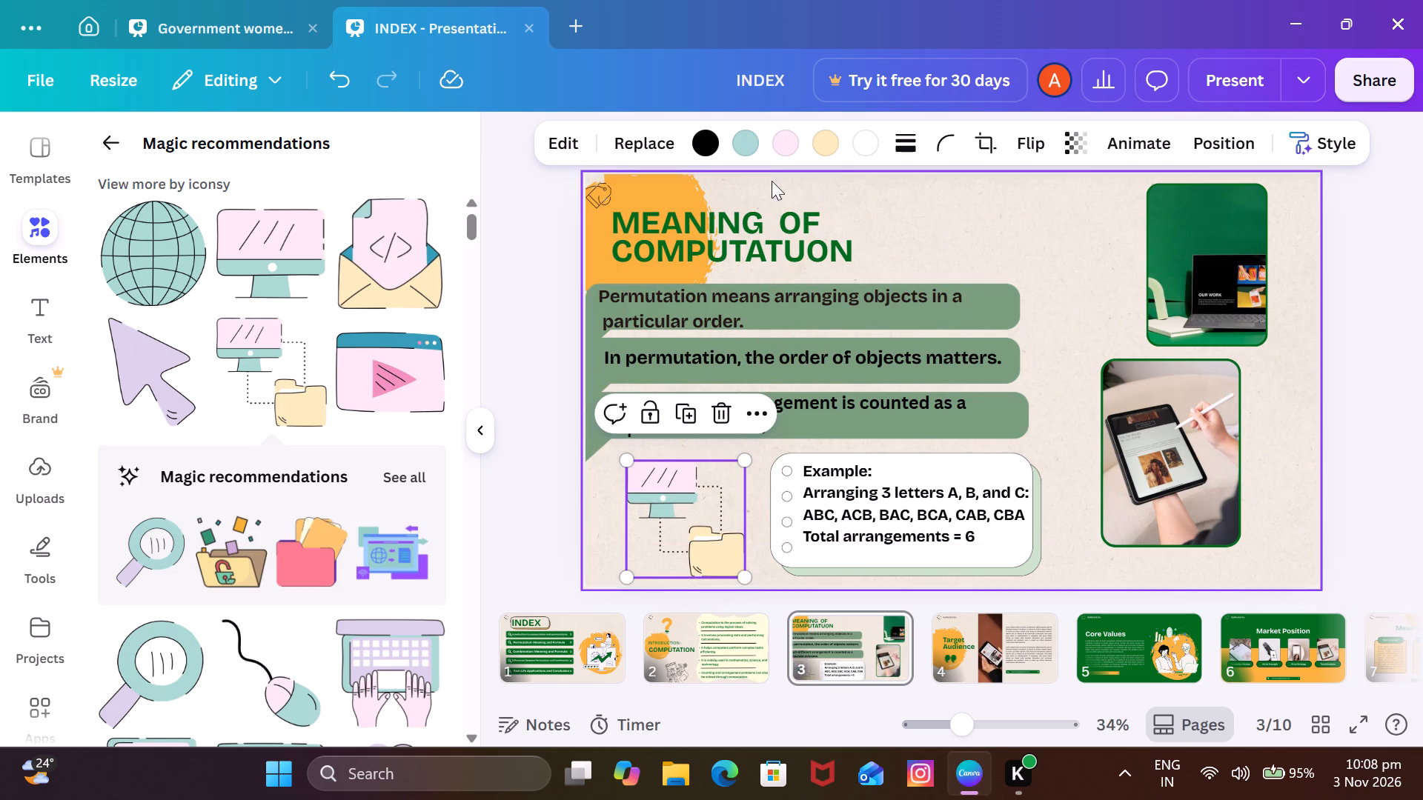
Recolour the computer-and-folder graphic: teal parts dark green #00691d, pink screen and cream folder both amber yellow.
{"action": "left_click", "coordinate": [746, 151]}
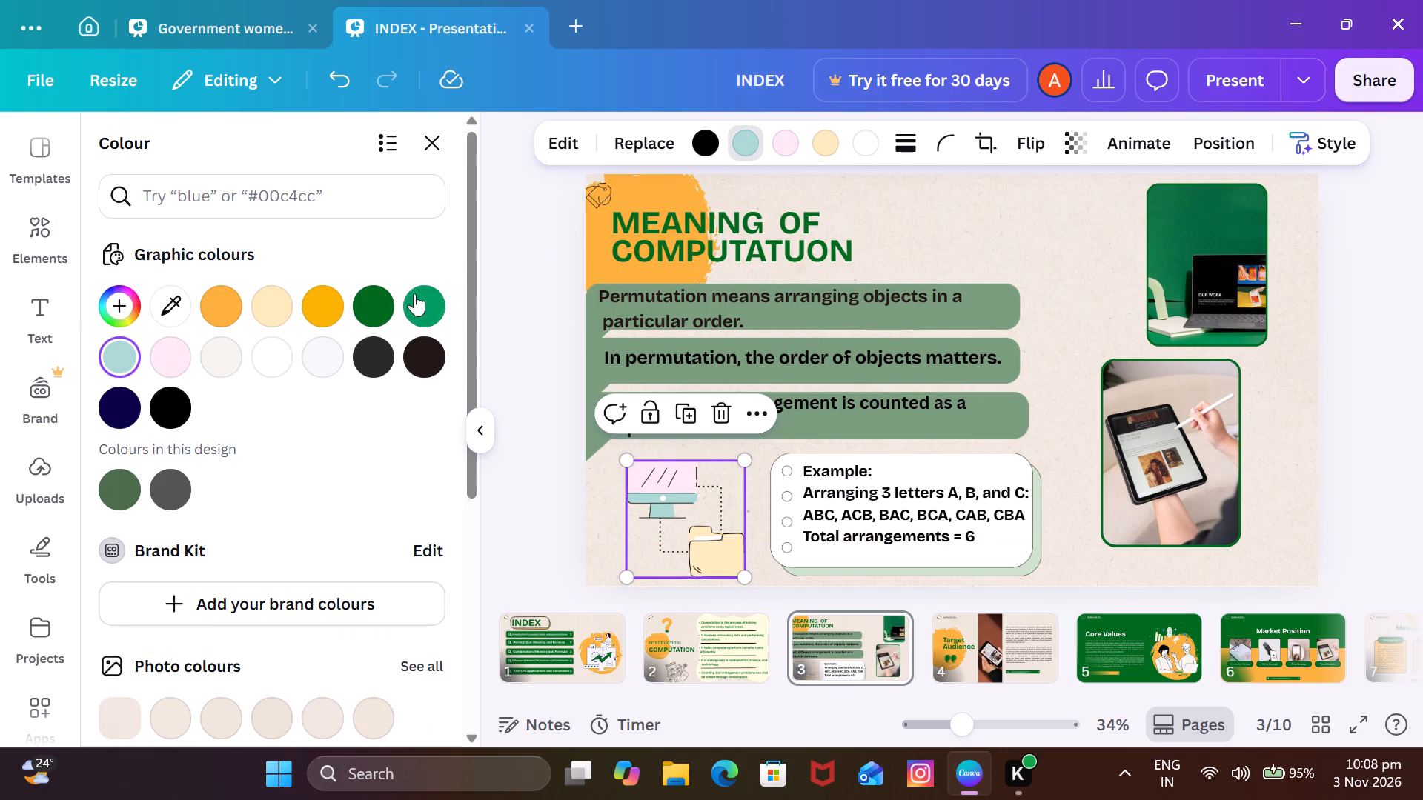
{"action": "left_click", "coordinate": [385, 293]}
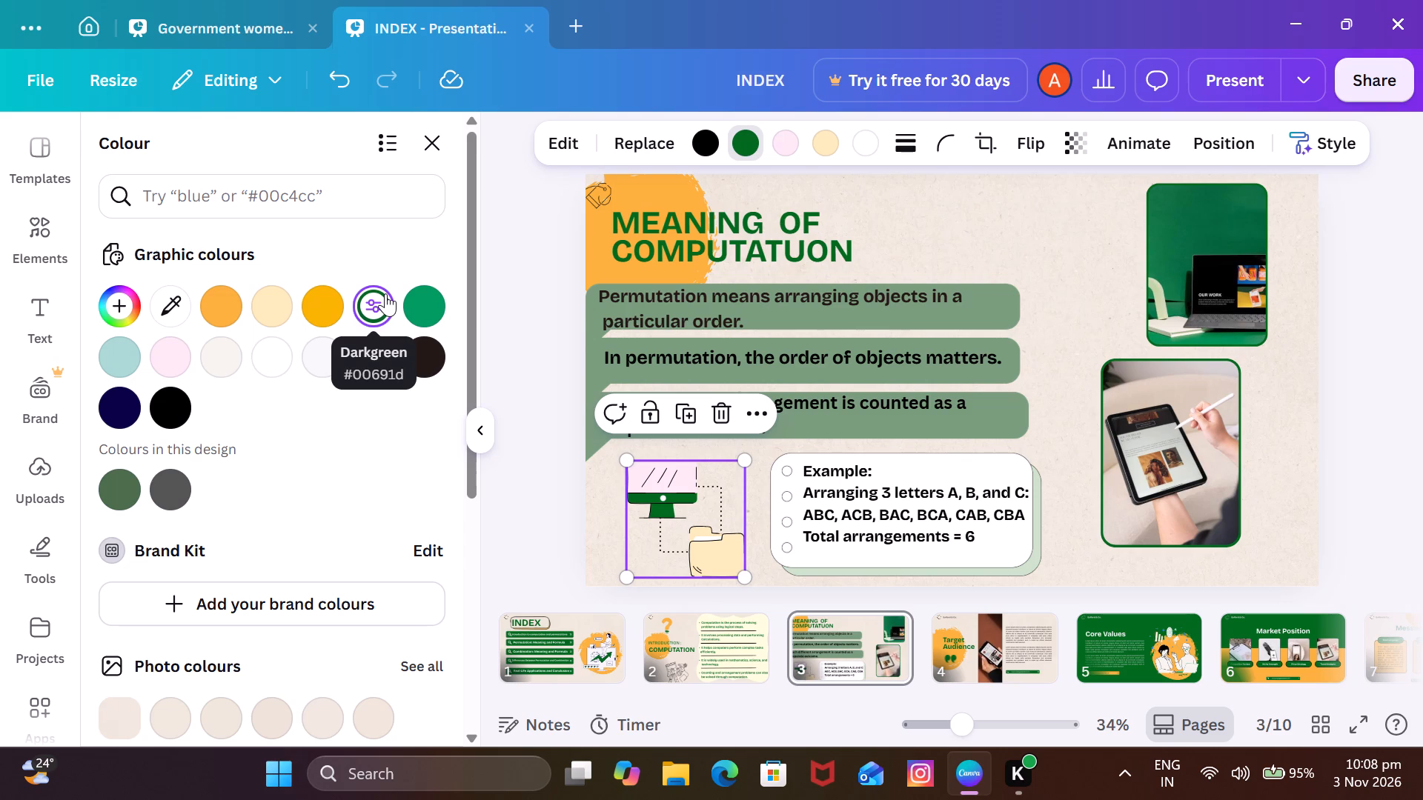
{"action": "left_click", "coordinate": [784, 147]}
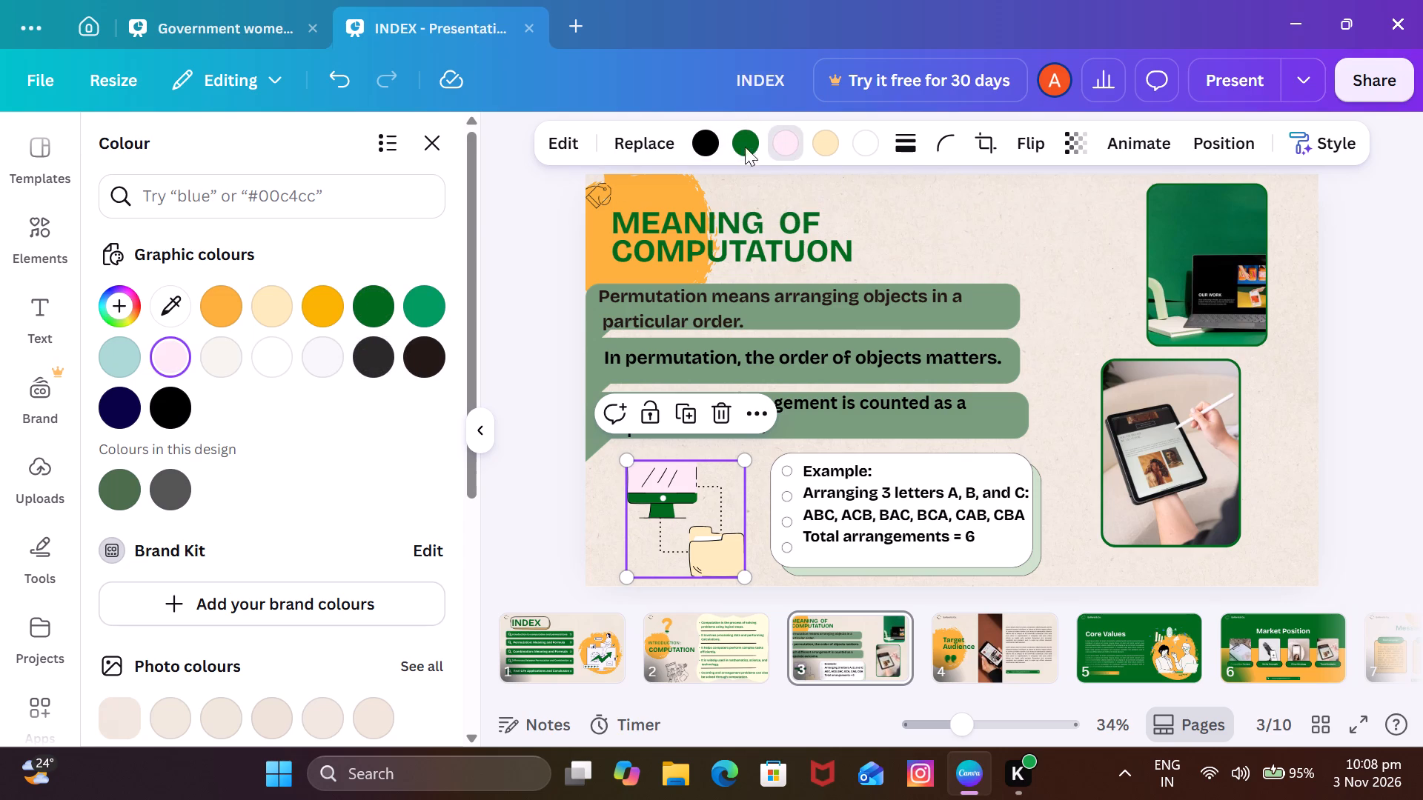
{"action": "left_click", "coordinate": [313, 307]}
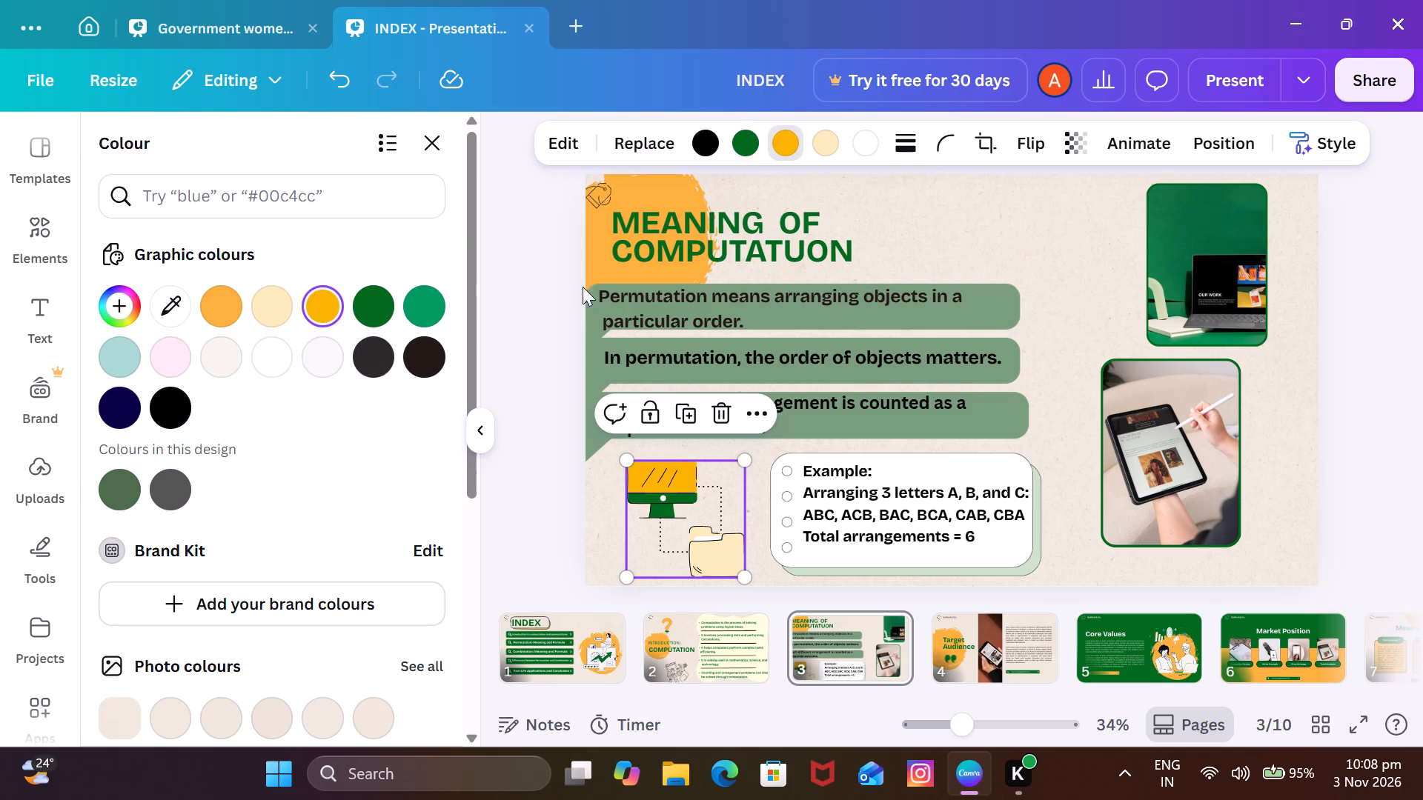
{"action": "left_click", "coordinate": [835, 141]}
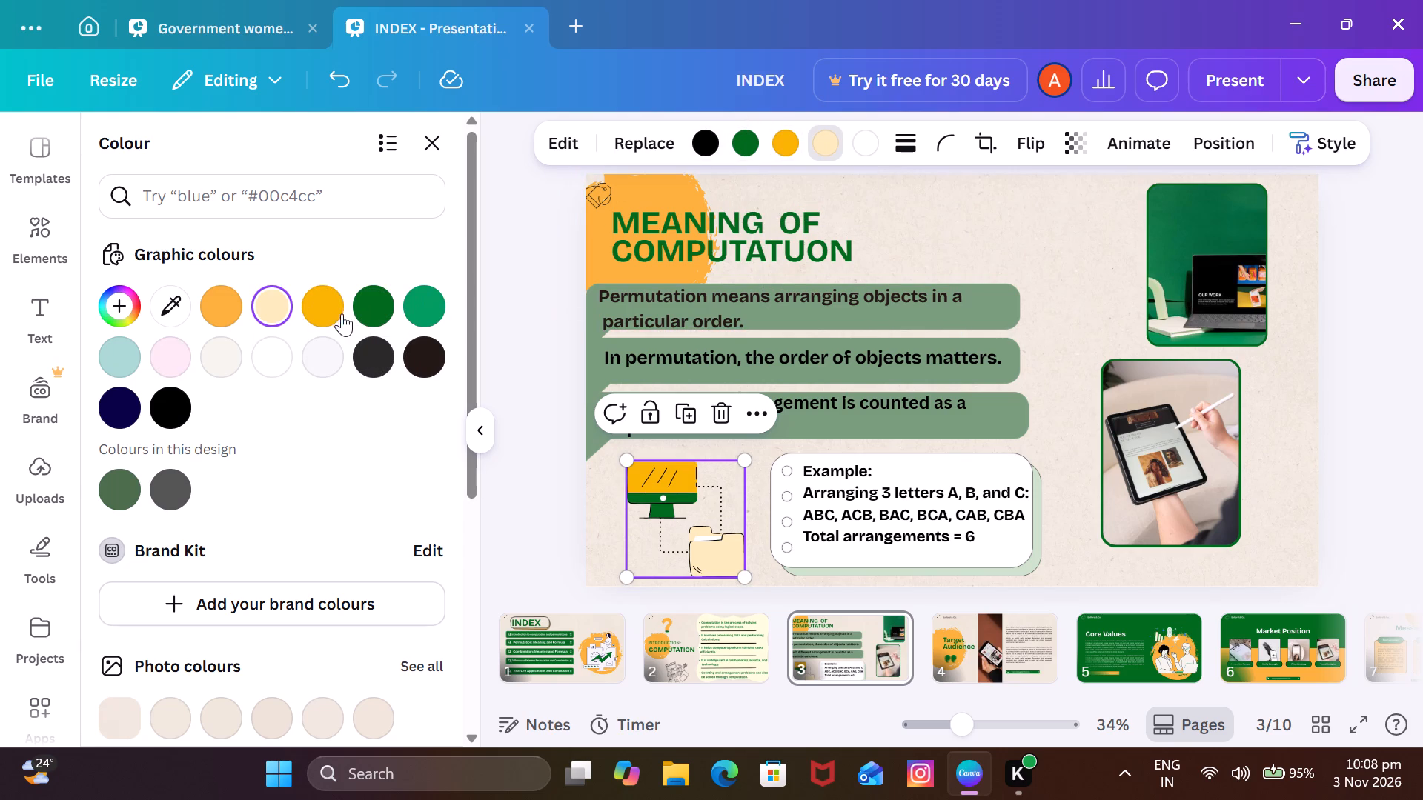
{"action": "left_click", "coordinate": [334, 308]}
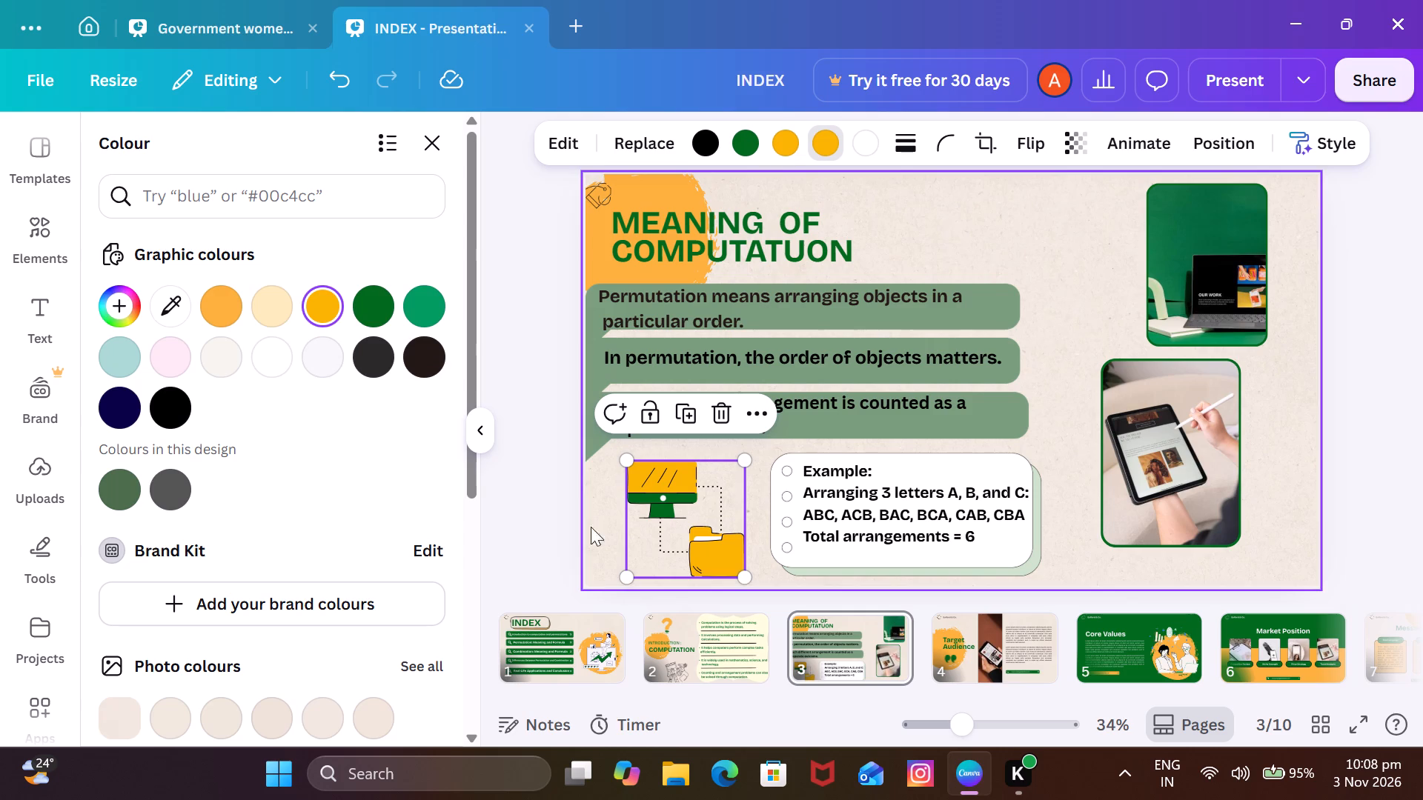
{"action": "left_click", "coordinate": [565, 524]}
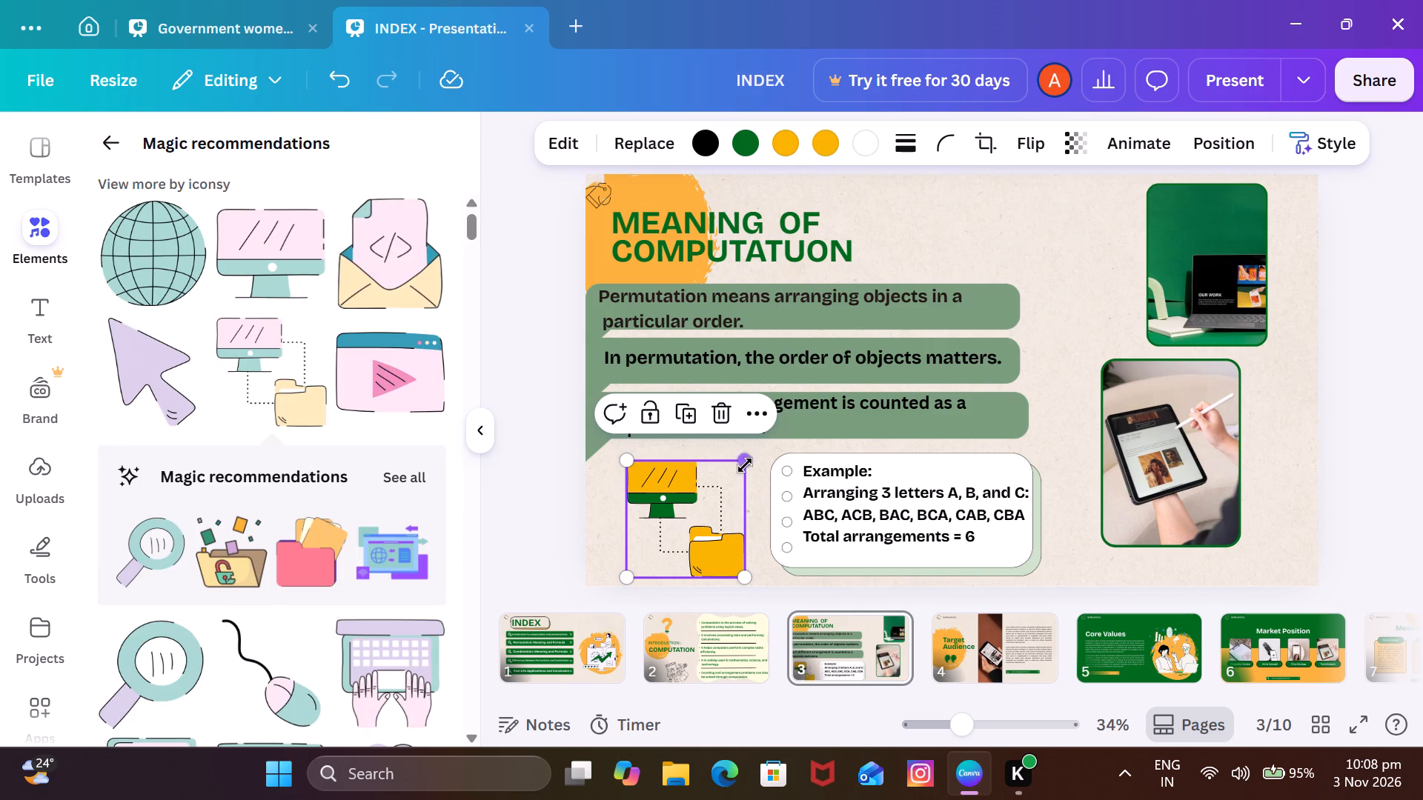
Shrink the computer-and-folder graphic slightly more and move it closer to the Example card, vertically in line with it.
{"action": "left_click_drag", "start_coordinate": [743, 464], "coordinate": [722, 493]}
{"action": "left_click_drag", "start_coordinate": [677, 536], "coordinate": [706, 524]}
{"action": "left_click", "coordinate": [530, 475]}
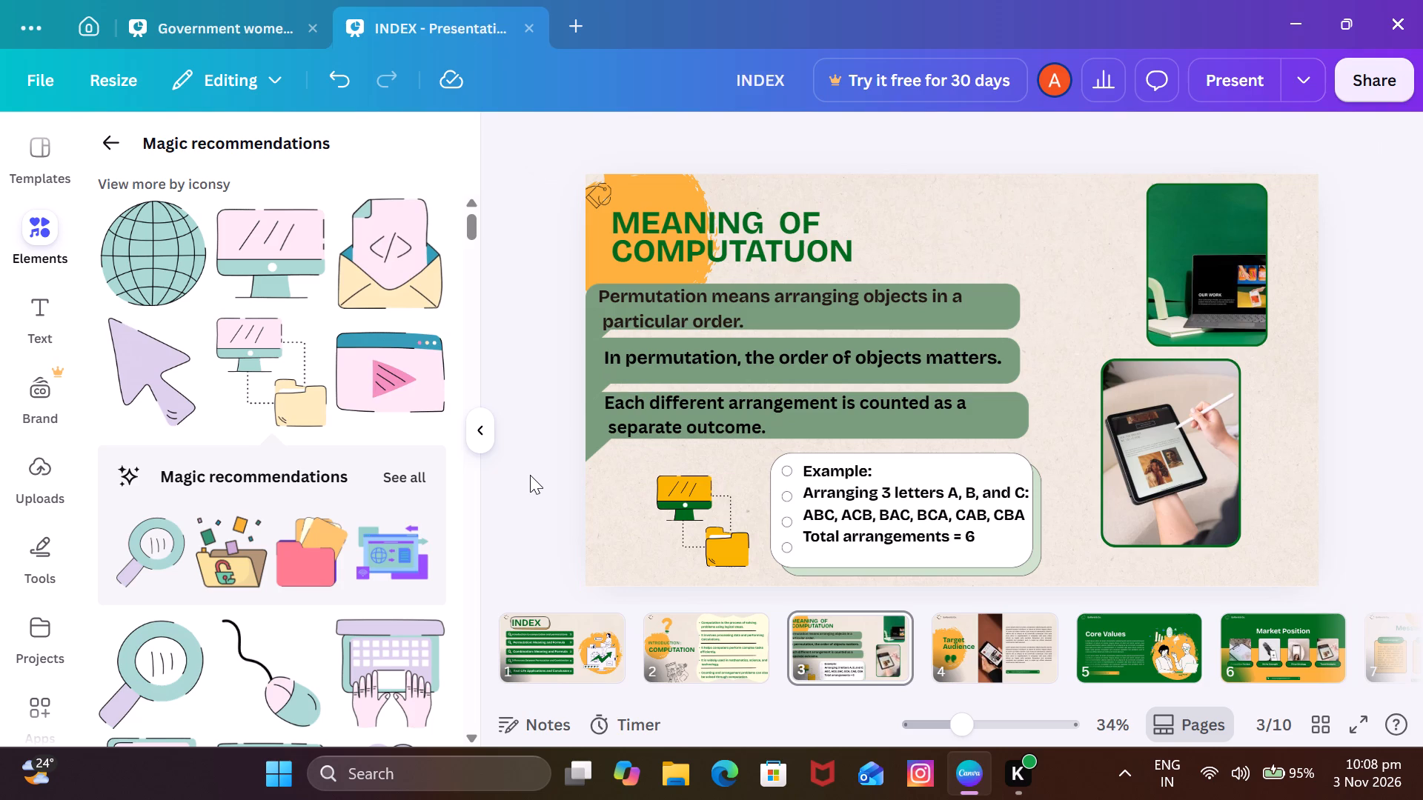
Review slides 1, 2 and 3 in turn, and go on to slide 4.
{"action": "left_click", "coordinate": [589, 645]}
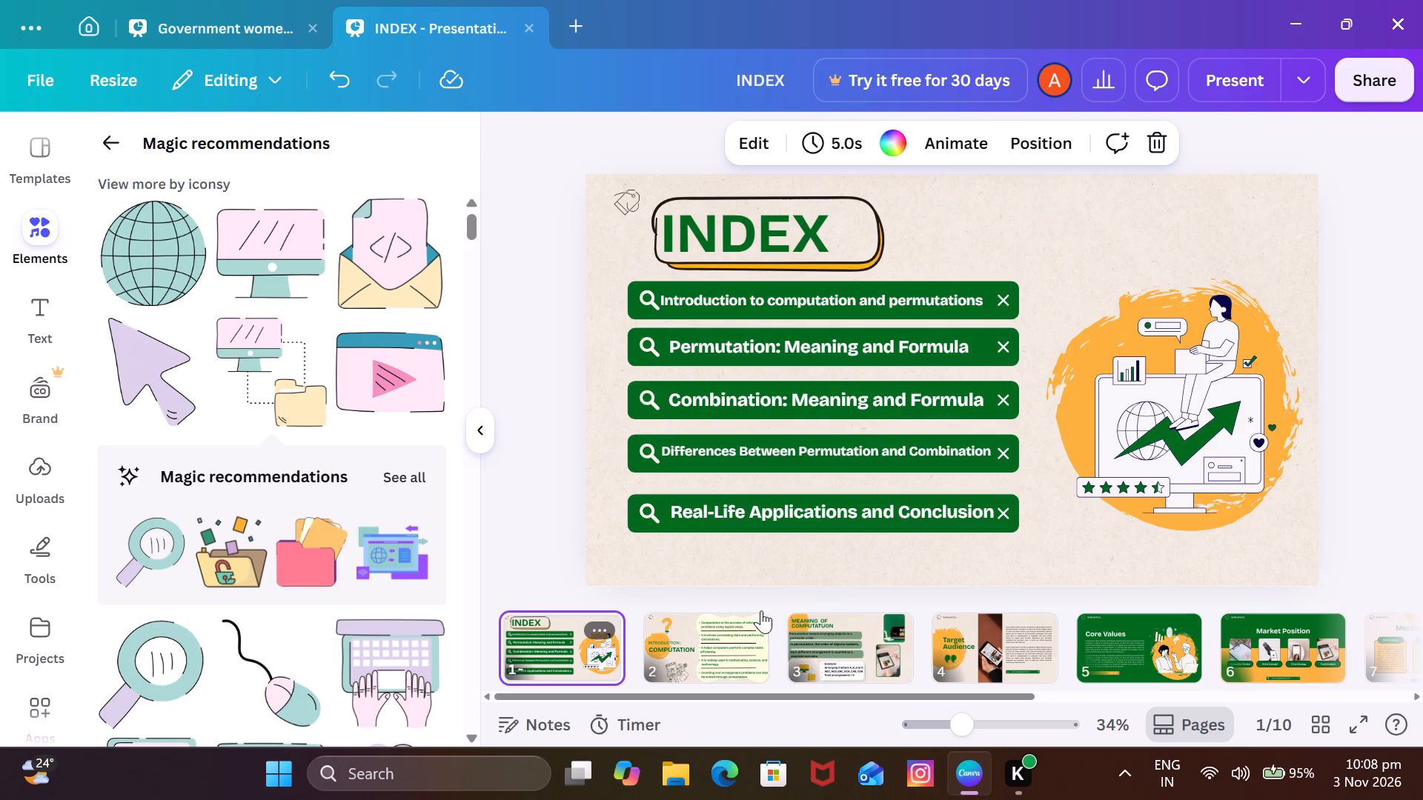
{"action": "left_click", "coordinate": [741, 659]}
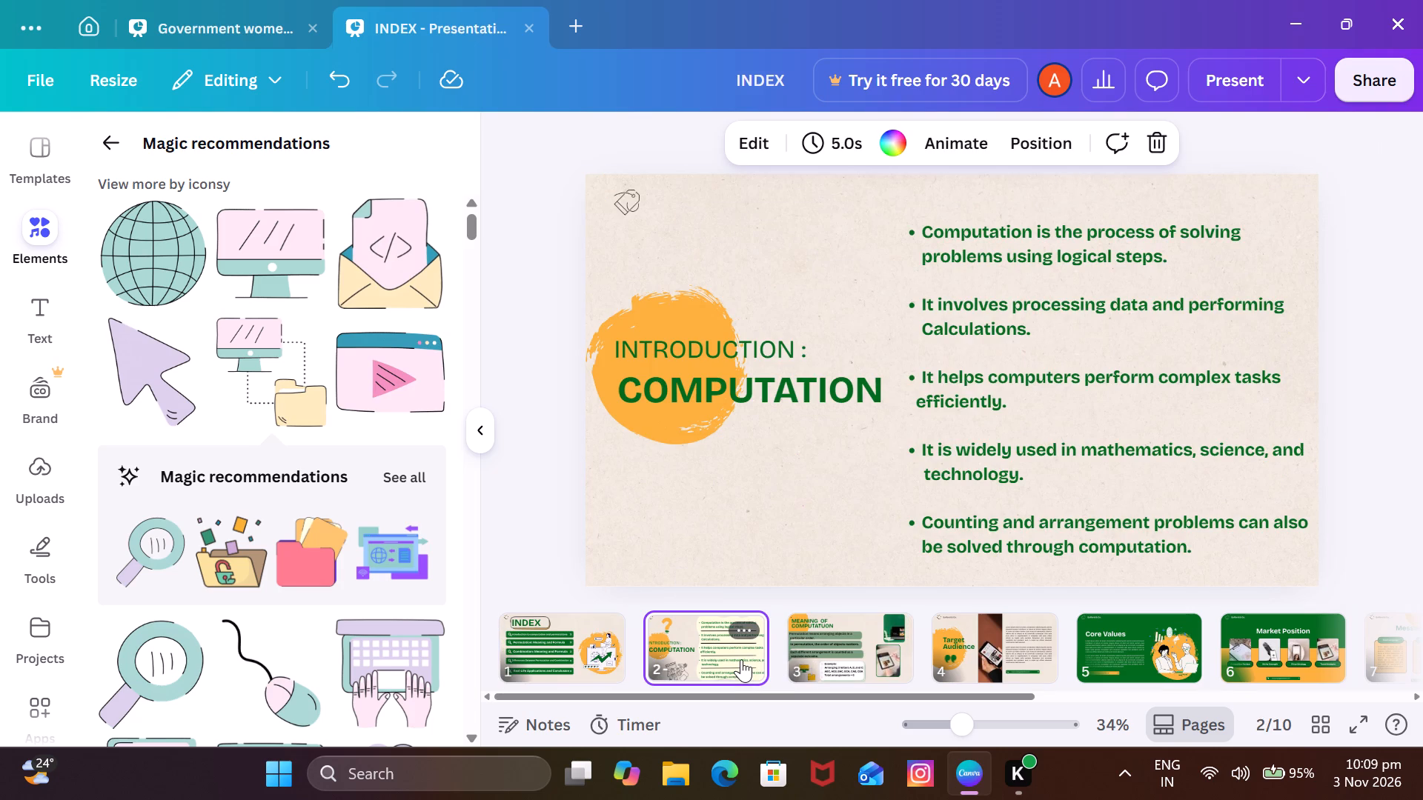
{"action": "left_click", "coordinate": [839, 651]}
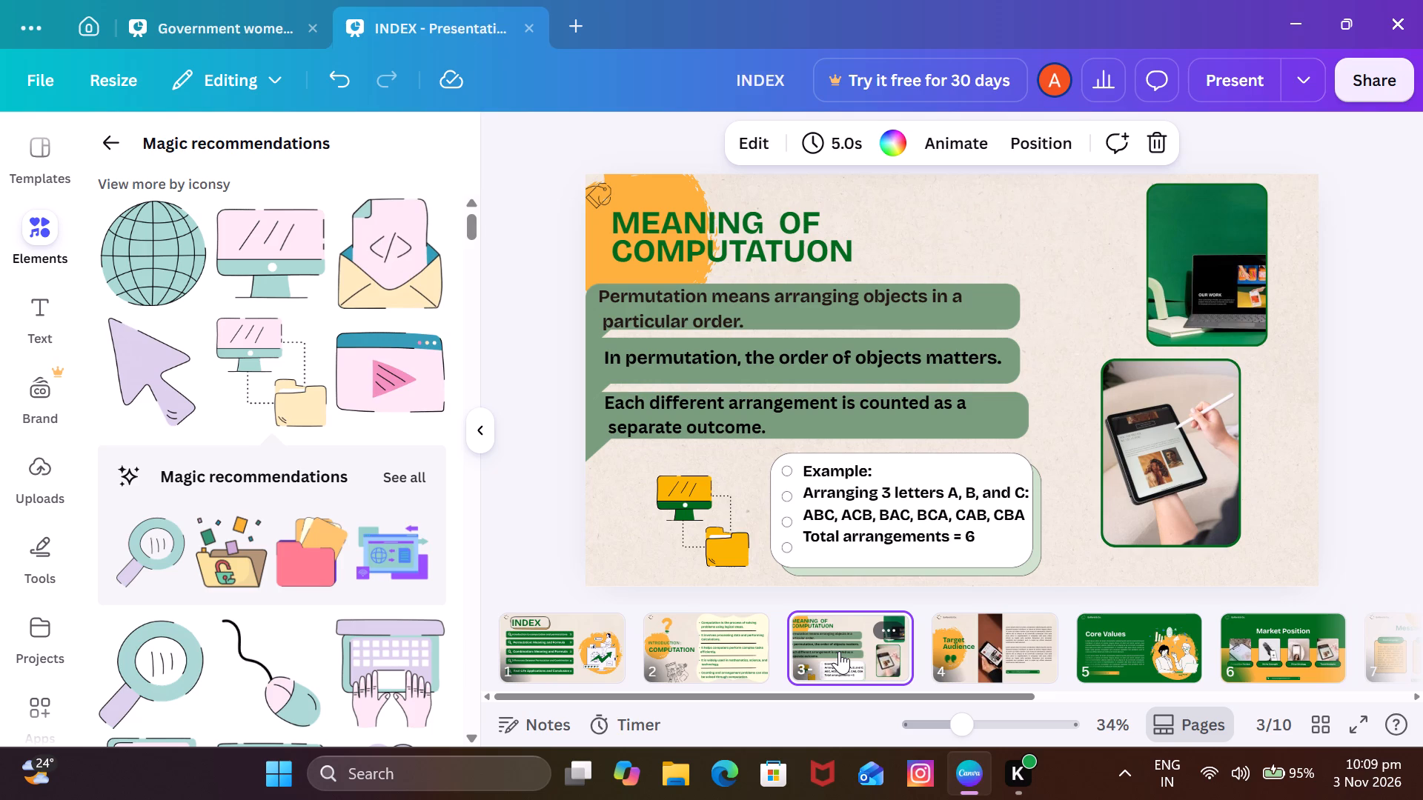
{"action": "left_click", "coordinate": [1021, 650]}
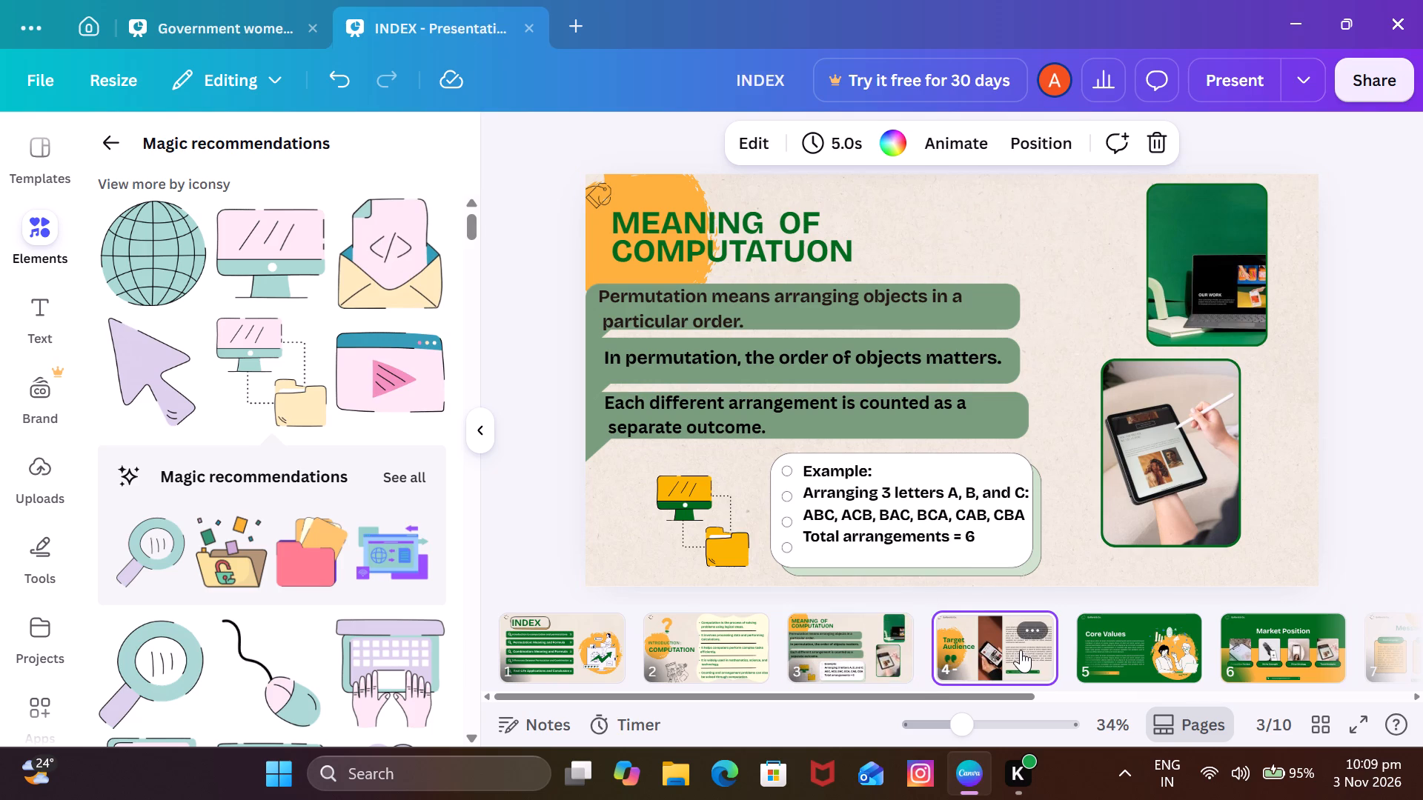
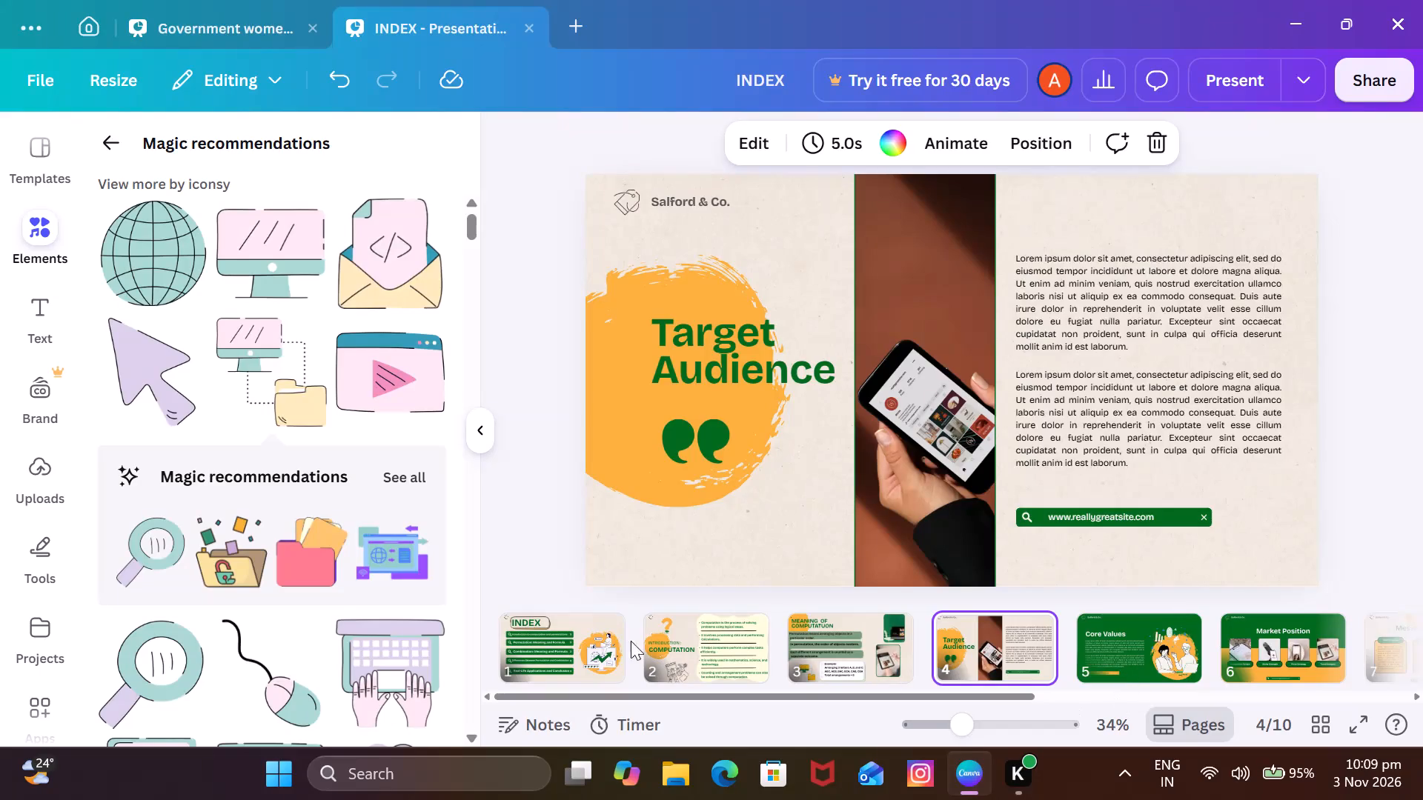
Look over slides 1, 2 and 3 once more in order, and return to slide 4.
{"action": "left_click", "coordinate": [585, 644]}
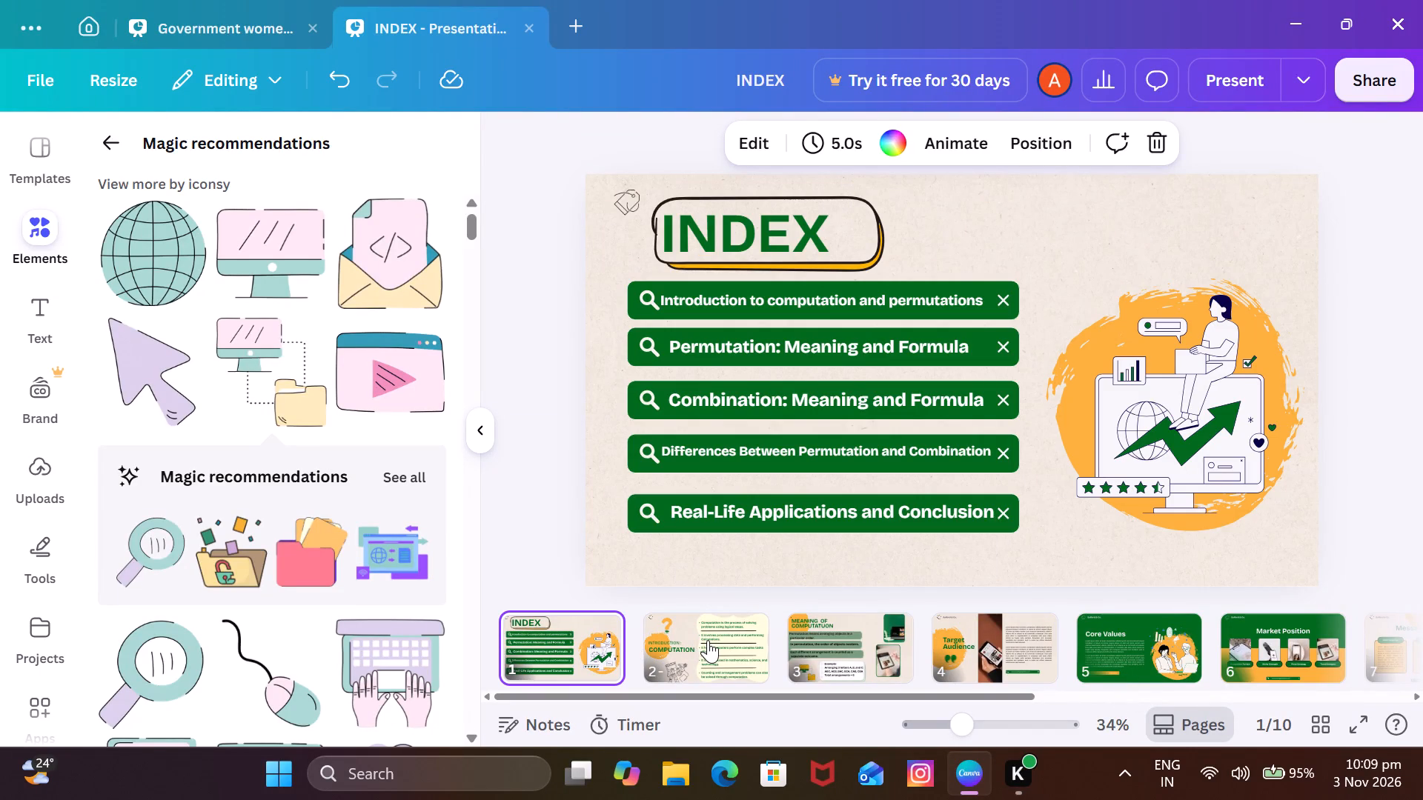
{"action": "left_click", "coordinate": [708, 640]}
{"action": "left_click", "coordinate": [823, 641]}
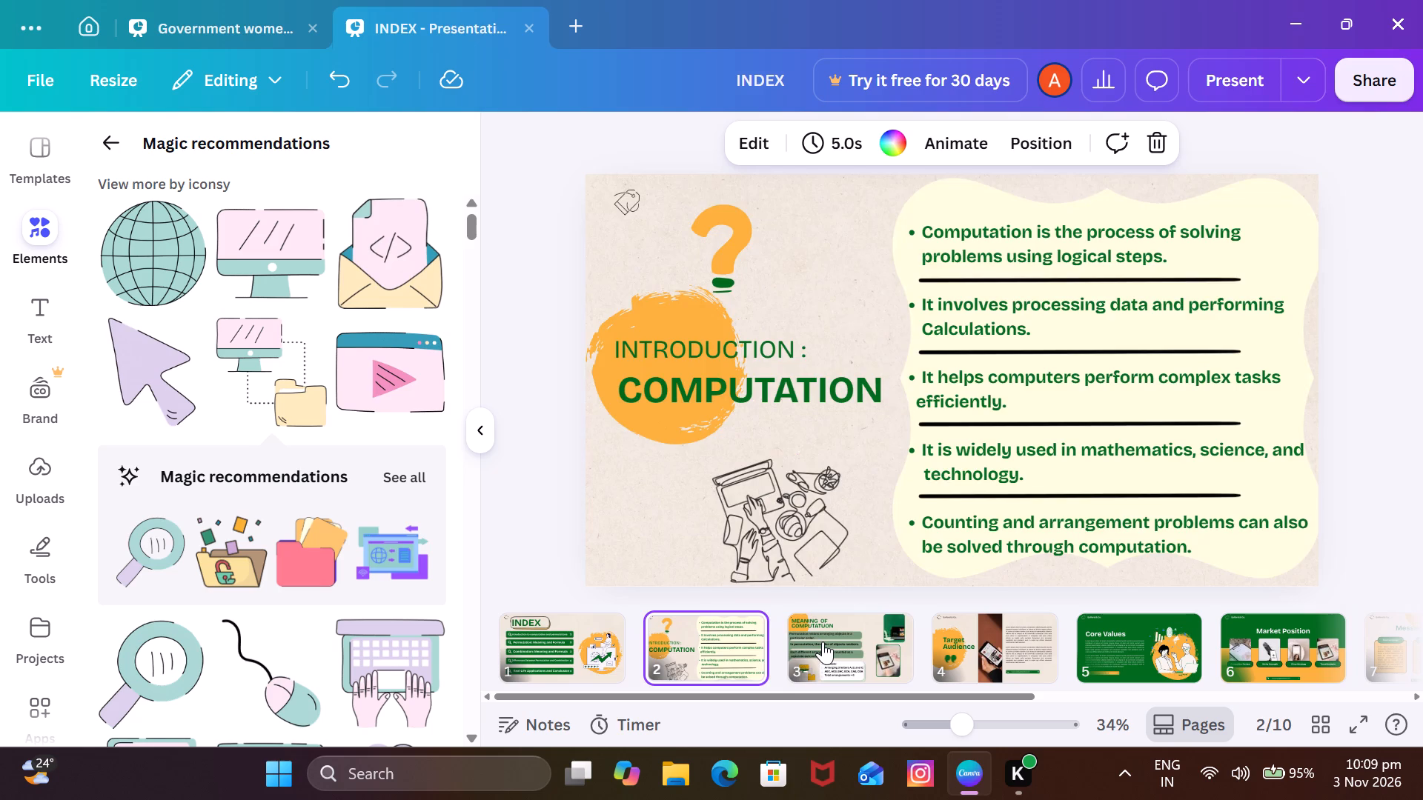
{"action": "left_click", "coordinate": [970, 643]}
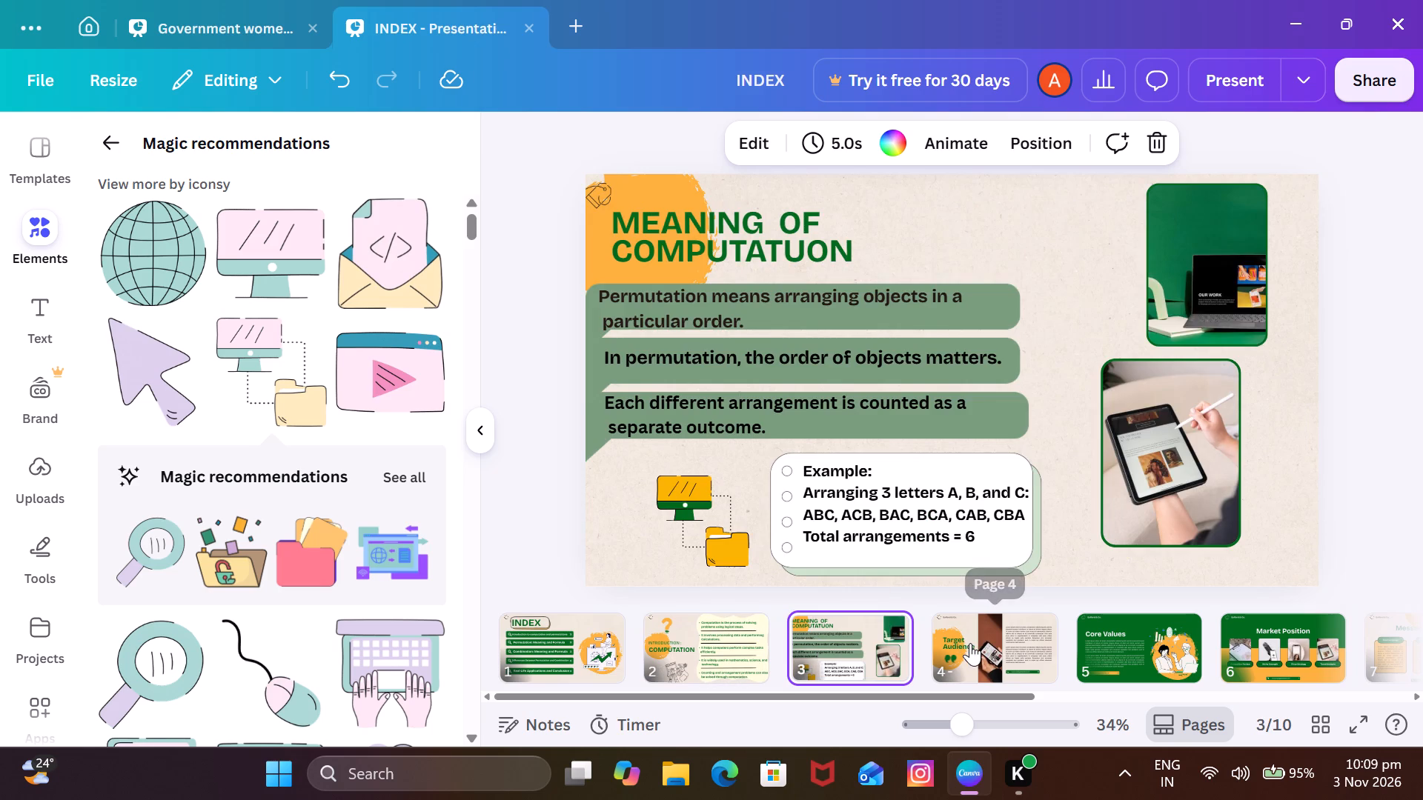
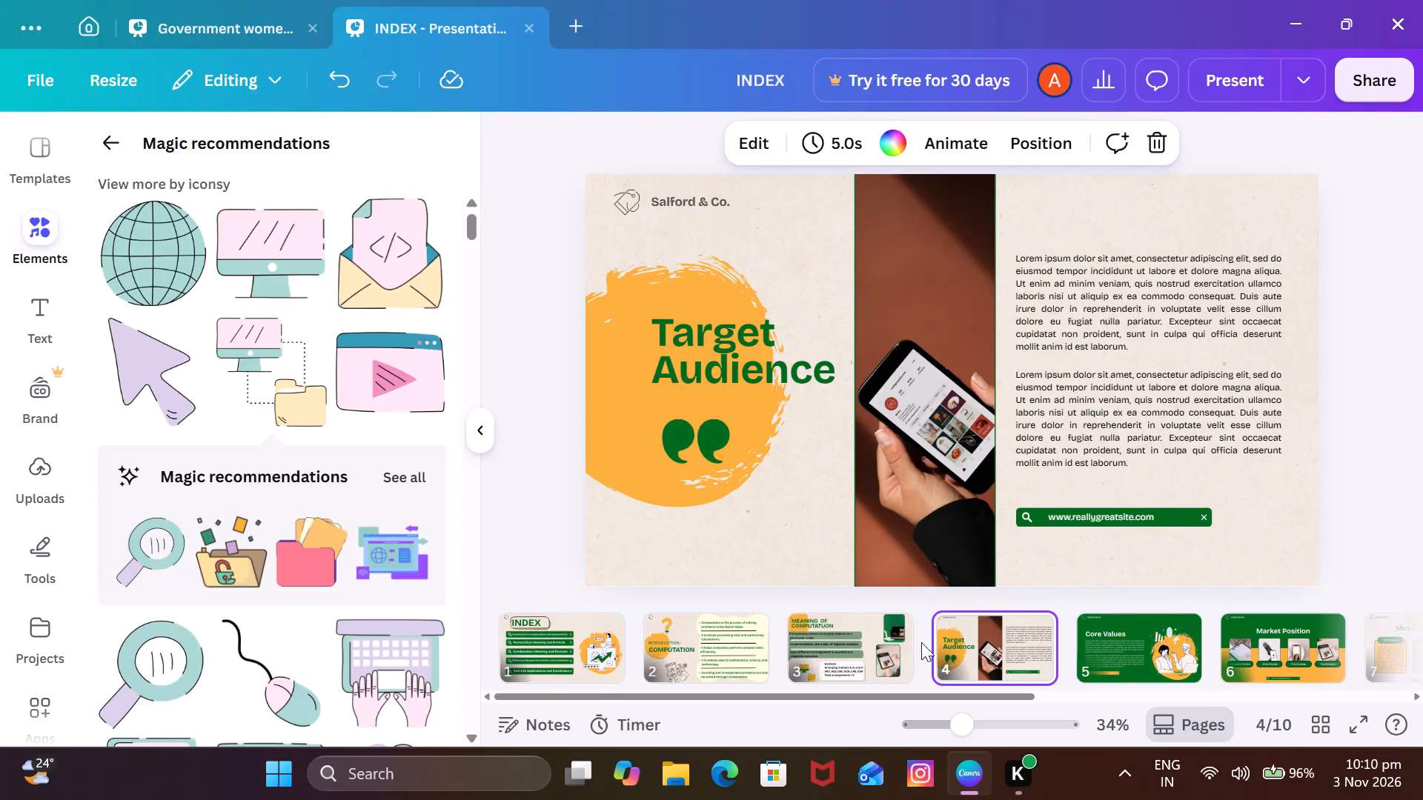
Look over slides 2 and 3 again for reference and return to slide 4.
{"action": "left_click", "coordinate": [726, 652]}
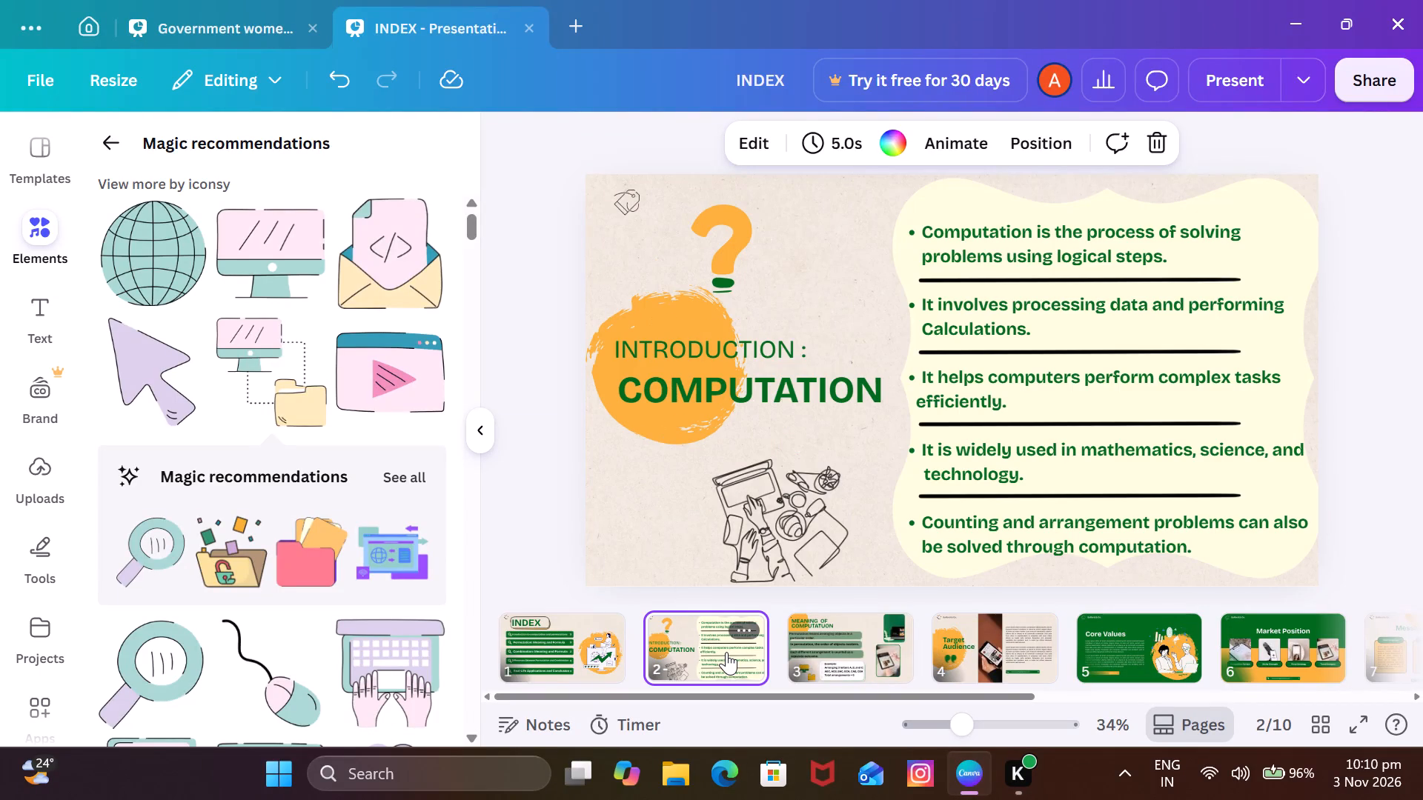
{"action": "left_click", "coordinate": [872, 644]}
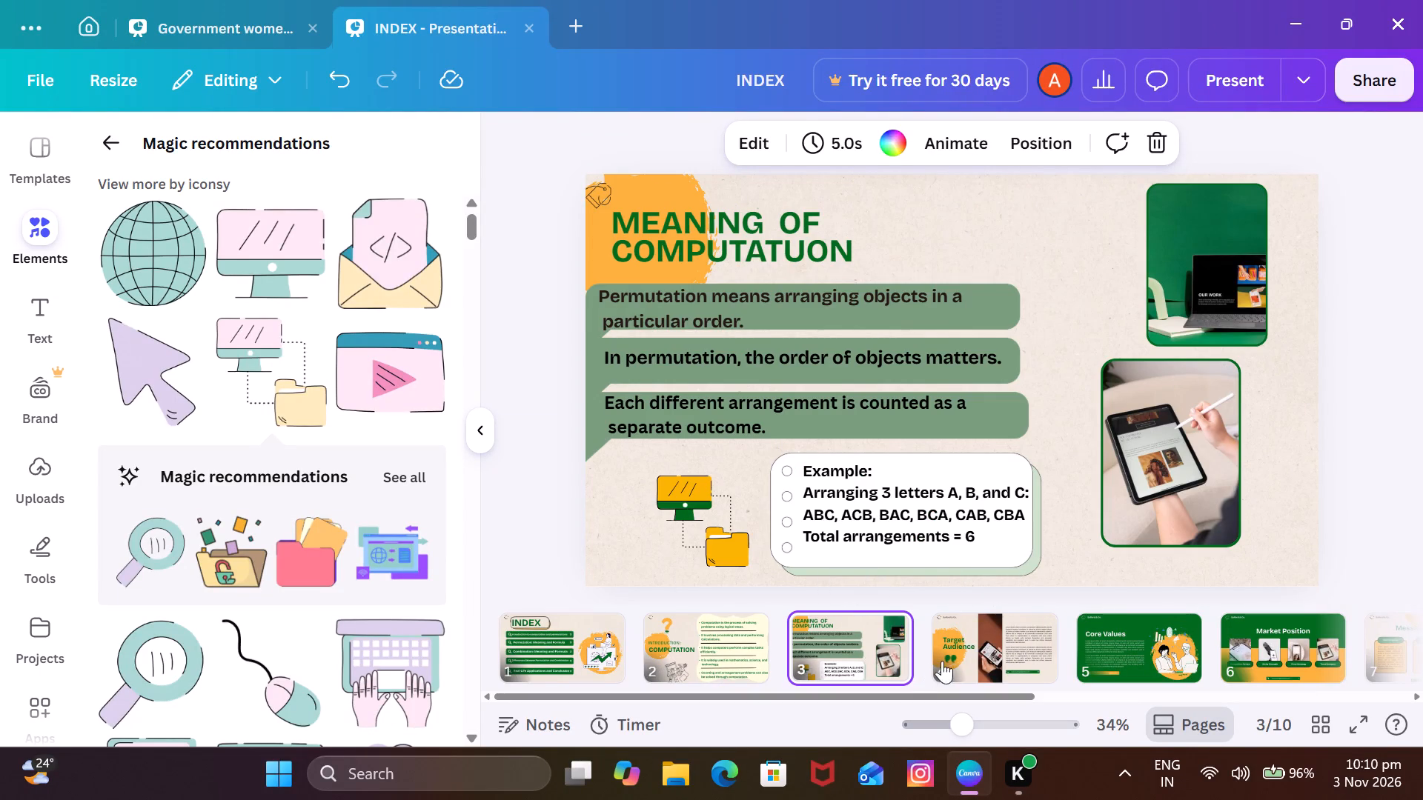
{"action": "left_click", "coordinate": [959, 651]}
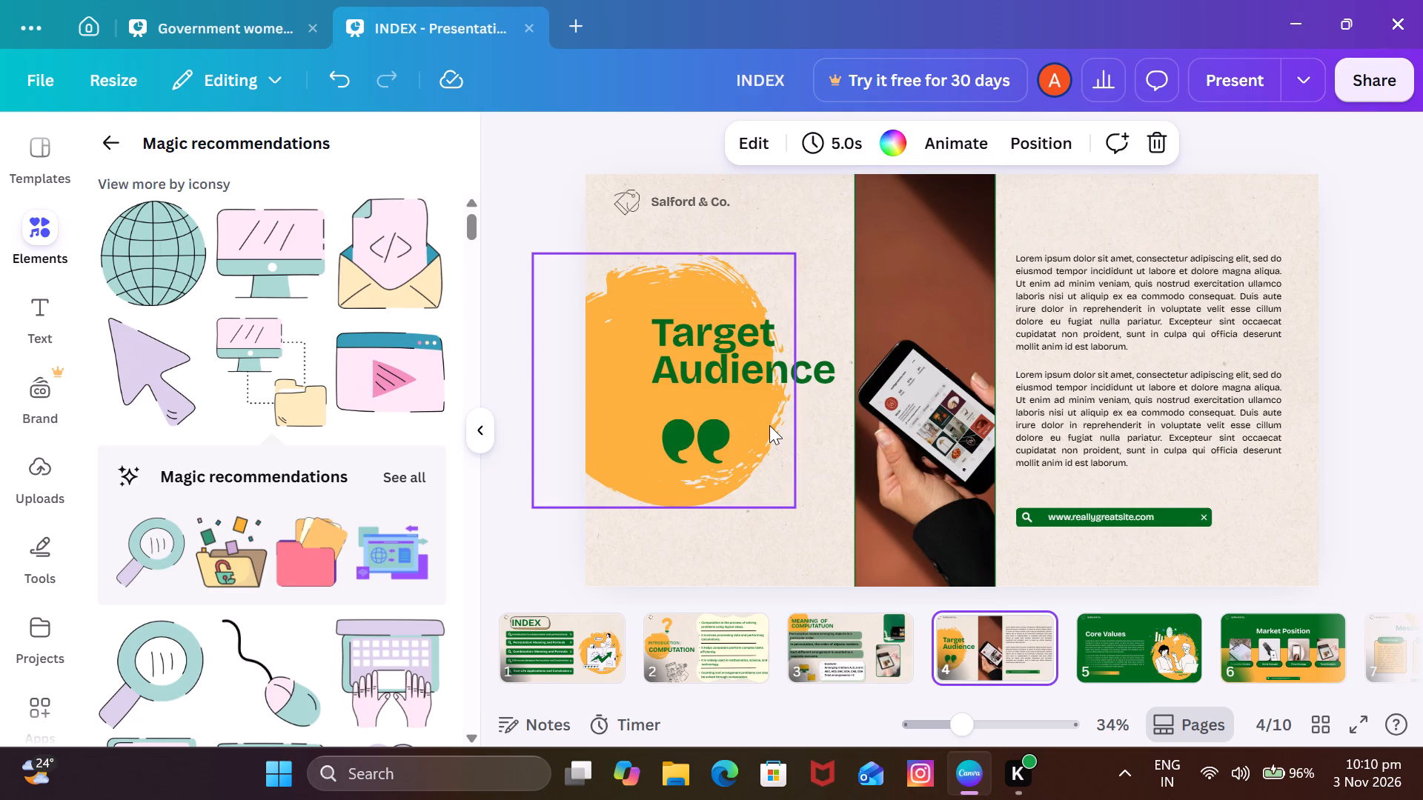
{"action": "left_click", "coordinate": [747, 624]}
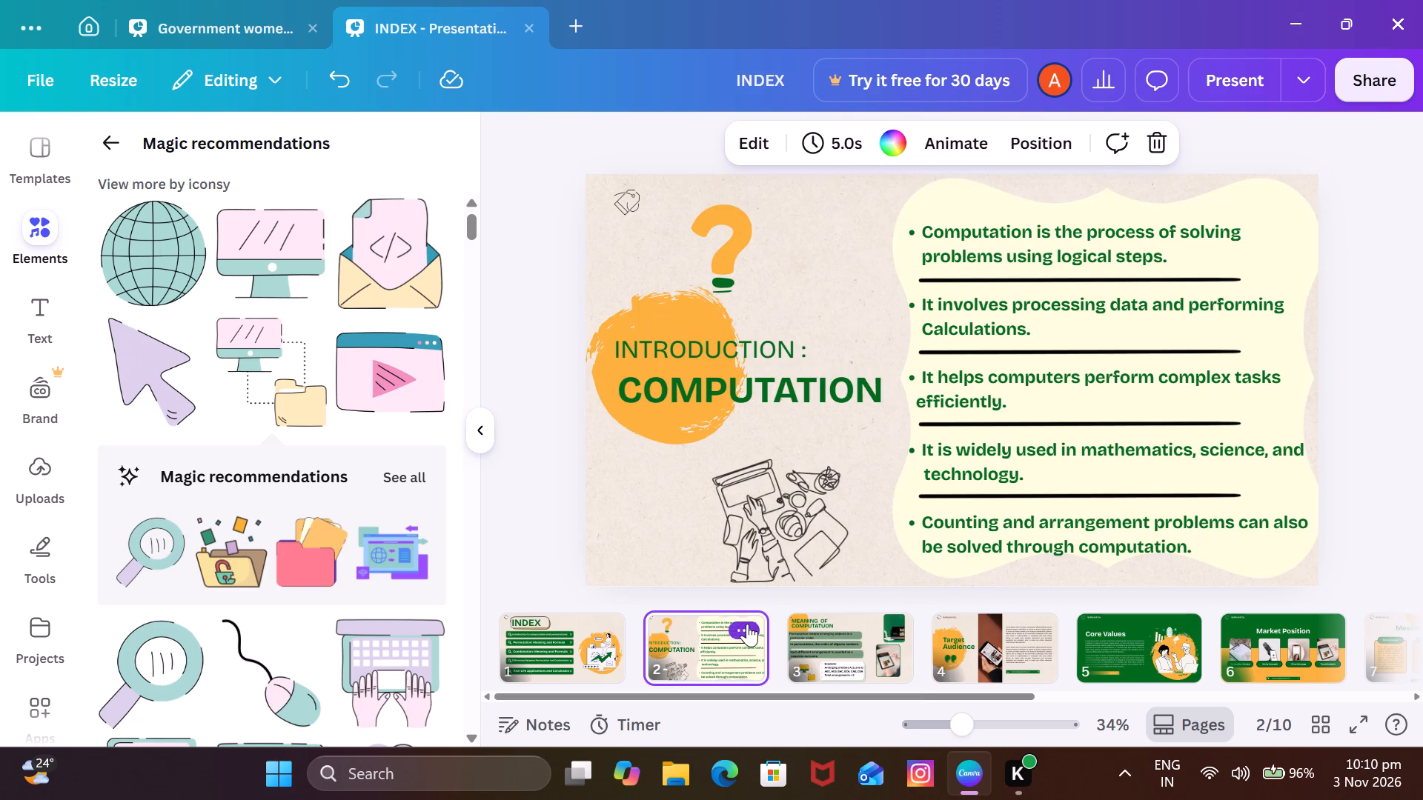
{"action": "left_click", "coordinate": [851, 649]}
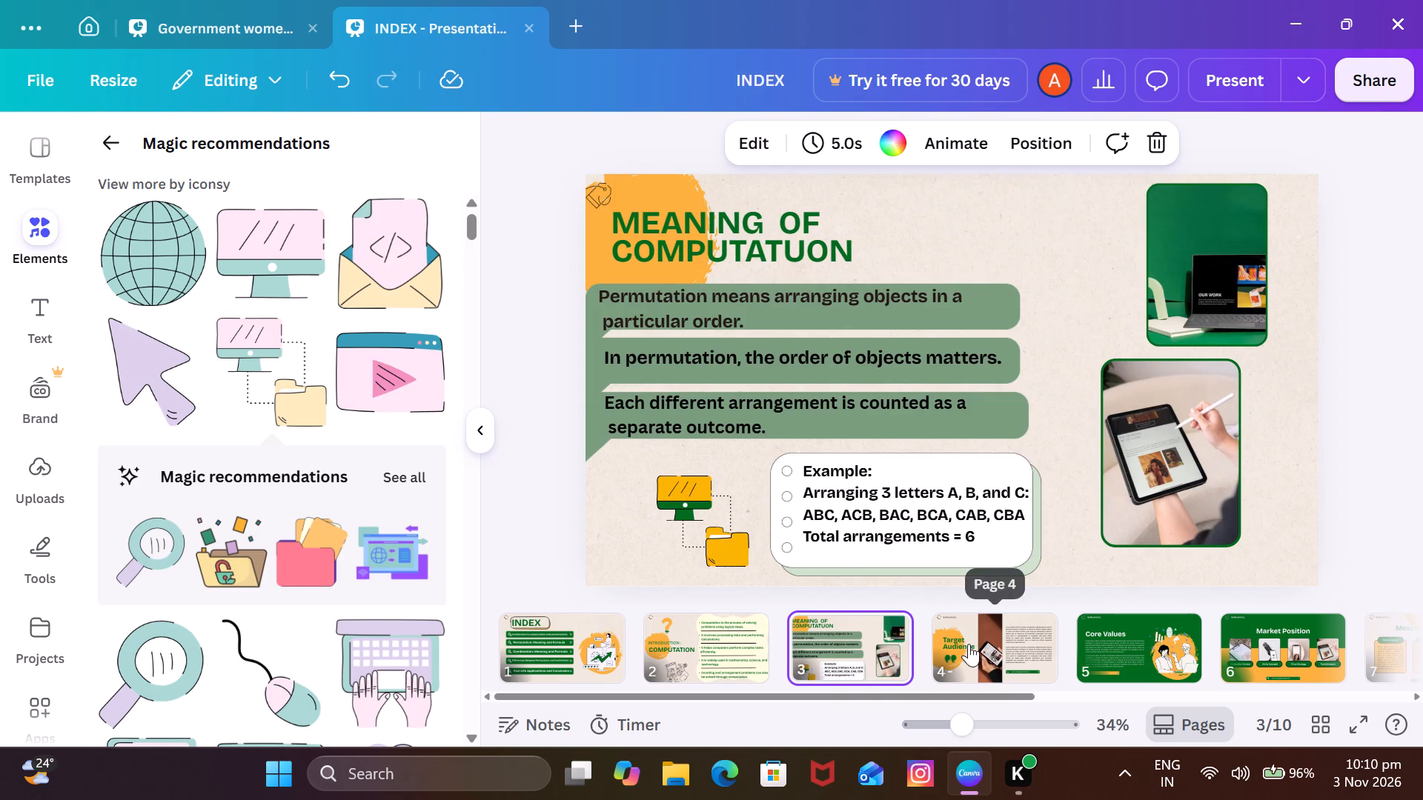
{"action": "left_click", "coordinate": [969, 644]}
Replace the "Target Audience" heading on slide 4 with "Basic formula of computation".
{"action": "left_click", "coordinate": [746, 338]}
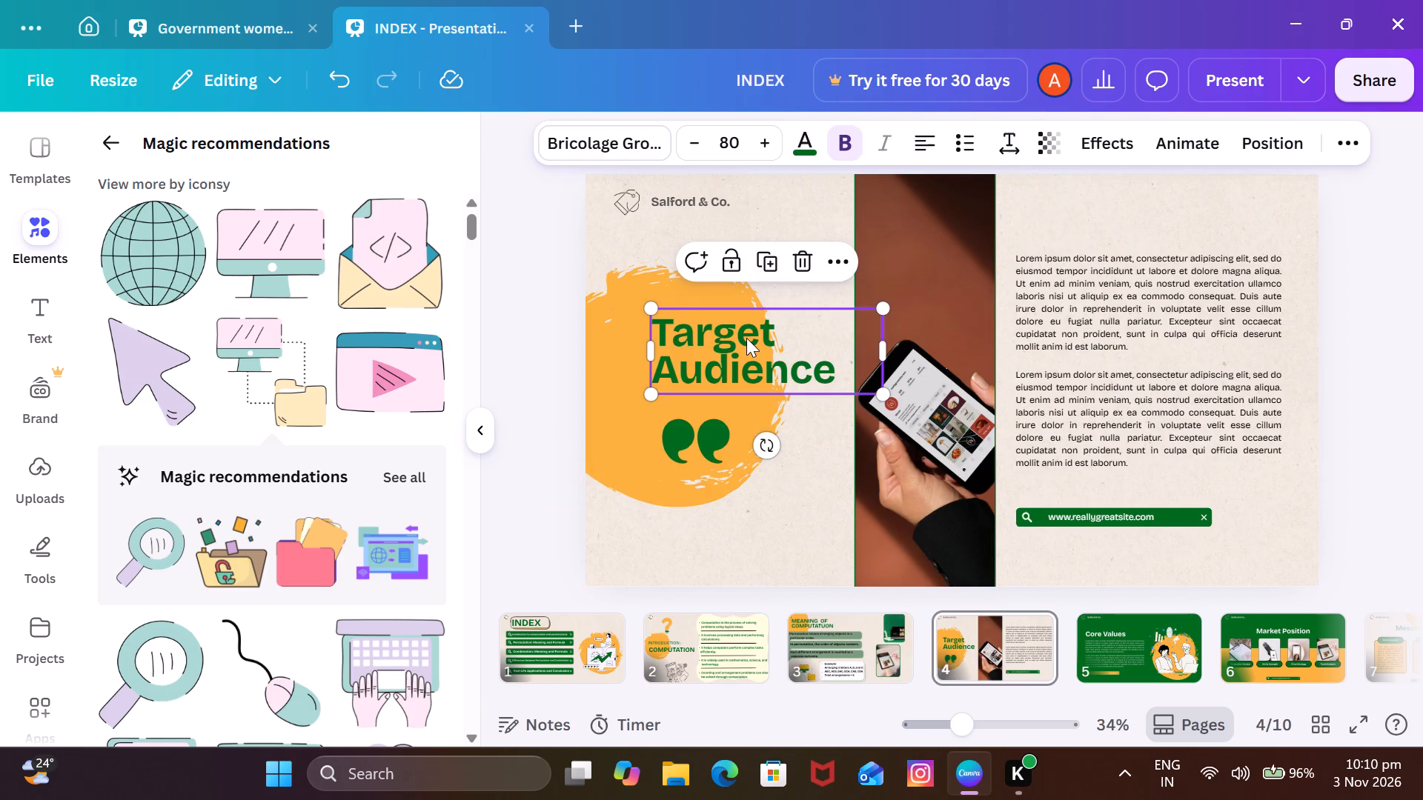
{"action": "left_click", "coordinate": [831, 370]}
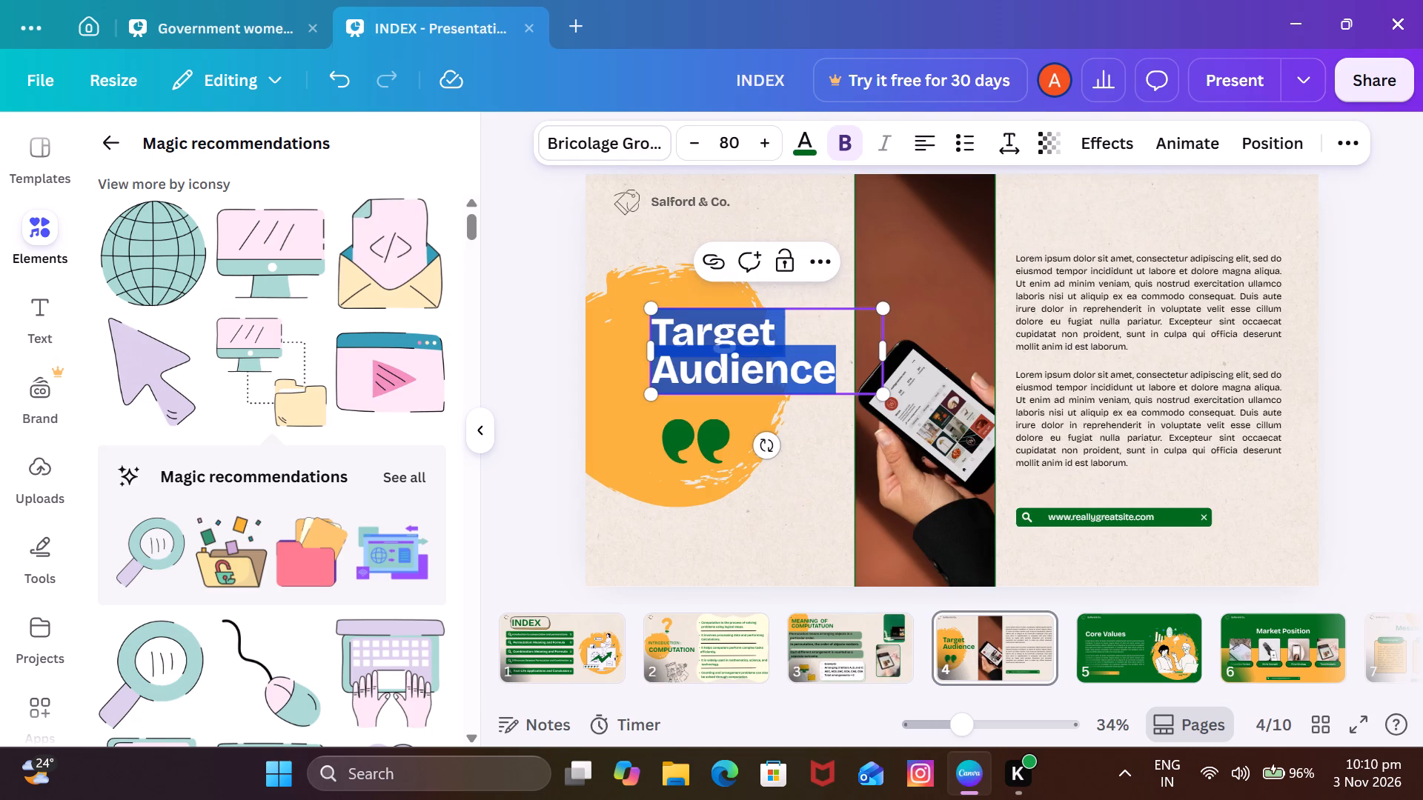
{"action": "key", "text": "BackSpace"}
{"action": "key", "text": "b"}
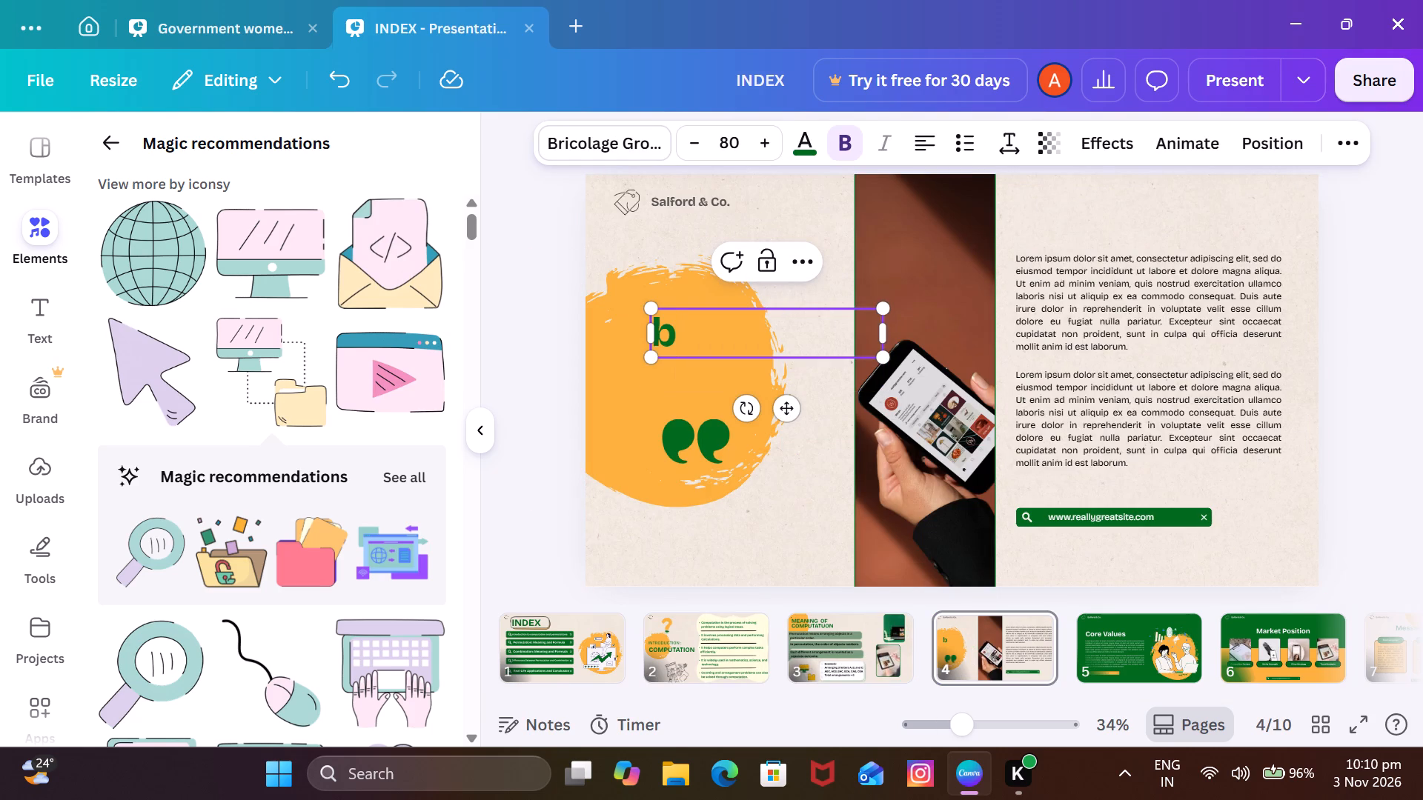
{"action": "key", "text": "BackSpace"}
{"action": "type", "text": "asic"}
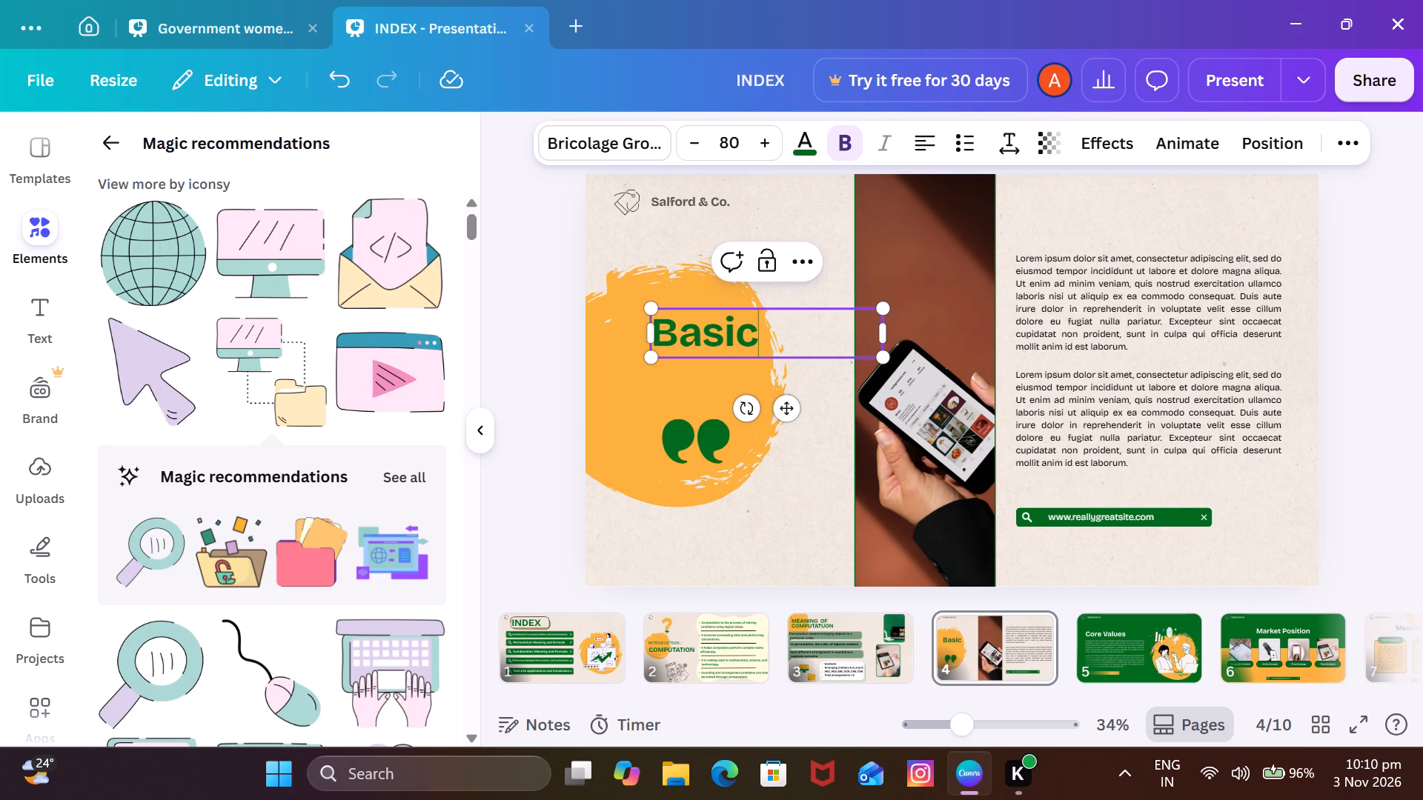
{"action": "key", "text": "space"}
{"action": "type", "text": "formul"}
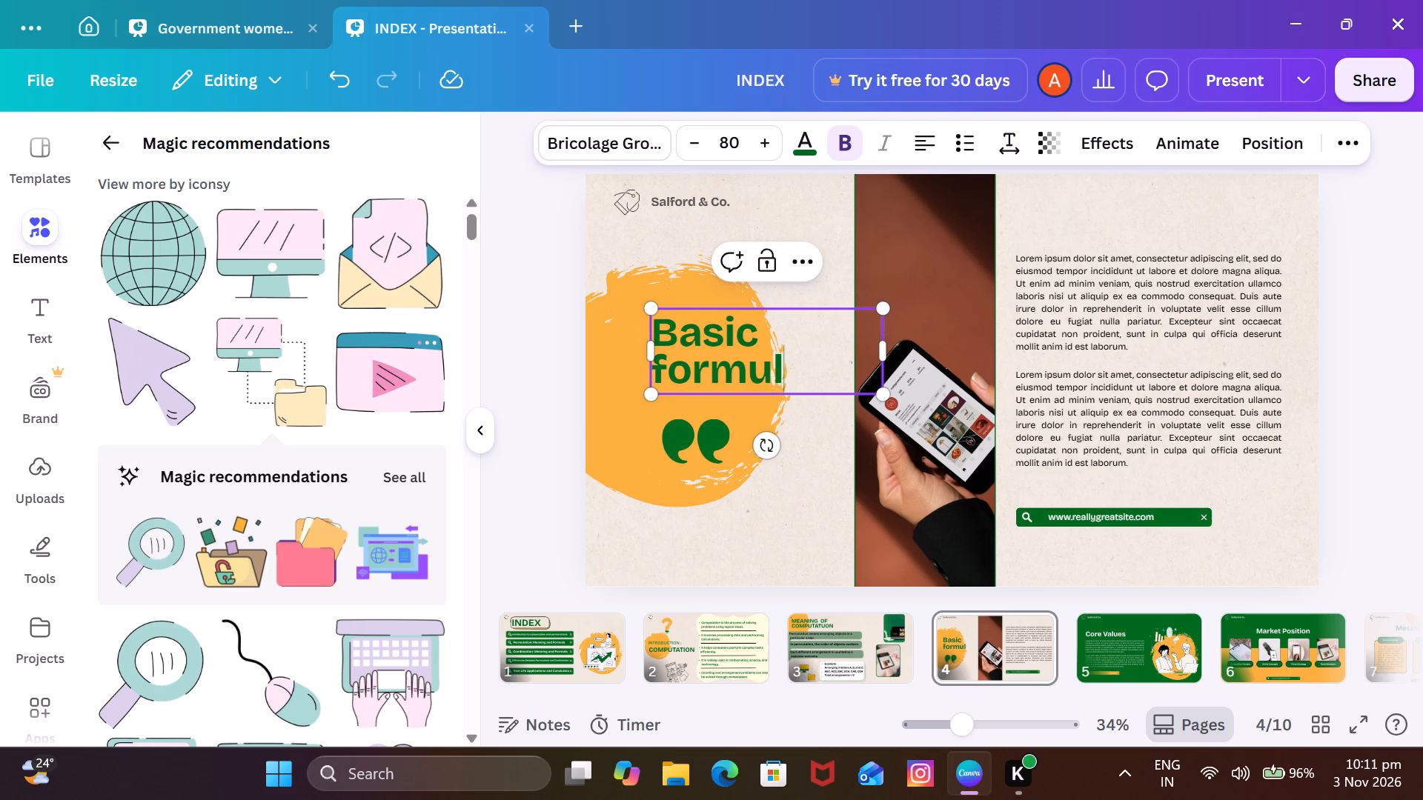
{"action": "type", "text": "a of"}
{"action": "key", "text": "space"}
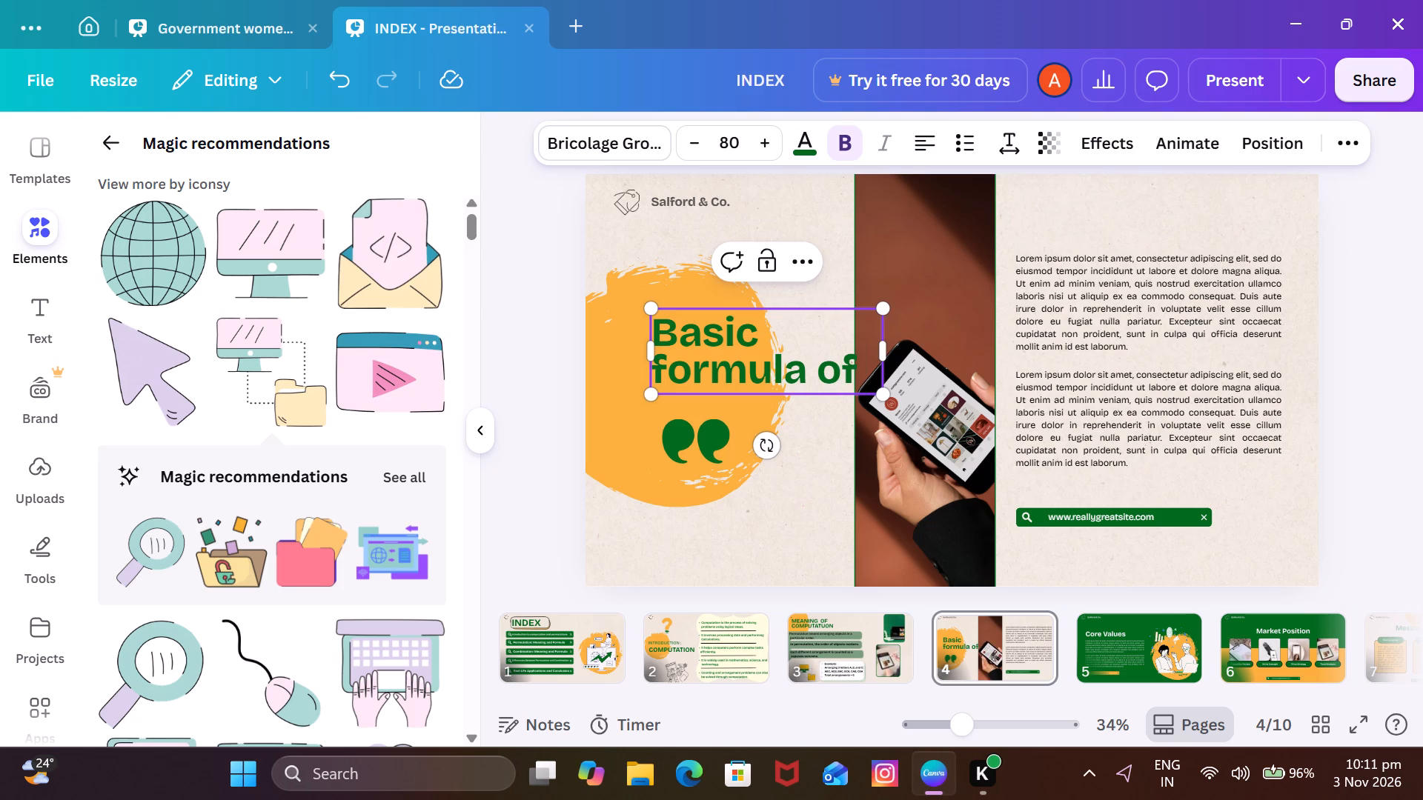
{"action": "type", "text": "co"}
{"action": "type", "text": "mputat"}
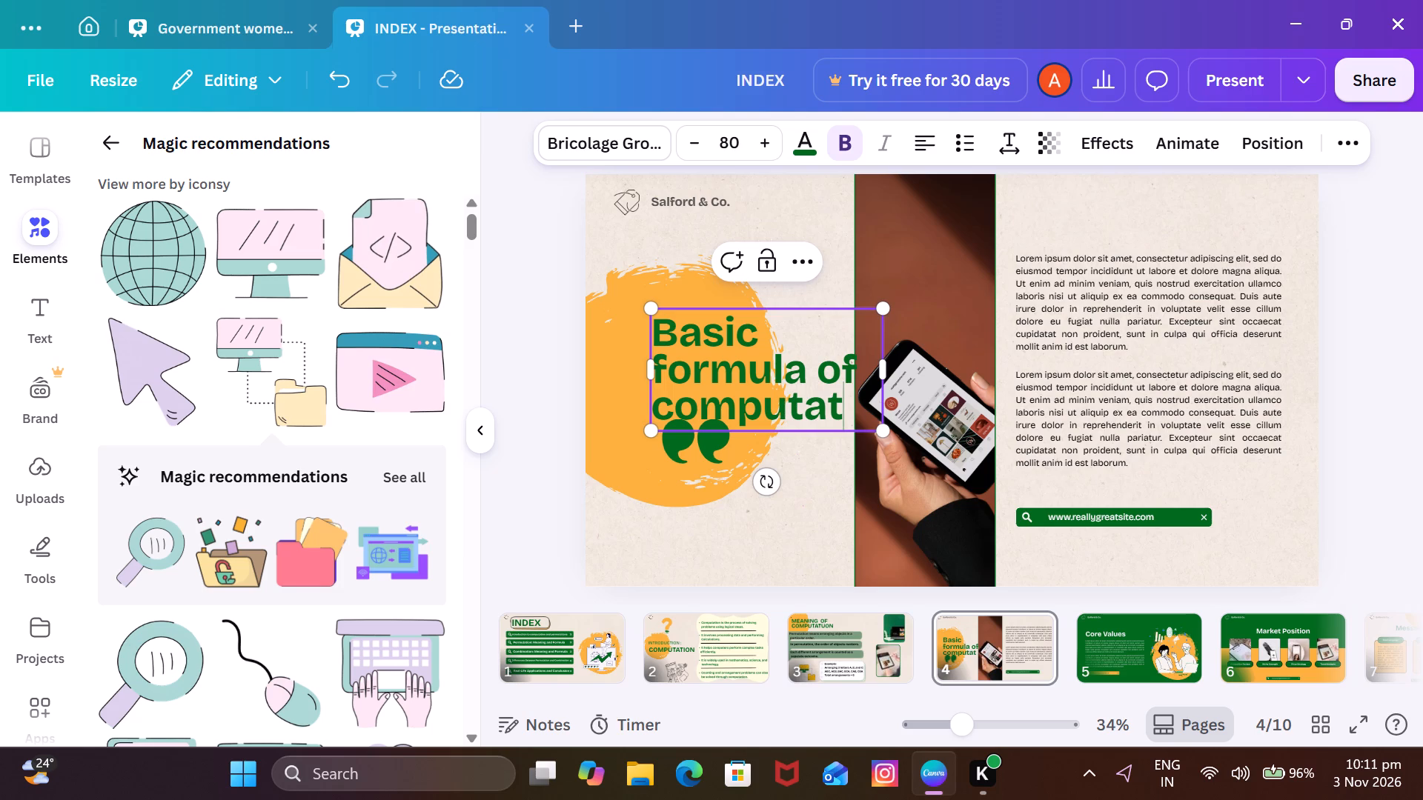
{"action": "type", "text": "ion"}
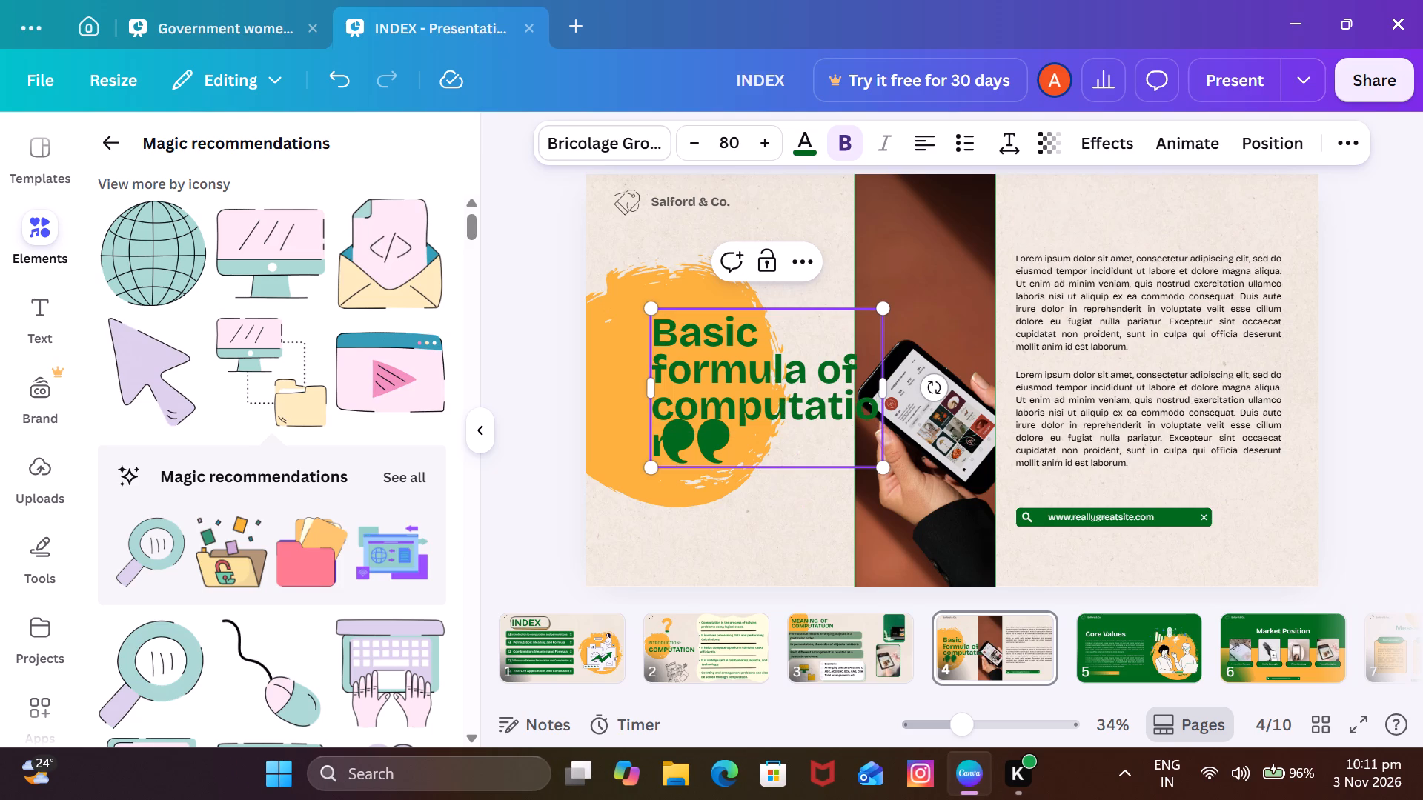
Reduce the slide 4 heading to font size 70 and shift it further over the orange brush circle, clear of the photo.
{"action": "triple_click", "coordinate": [694, 150]}
{"action": "triple_click", "coordinate": [694, 150]}
{"action": "triple_click", "coordinate": [694, 150]}
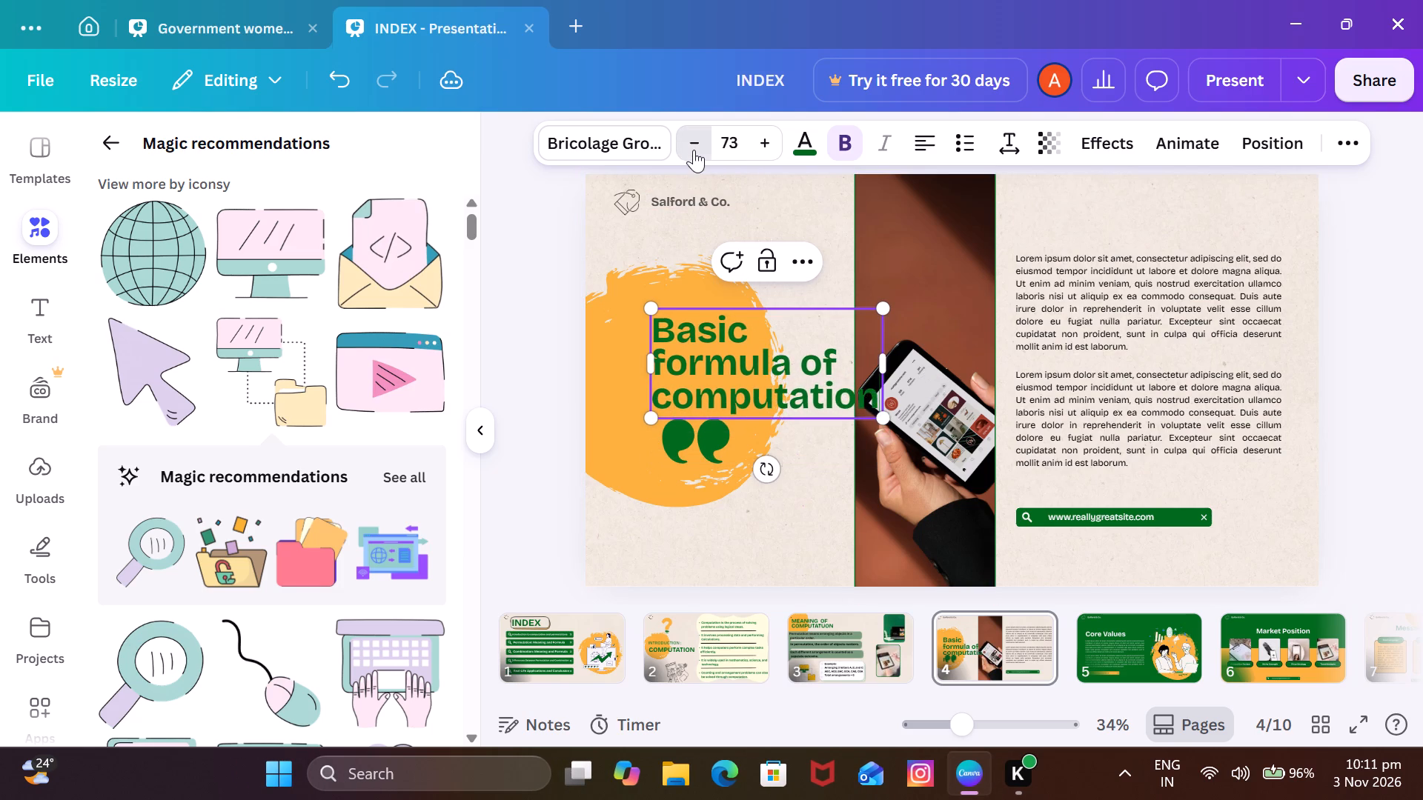
{"action": "left_click", "coordinate": [694, 150]}
{"action": "left_click_drag", "start_coordinate": [779, 361], "coordinate": [740, 310]}
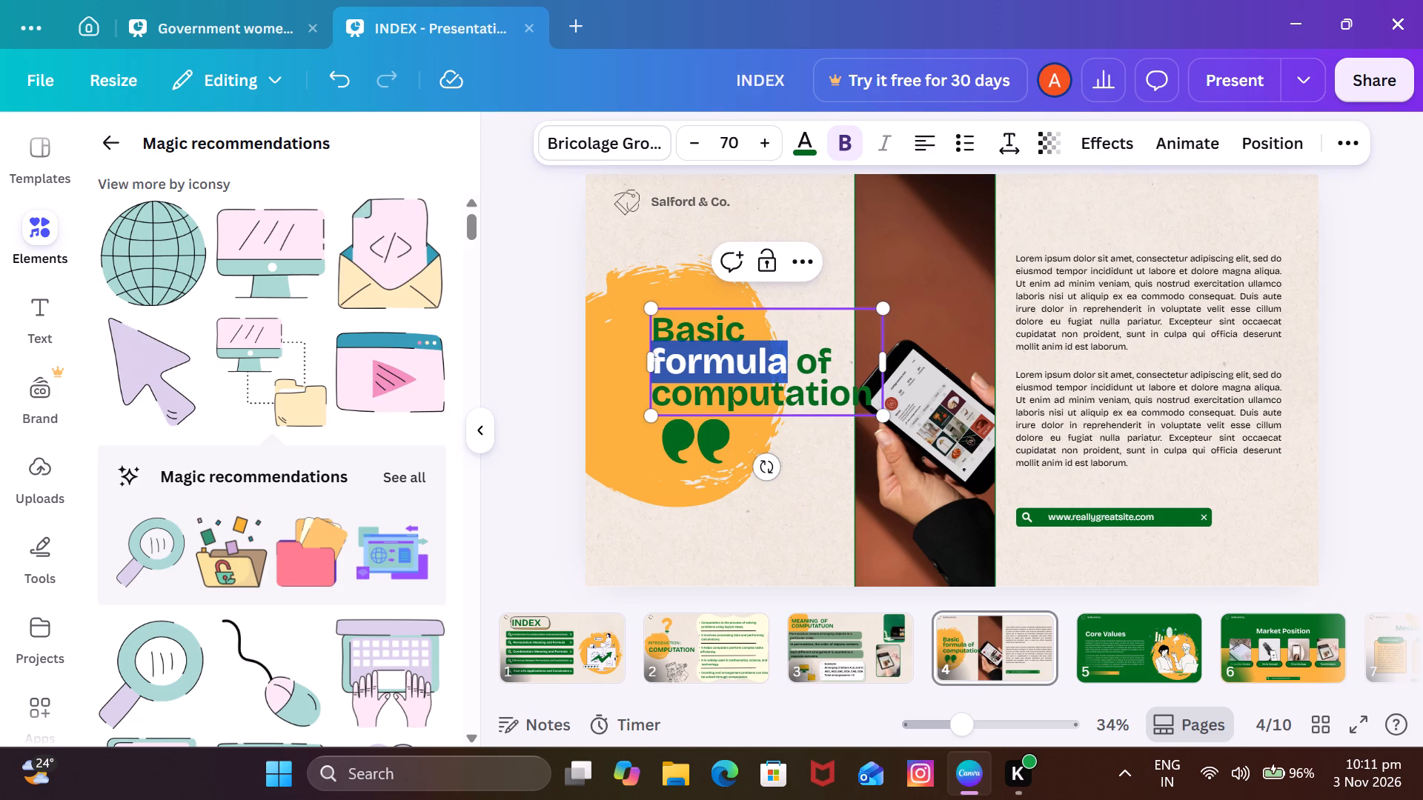
{"action": "left_click_drag", "start_coordinate": [740, 310], "coordinate": [857, 229]}
{"action": "left_click", "coordinate": [857, 229]}
{"action": "left_click_drag", "start_coordinate": [772, 374], "coordinate": [734, 358]}
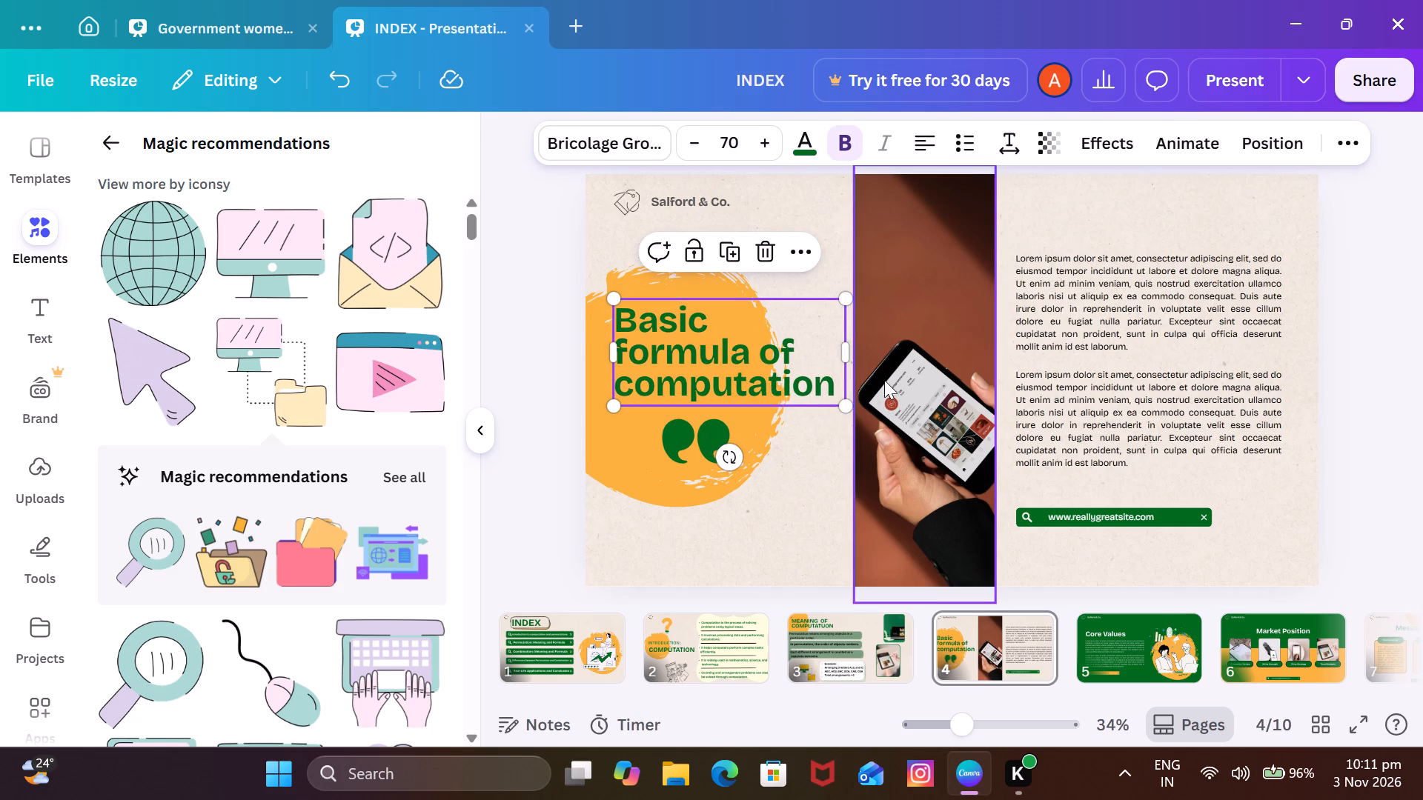
Delete the phone photo and its frame from the middle of slide 4.
{"action": "left_click", "coordinate": [895, 390]}
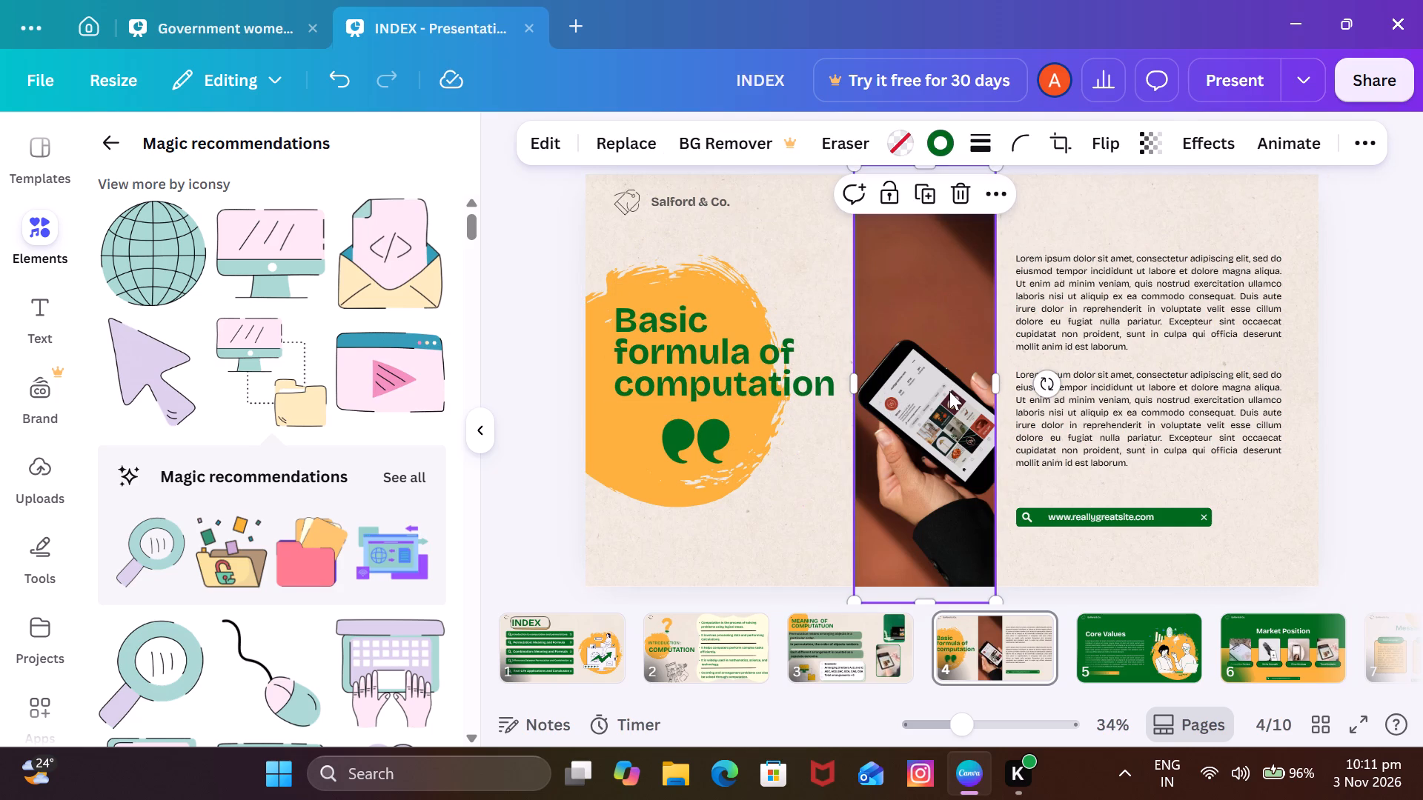
{"action": "left_click", "coordinate": [949, 391]}
{"action": "left_click", "coordinate": [953, 230]}
{"action": "left_click", "coordinate": [961, 187]}
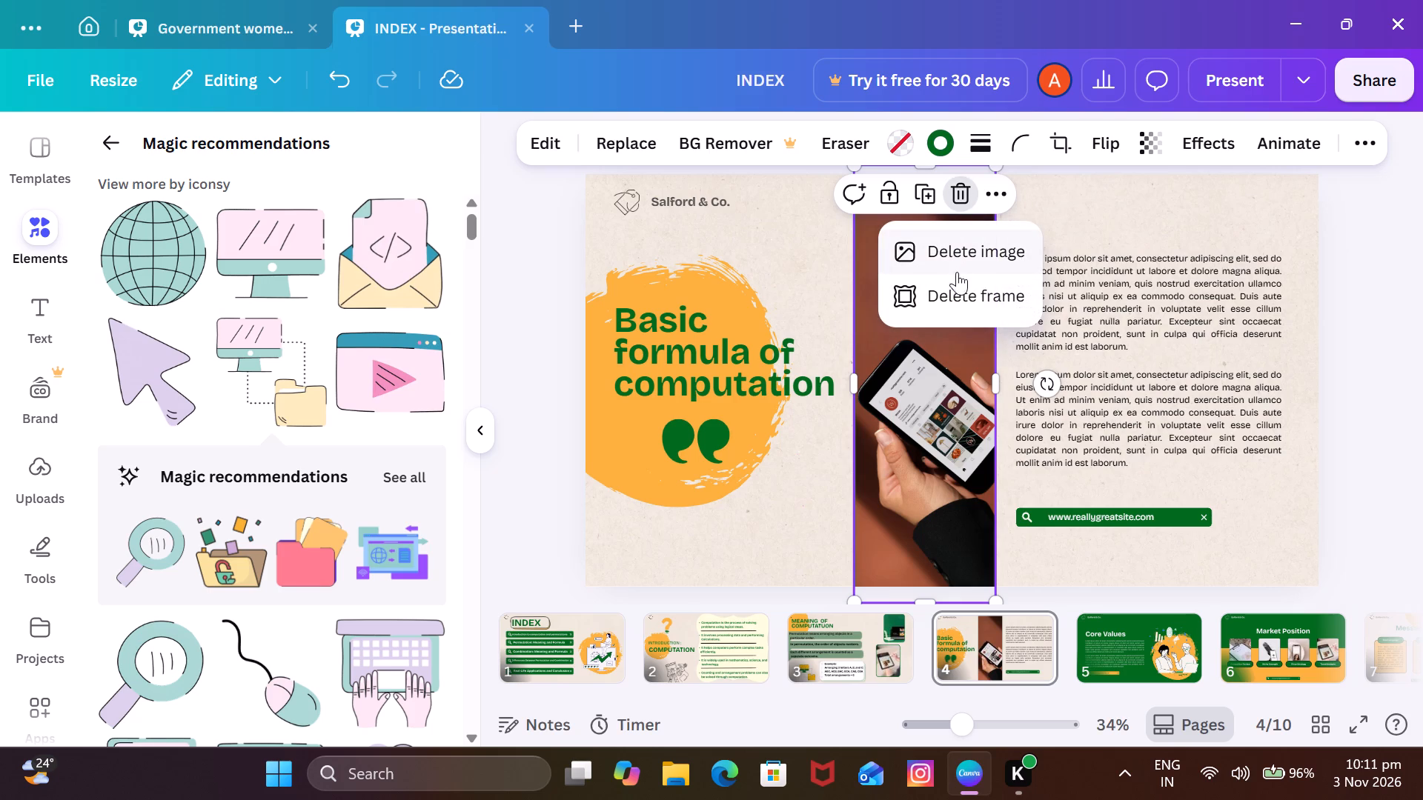
{"action": "left_click", "coordinate": [955, 248]}
{"action": "left_click", "coordinate": [960, 196]}
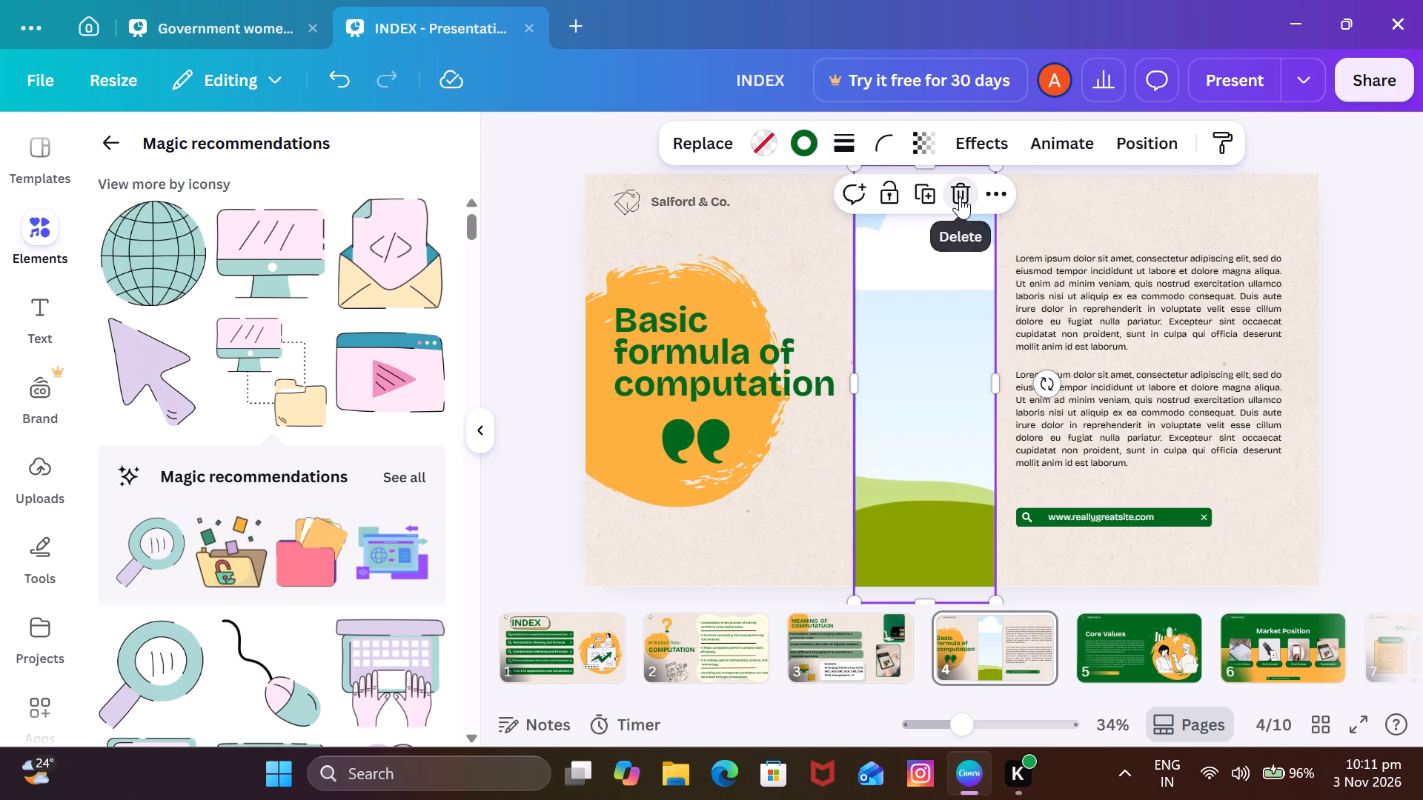
Delete both lorem ipsum placeholder paragraphs from slide 4.
{"action": "left_click", "coordinate": [1074, 302]}
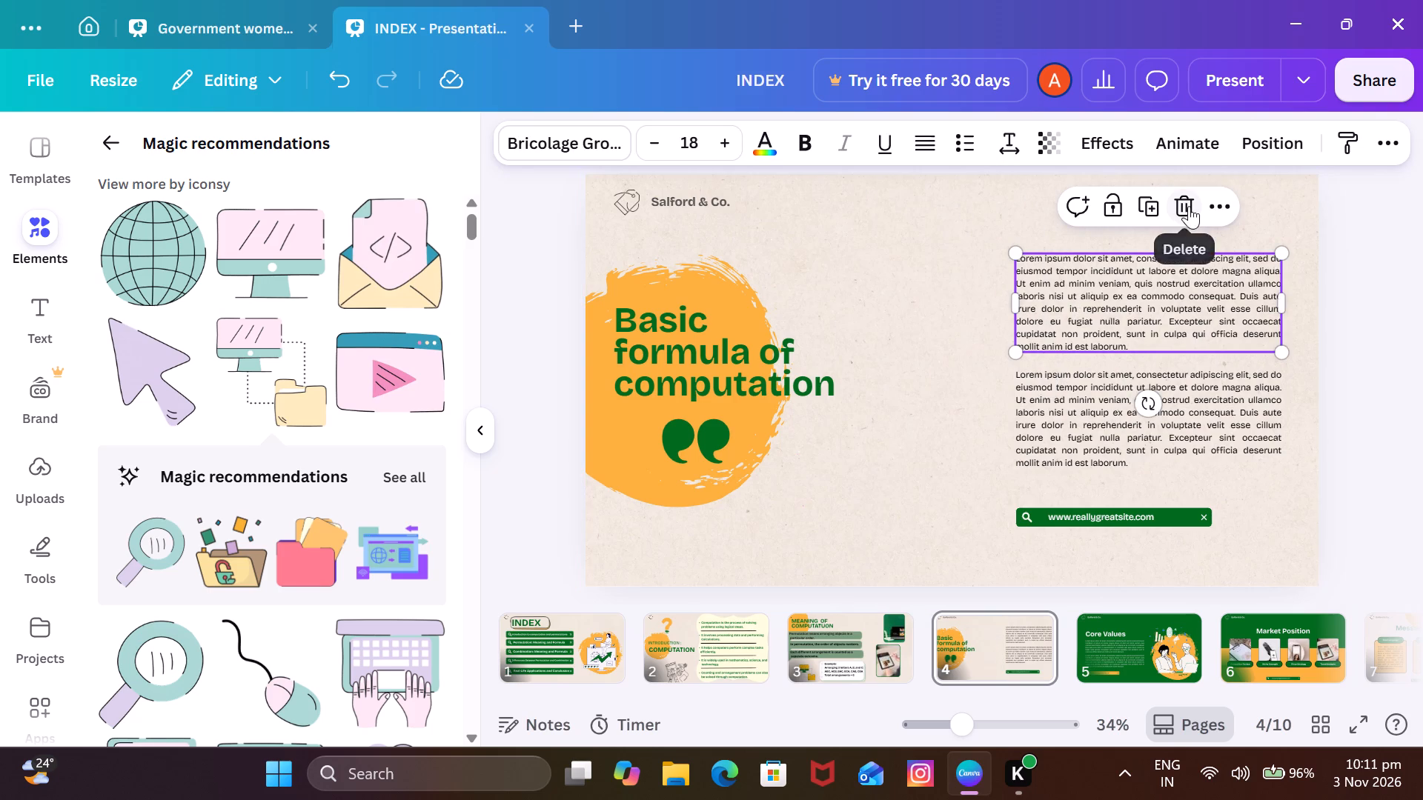
{"action": "left_click_drag", "start_coordinate": [1189, 206], "coordinate": [1181, 208]}
{"action": "left_click_drag", "start_coordinate": [1181, 208], "coordinate": [1153, 364]}
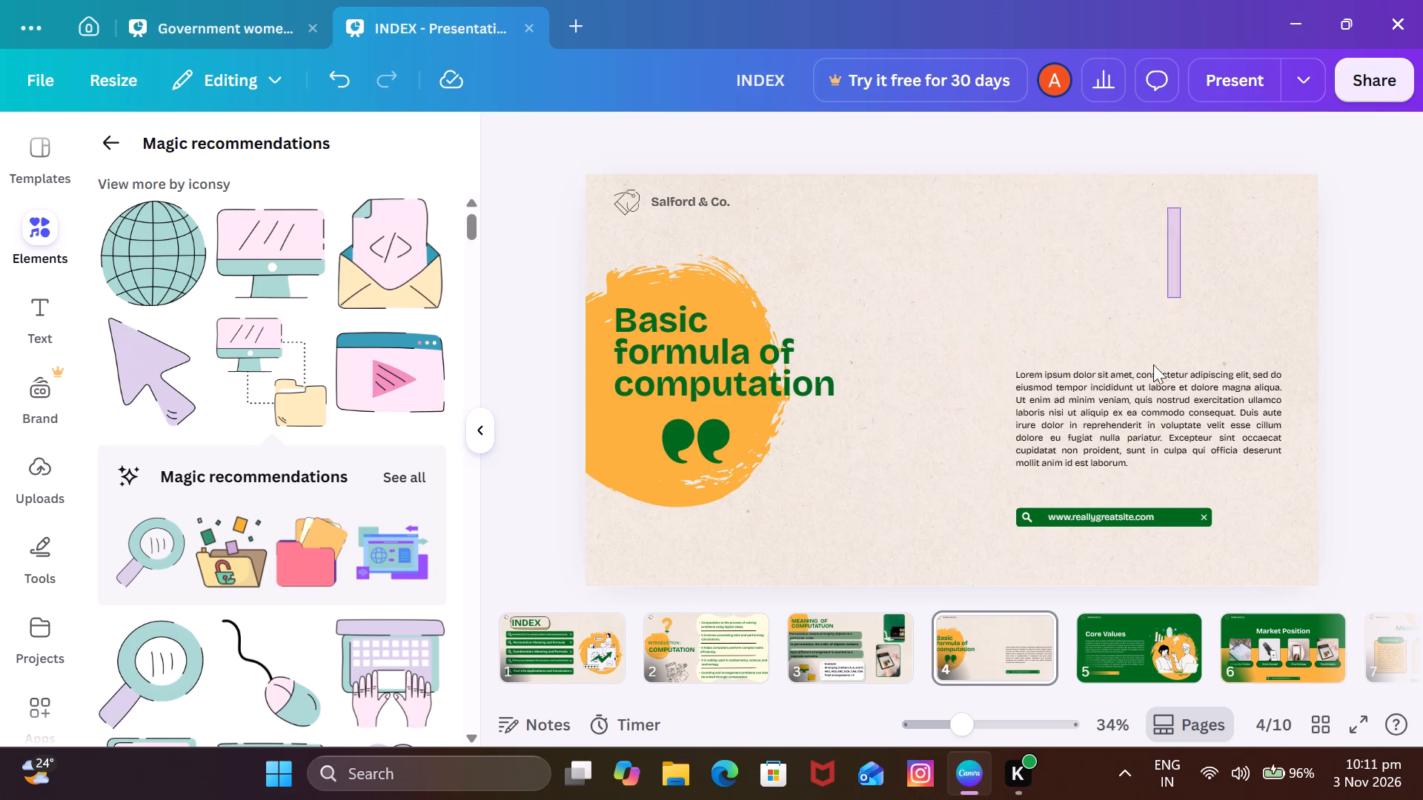
{"action": "left_click_drag", "start_coordinate": [1153, 364], "coordinate": [1152, 399]}
{"action": "left_click", "coordinate": [1181, 326]}
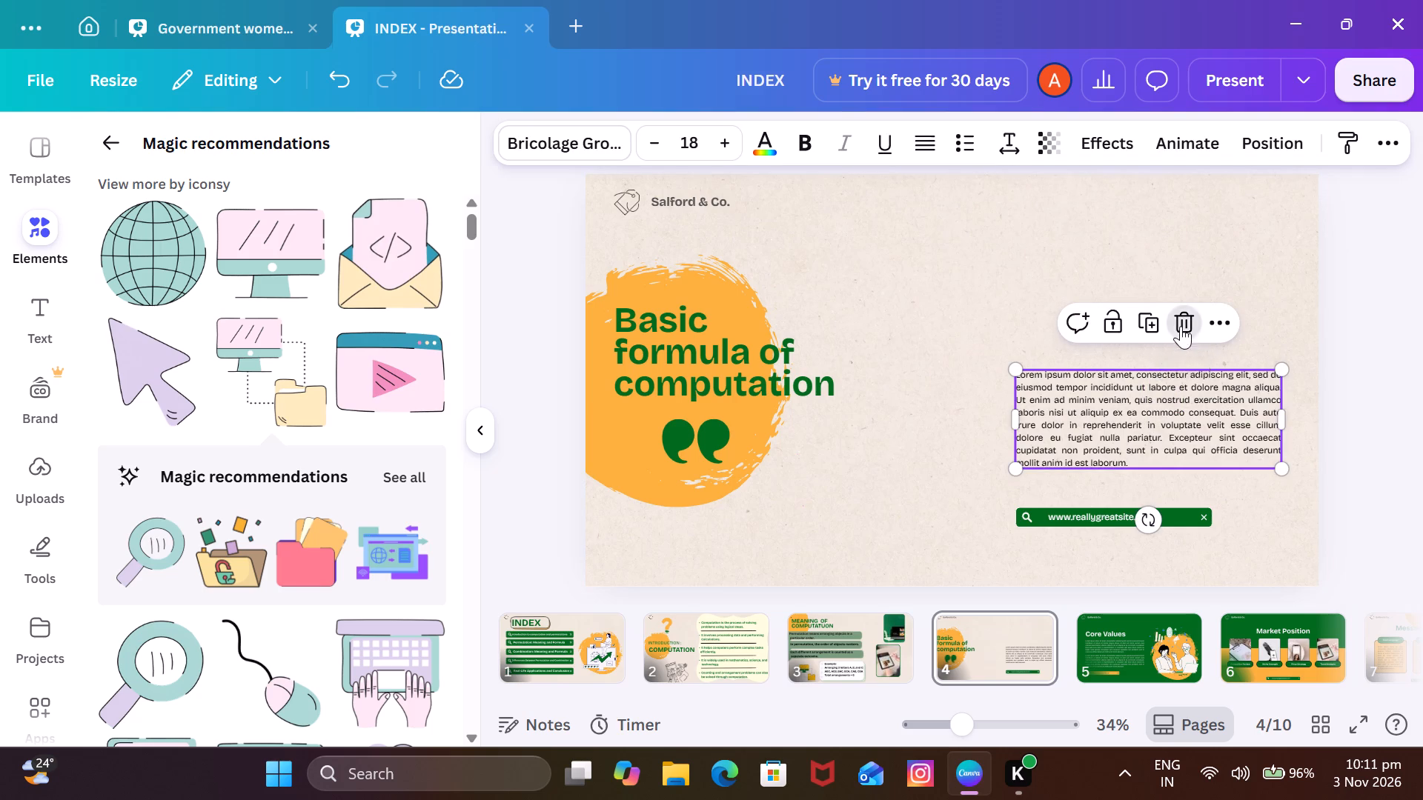
{"action": "left_click", "coordinate": [1127, 513]}
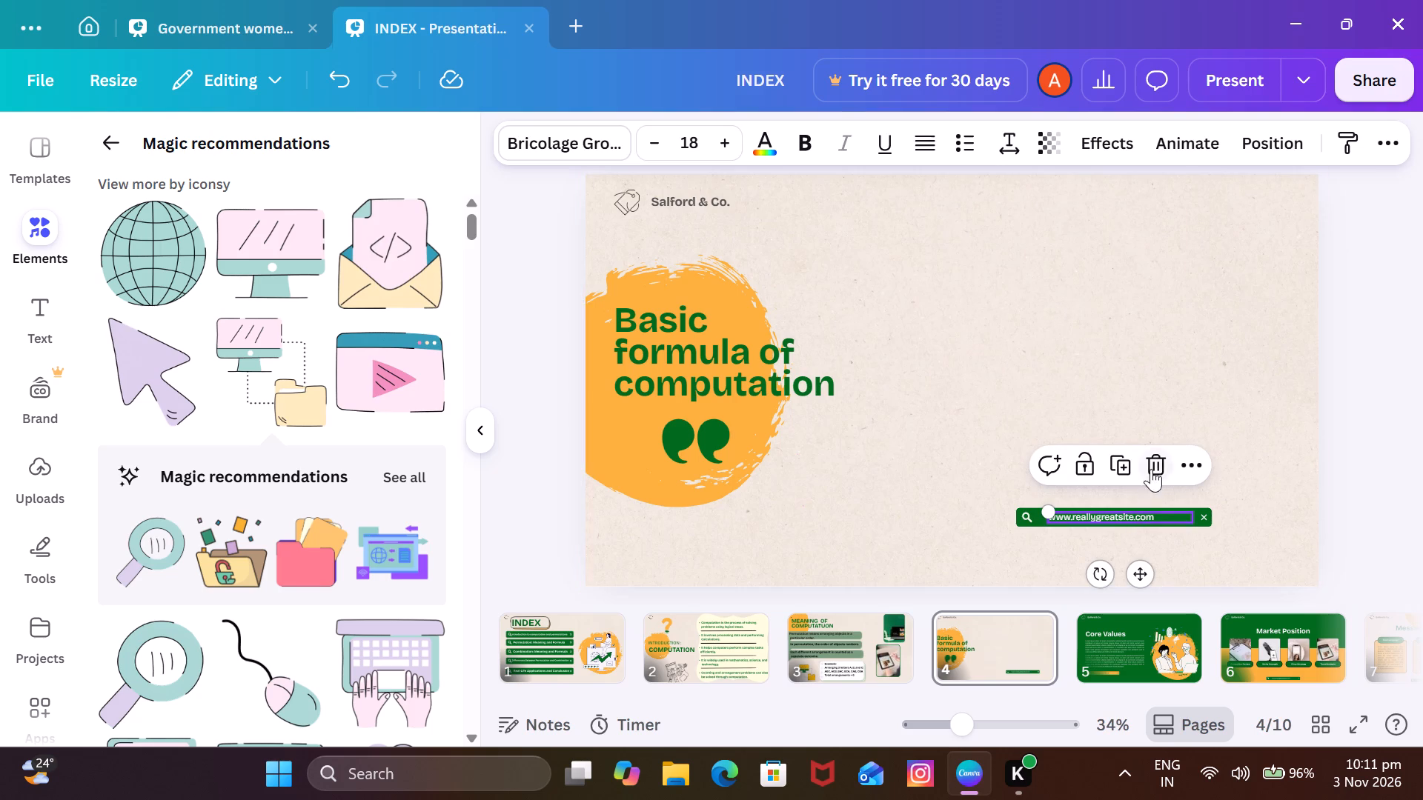
{"action": "left_click", "coordinate": [1154, 454]}
{"action": "left_click_drag", "start_coordinate": [1145, 520], "coordinate": [748, 410]}
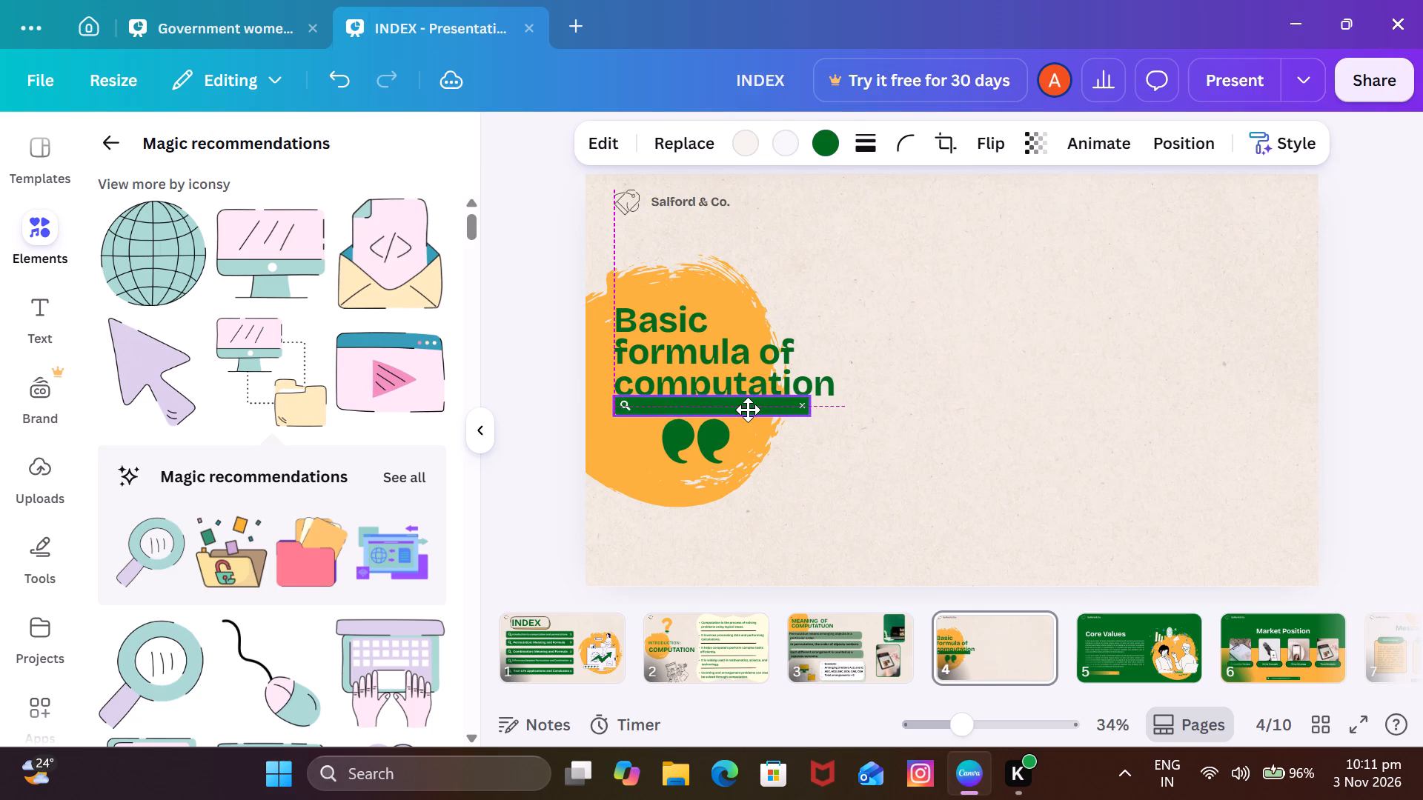
{"action": "left_click_drag", "start_coordinate": [748, 410], "coordinate": [745, 298]}
{"action": "left_click_drag", "start_coordinate": [747, 231], "coordinate": [746, 242]}
{"action": "left_click", "coordinate": [746, 242]}
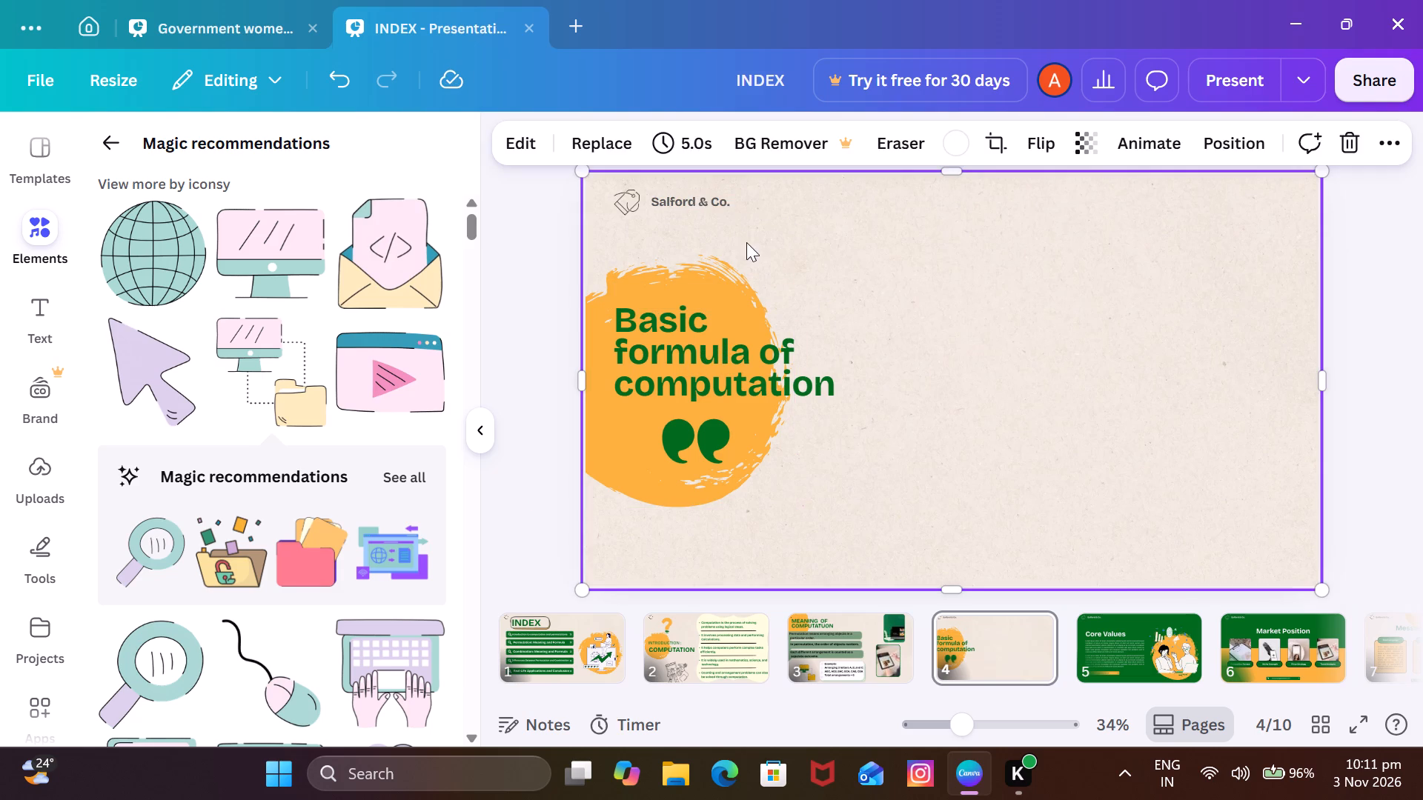
Delete the "Salford & Co." label beside the logo on slide 4.
{"action": "left_click", "coordinate": [692, 204]}
{"action": "left_click", "coordinate": [739, 249]}
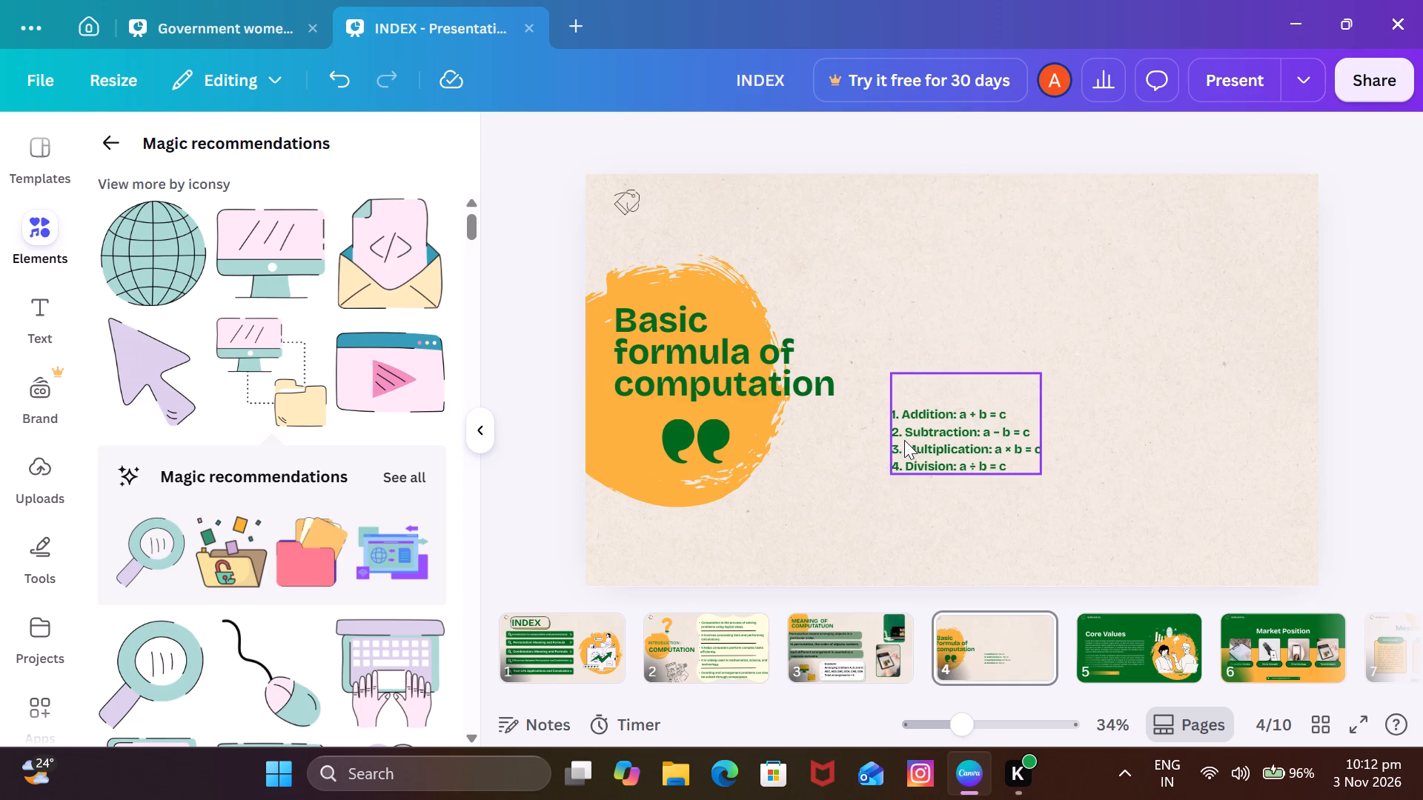
Enlarge the addition, subtraction, multiplication and division formula list to font size 49.2 and place it in the empty area beside the heading.
{"action": "left_click_drag", "start_coordinate": [904, 441], "coordinate": [943, 381]}
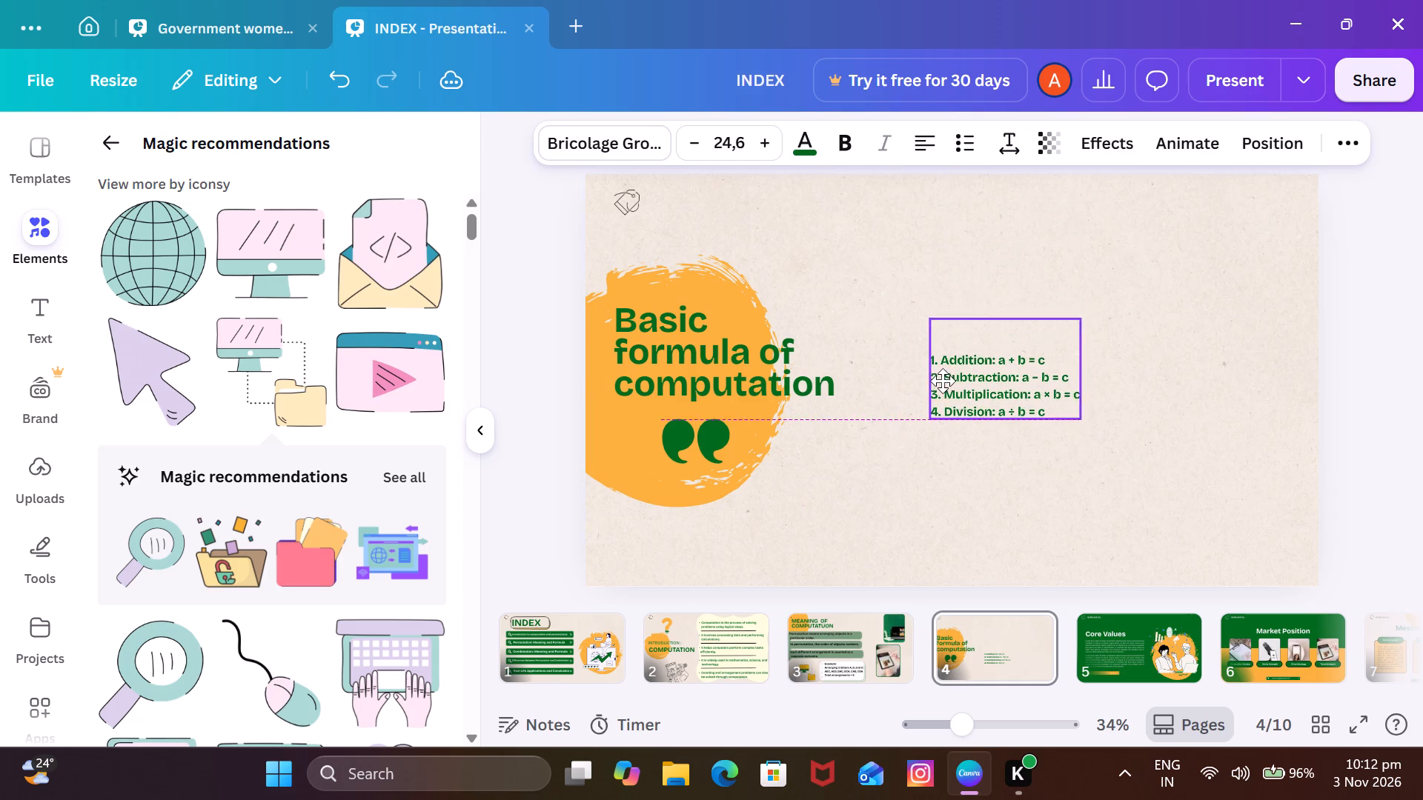
{"action": "left_click_drag", "start_coordinate": [943, 381], "coordinate": [943, 379]}
{"action": "left_click_drag", "start_coordinate": [926, 307], "coordinate": [804, 213]}
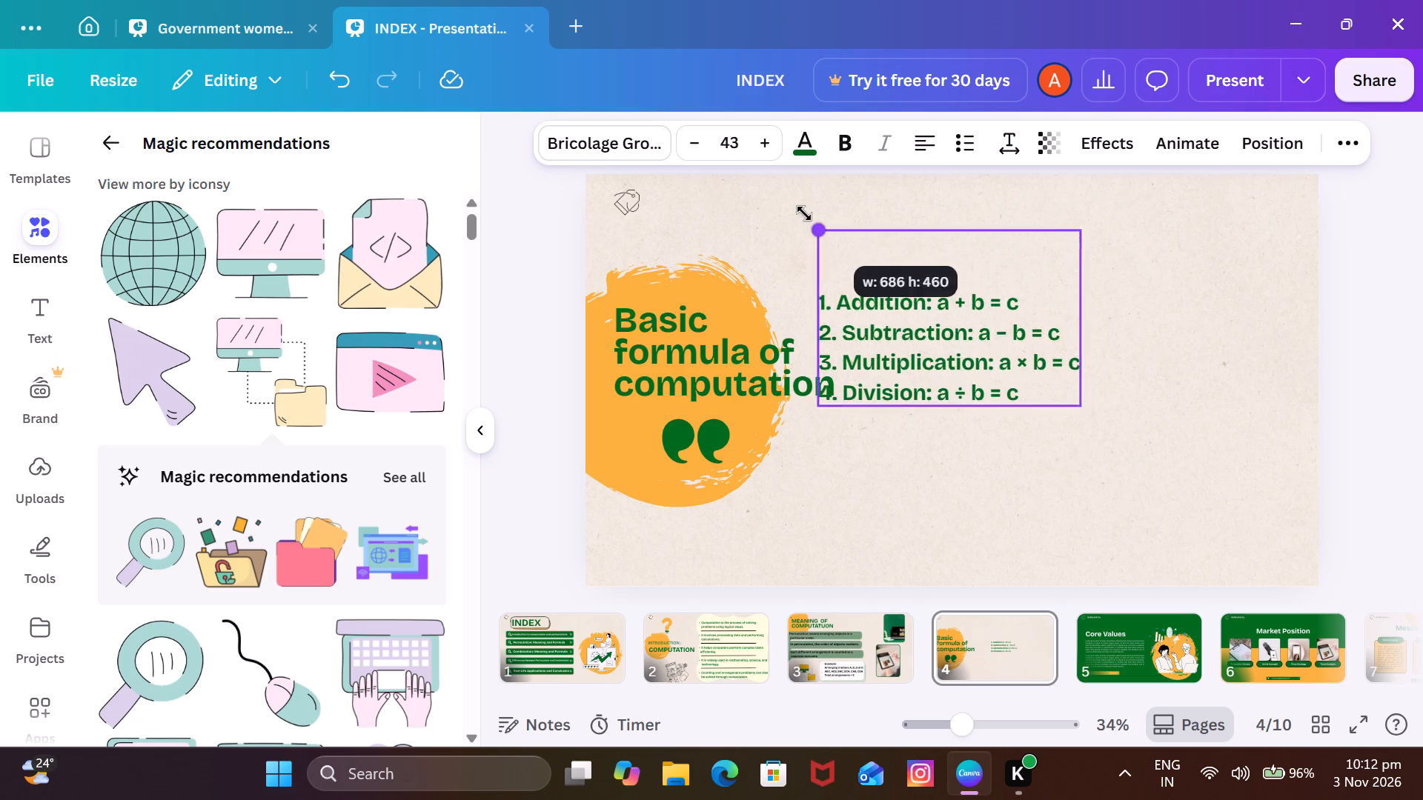
{"action": "left_click_drag", "start_coordinate": [804, 213], "coordinate": [859, 222]}
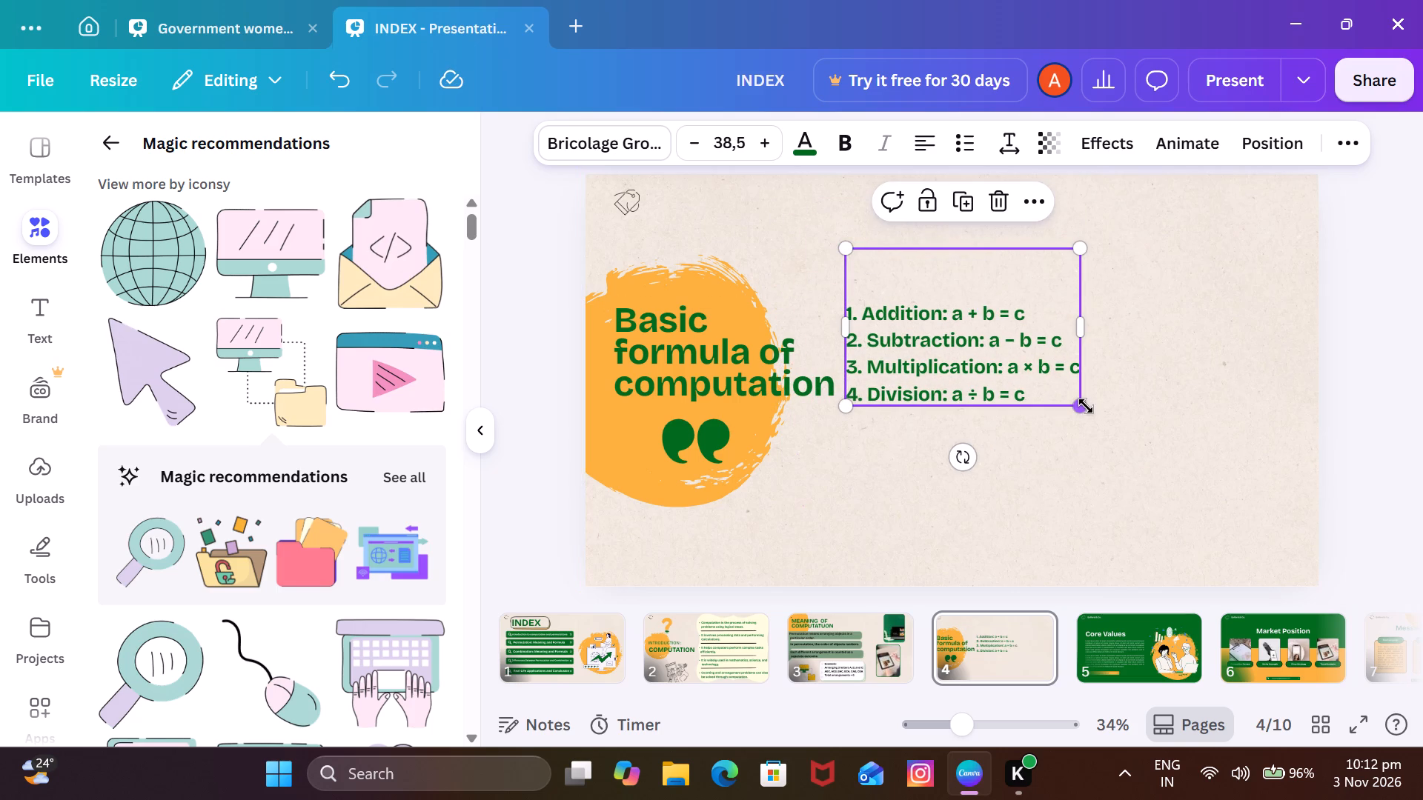
{"action": "left_click_drag", "start_coordinate": [1086, 406], "coordinate": [1129, 481]}
{"action": "left_click_drag", "start_coordinate": [1038, 423], "coordinate": [1104, 429]}
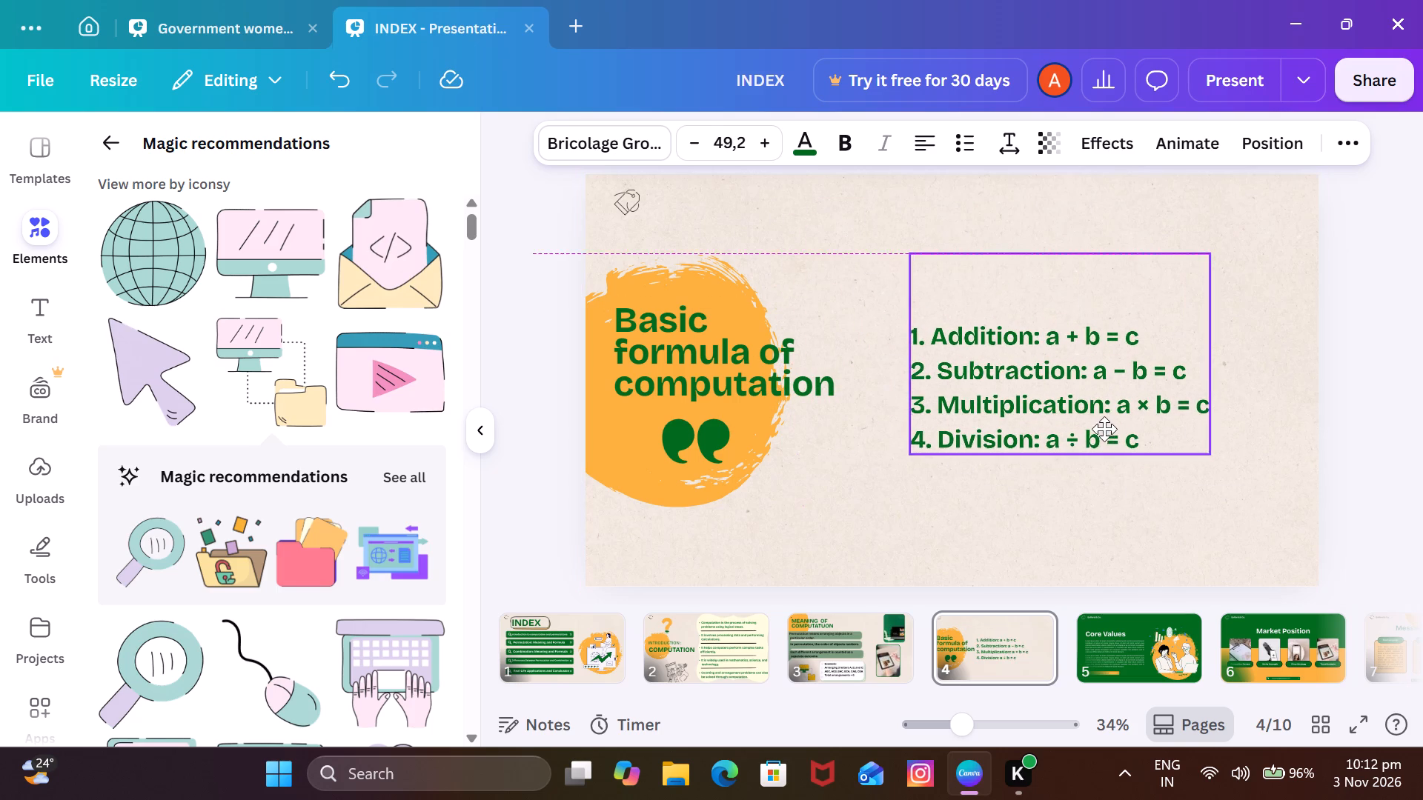
{"action": "left_click_drag", "start_coordinate": [1104, 429], "coordinate": [1107, 438]}
Change the text colour of the formula list on slide 4 to white.
{"action": "left_click", "coordinate": [806, 140]}
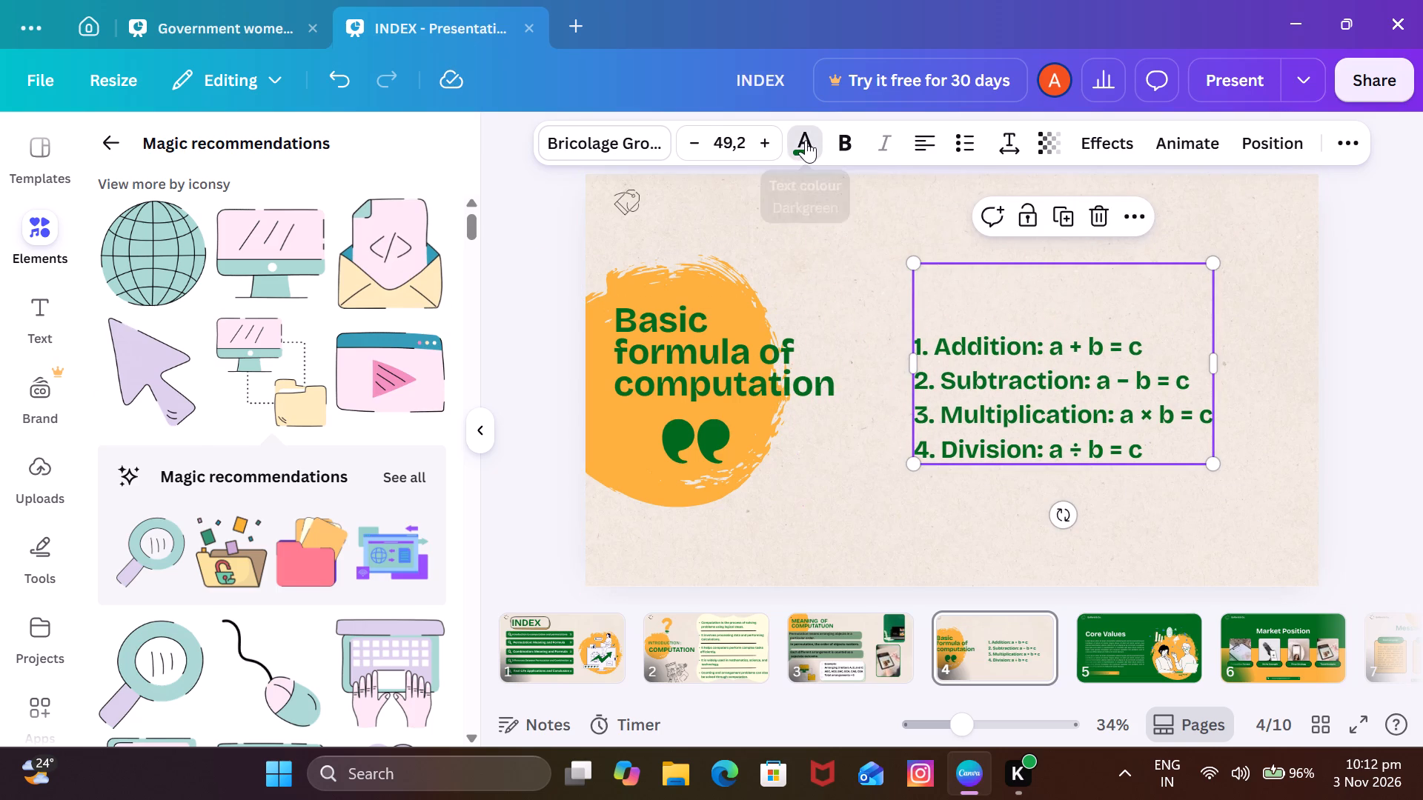
{"action": "left_click", "coordinate": [847, 494]}
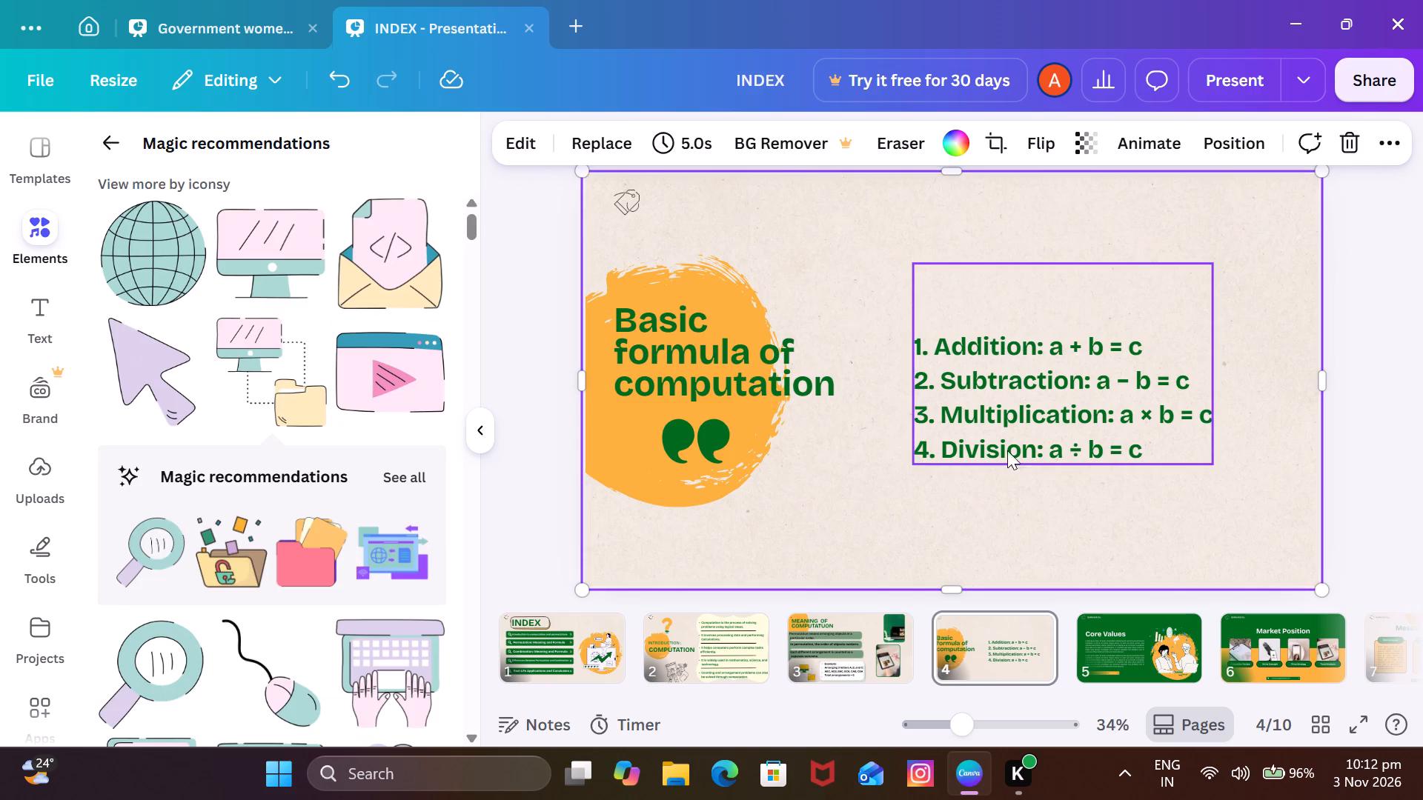
{"action": "left_click", "coordinate": [1006, 431]}
{"action": "left_click", "coordinate": [806, 148]}
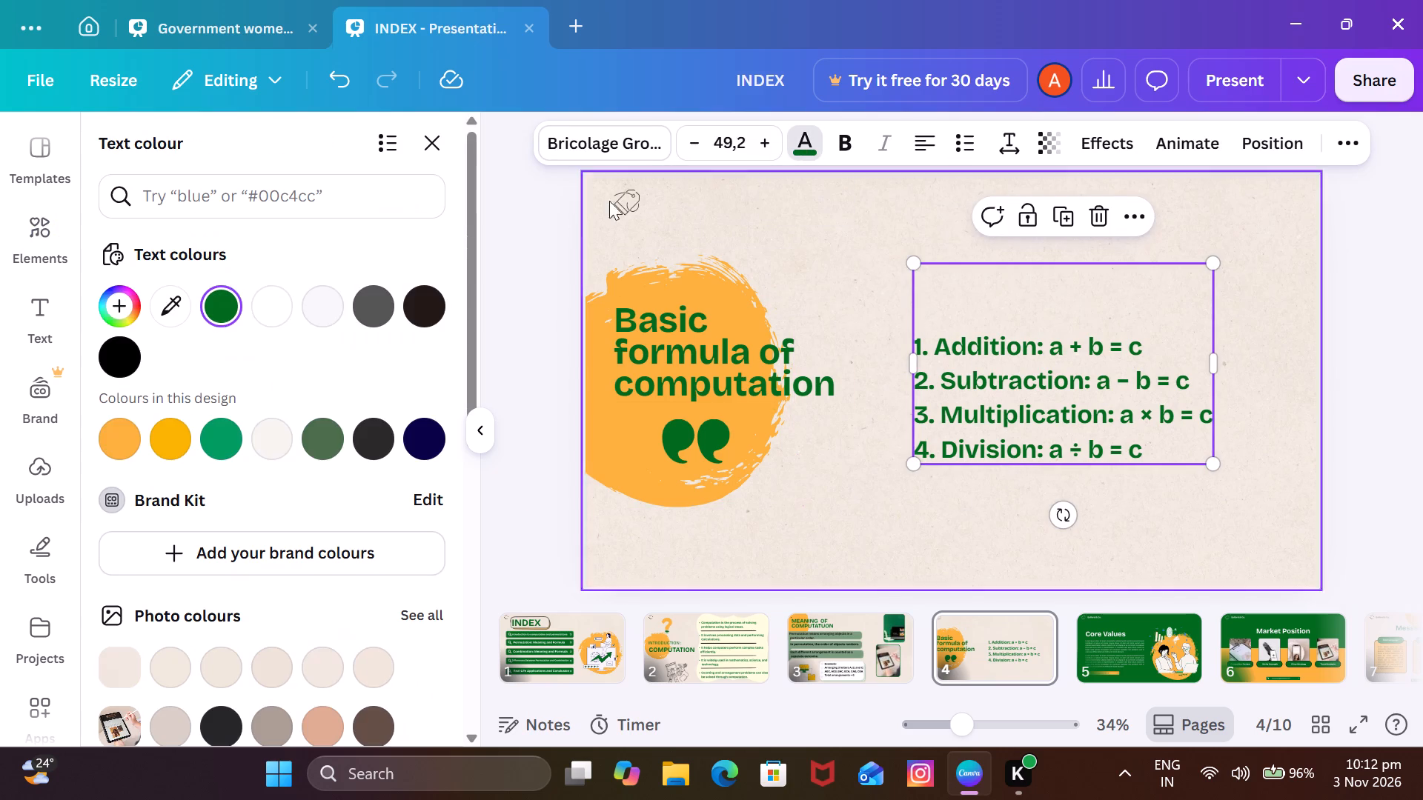
{"action": "left_click", "coordinate": [273, 311]}
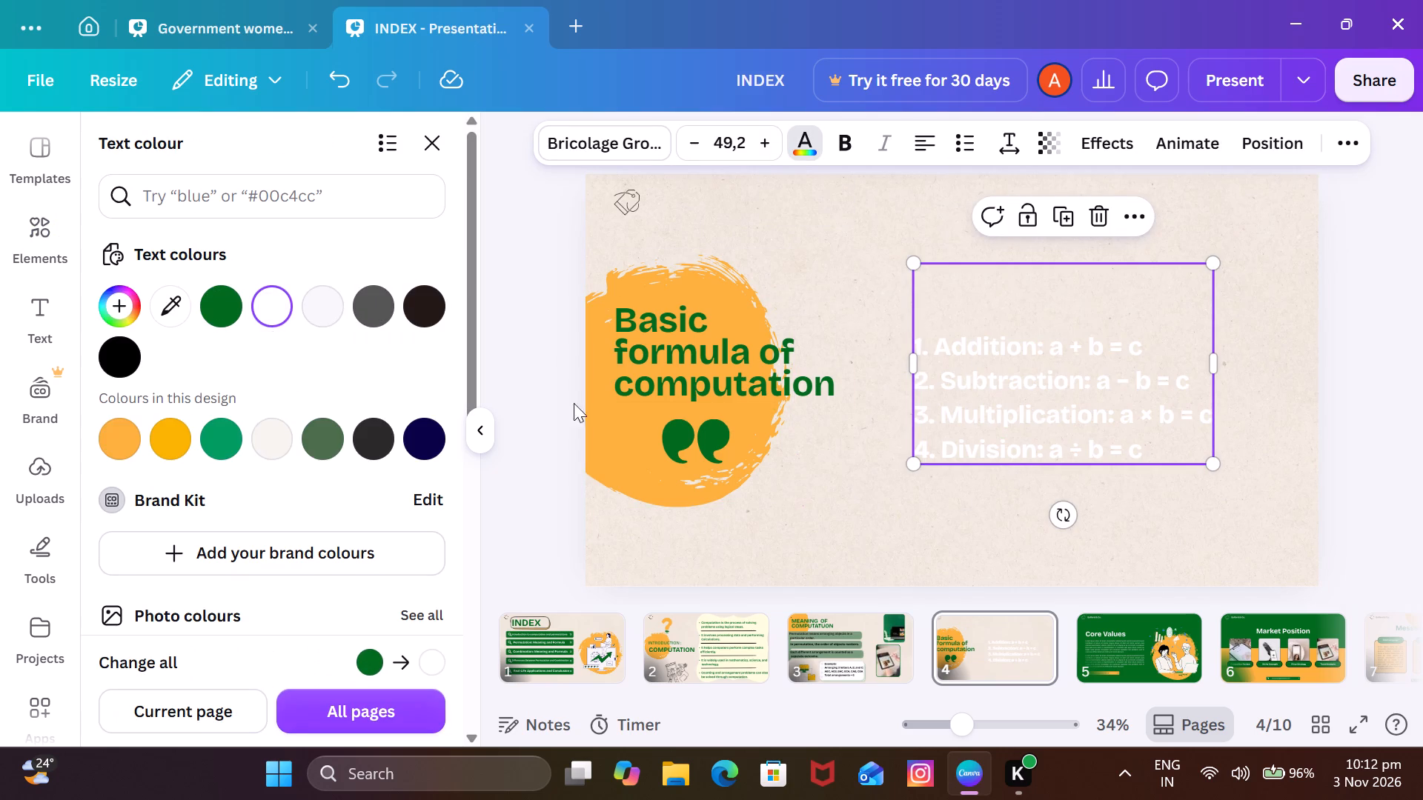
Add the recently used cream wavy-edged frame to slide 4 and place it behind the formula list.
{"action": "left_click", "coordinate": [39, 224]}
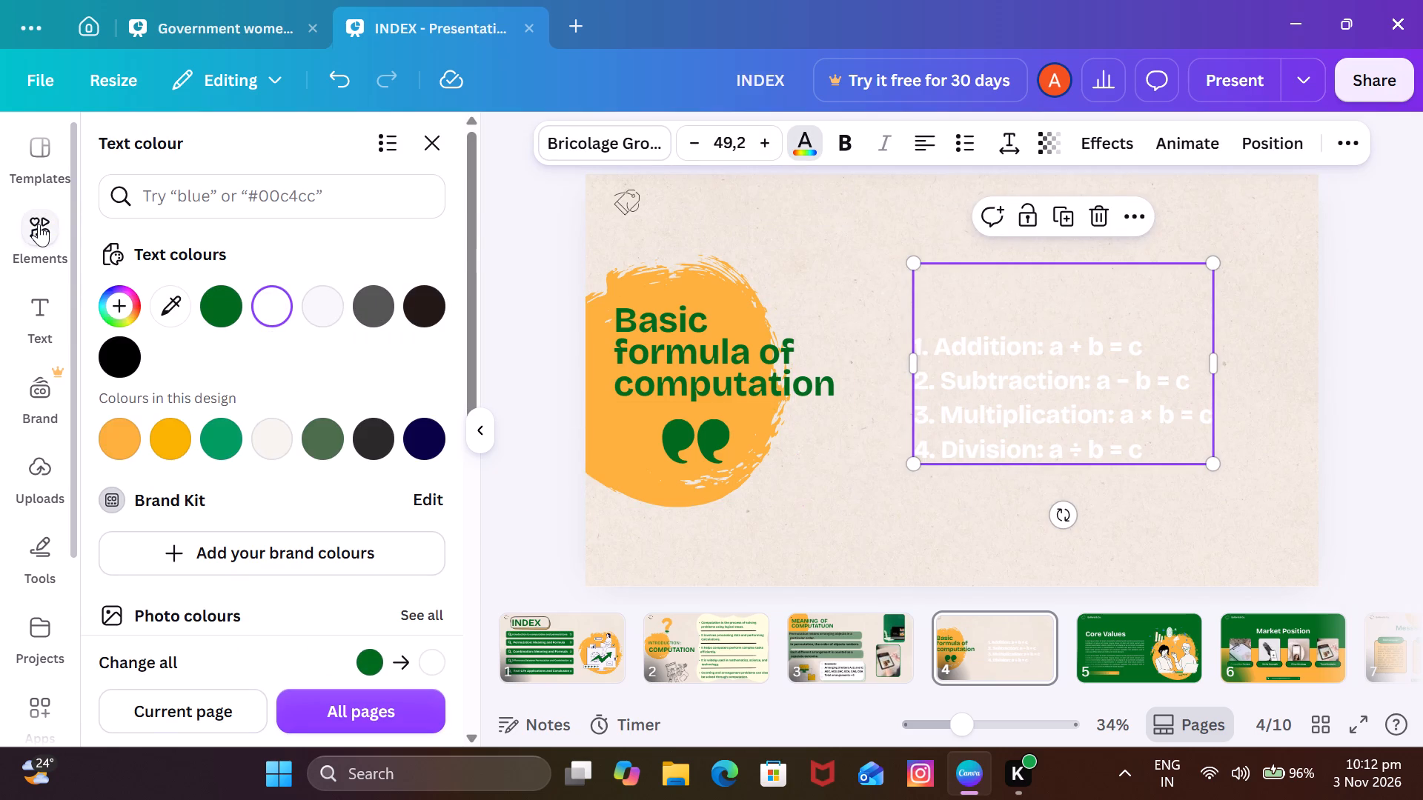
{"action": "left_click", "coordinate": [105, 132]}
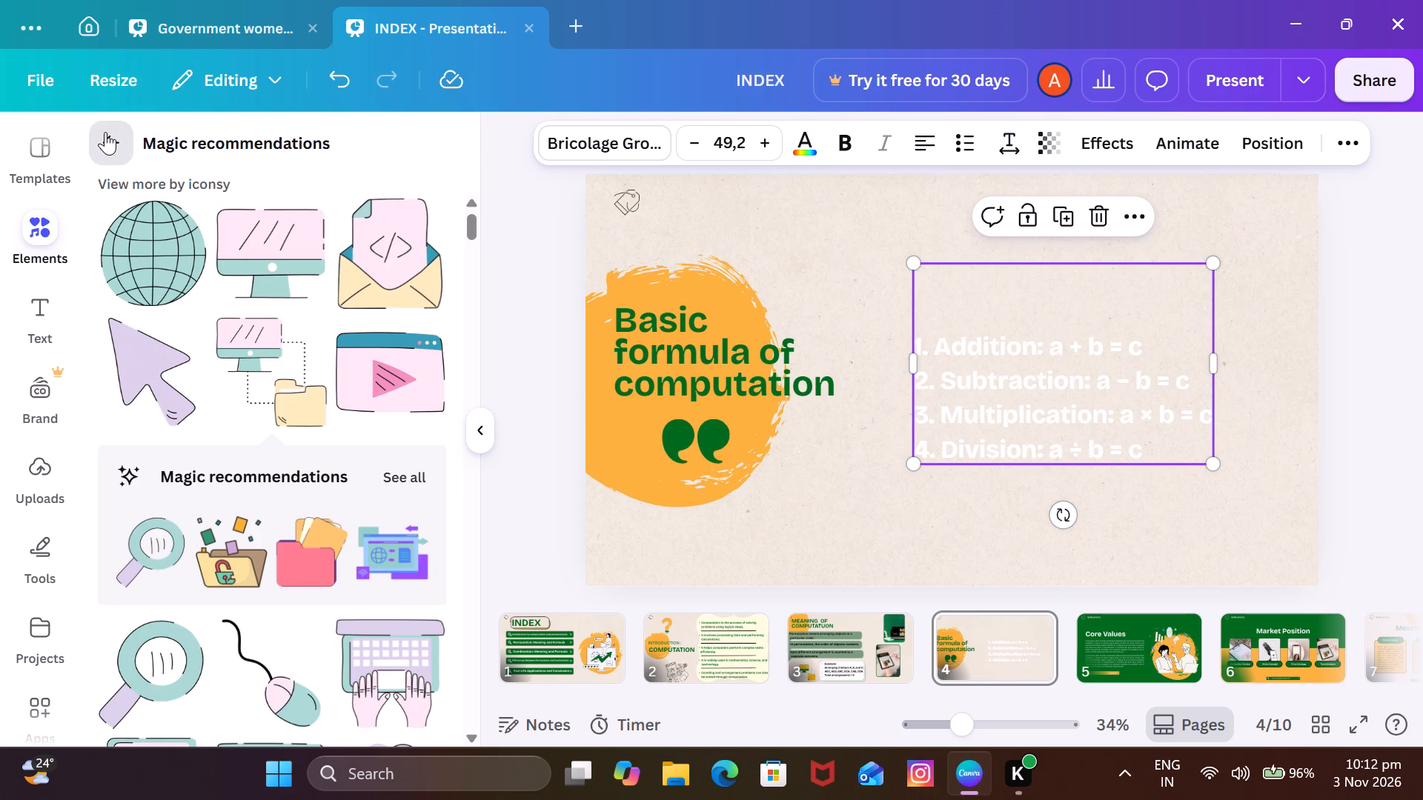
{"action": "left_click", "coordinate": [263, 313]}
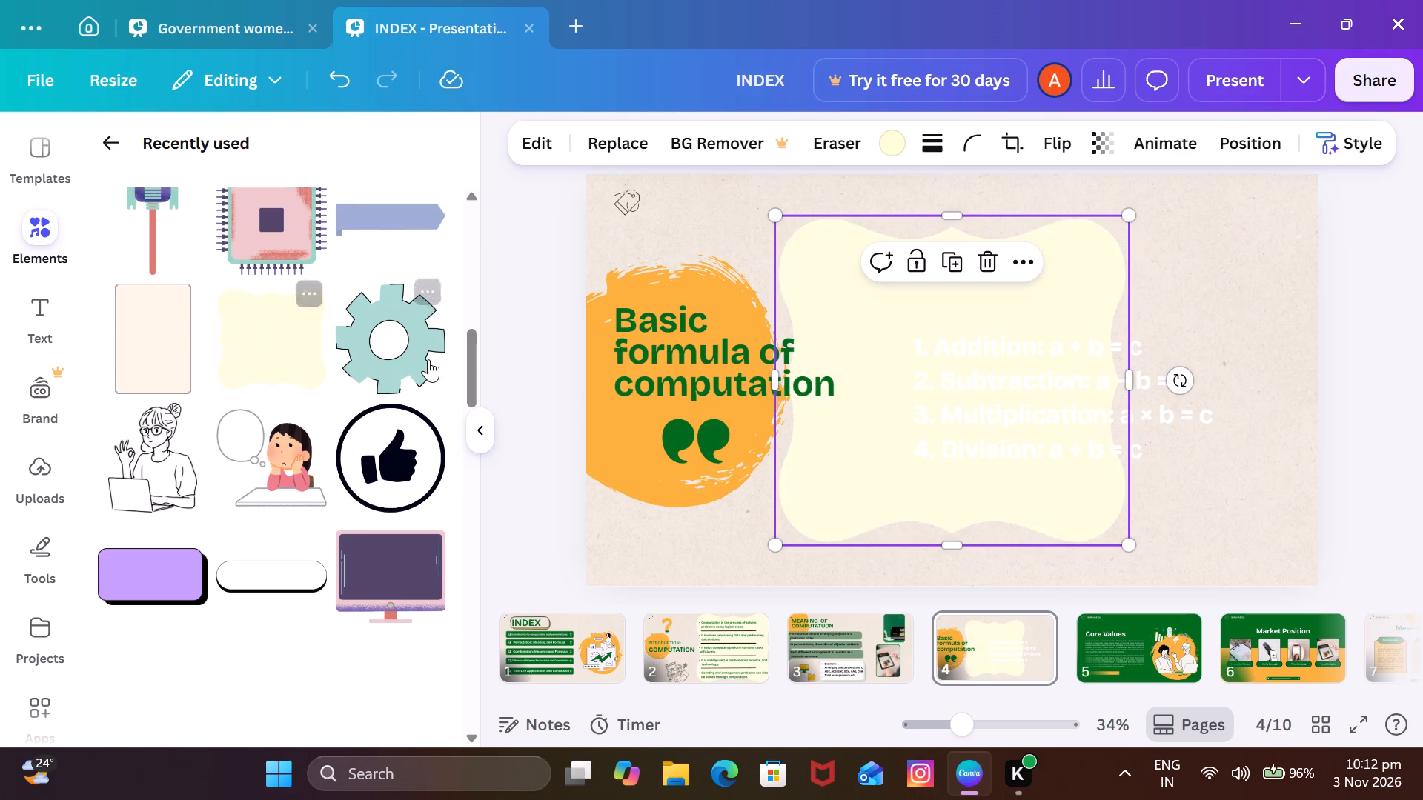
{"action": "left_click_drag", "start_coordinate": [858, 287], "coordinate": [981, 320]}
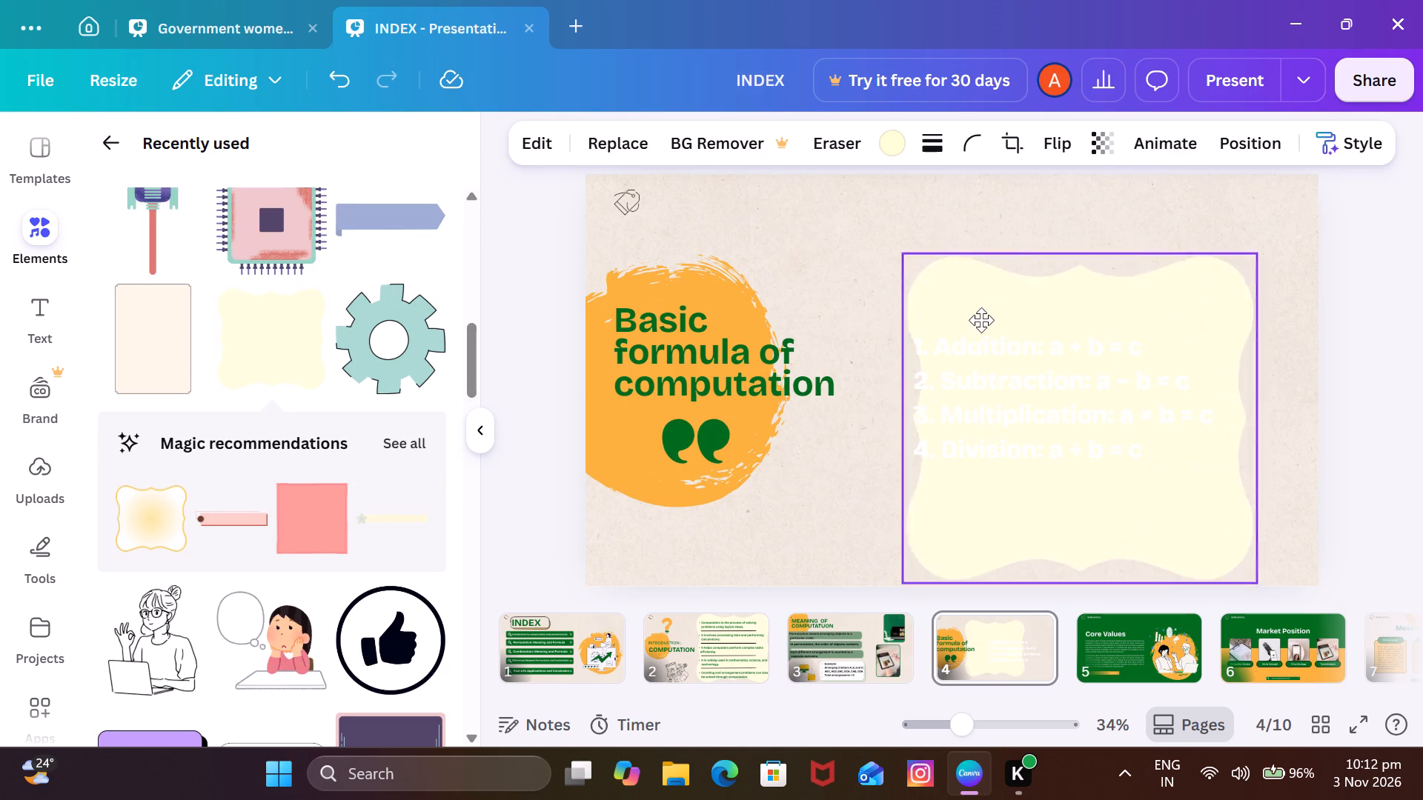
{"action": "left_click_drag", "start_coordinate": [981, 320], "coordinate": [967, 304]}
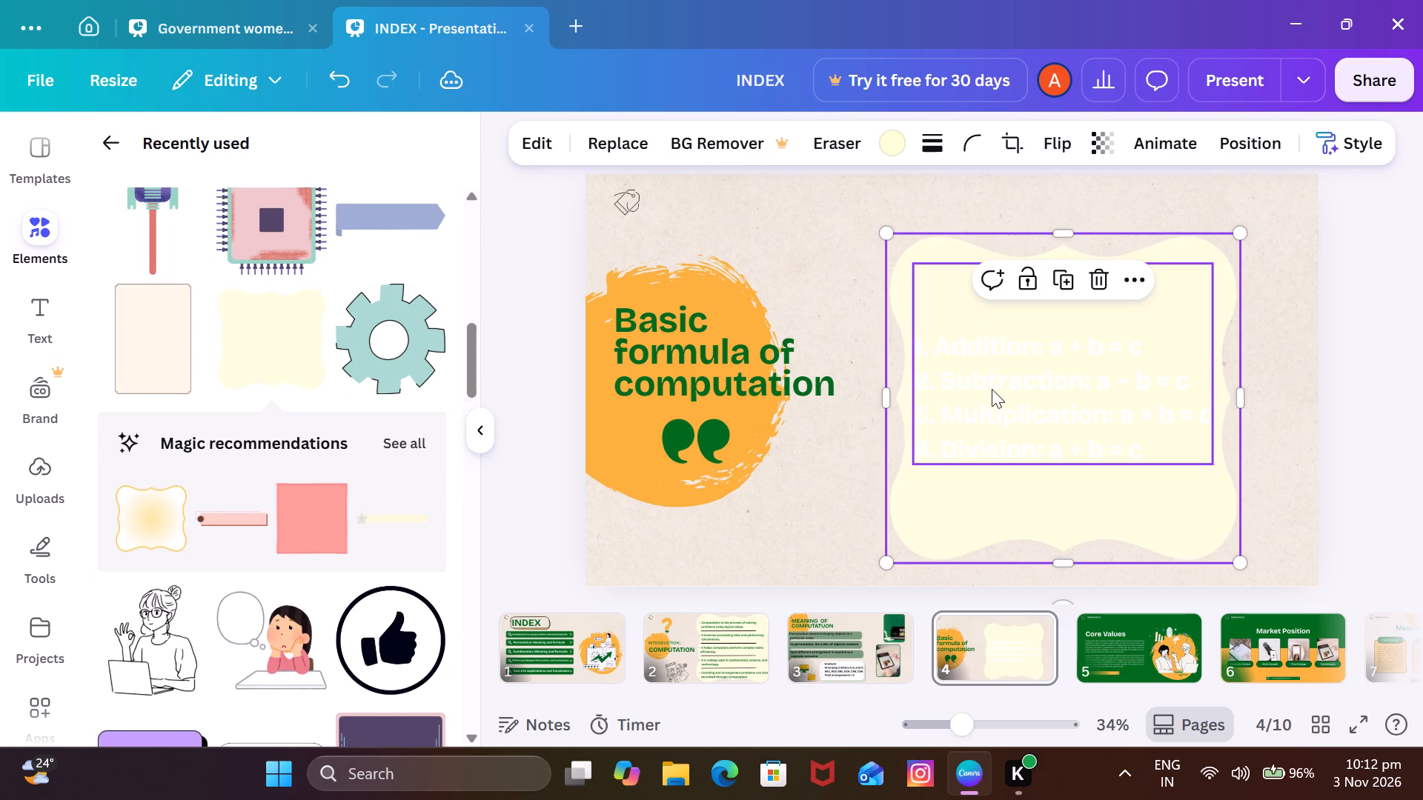
Change the text colour of the formula list on slide 4 to the dark green used in the heading.
{"action": "left_click", "coordinate": [988, 398]}
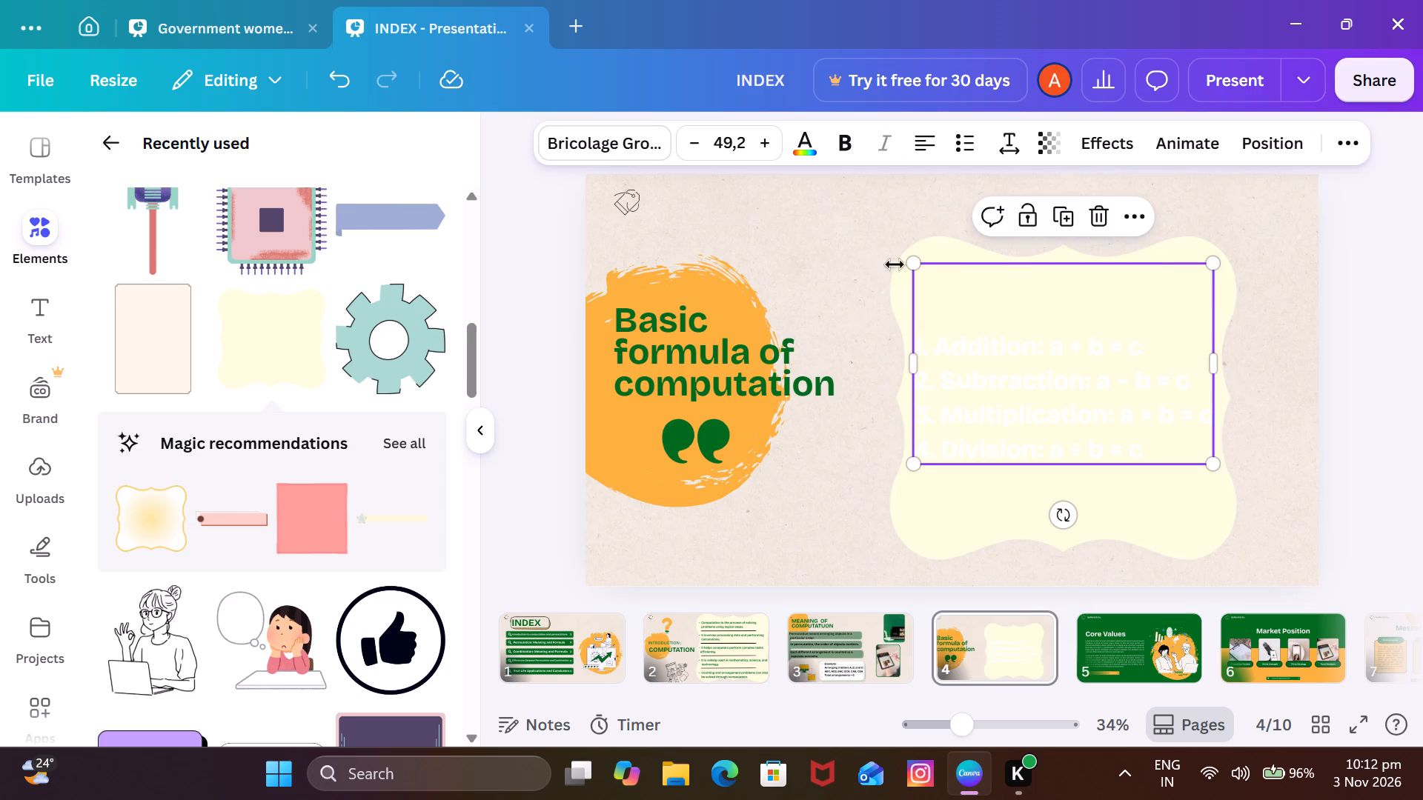
{"action": "left_click", "coordinate": [803, 148]}
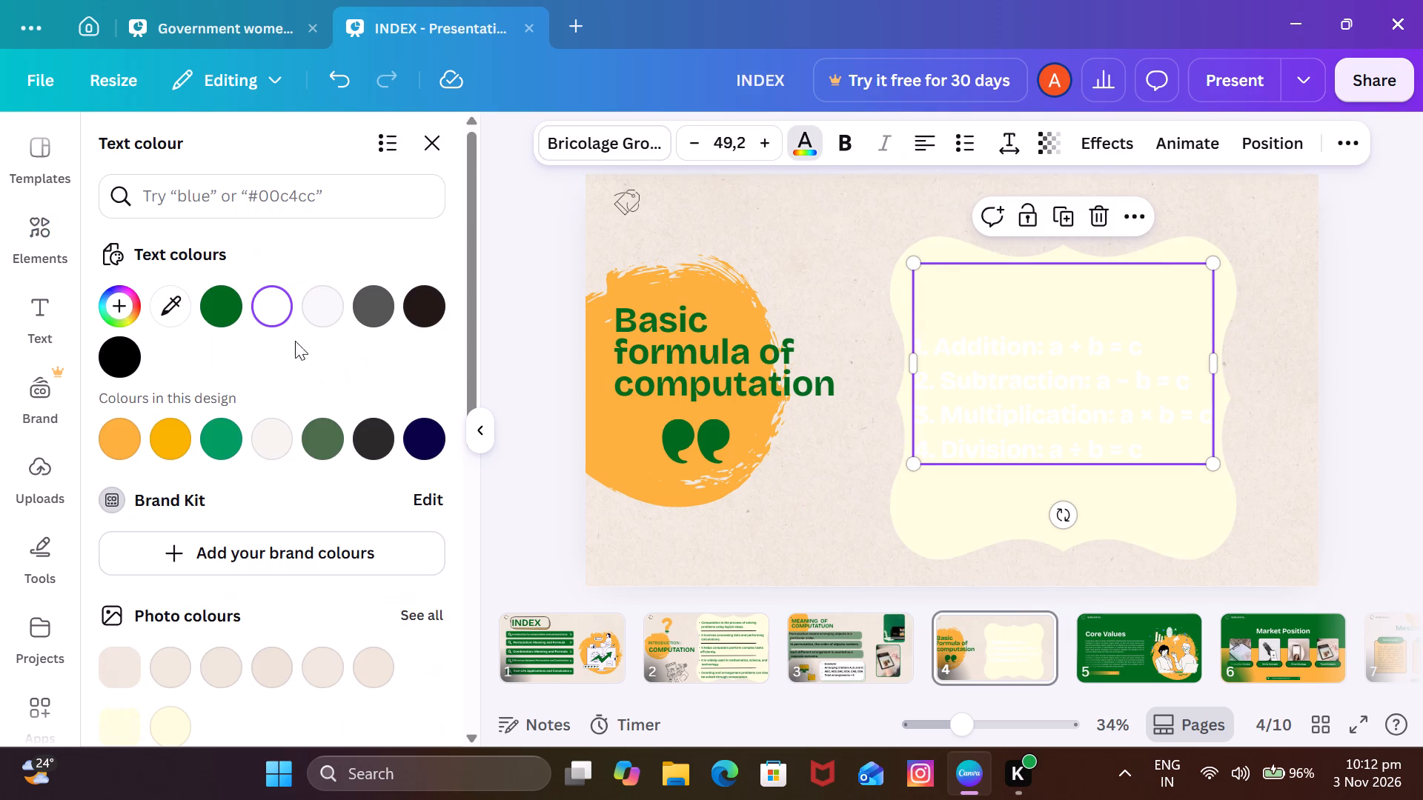
{"action": "left_click", "coordinate": [209, 315]}
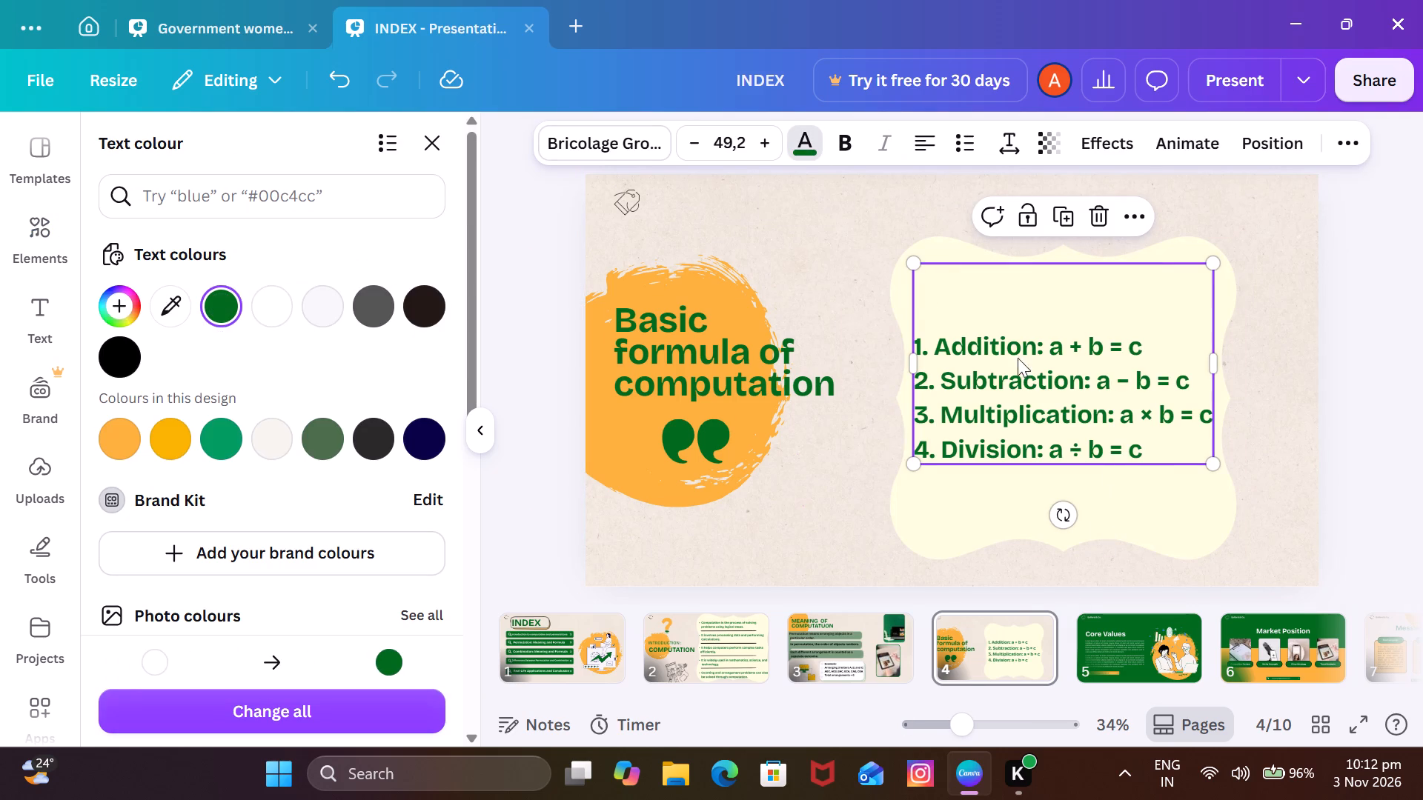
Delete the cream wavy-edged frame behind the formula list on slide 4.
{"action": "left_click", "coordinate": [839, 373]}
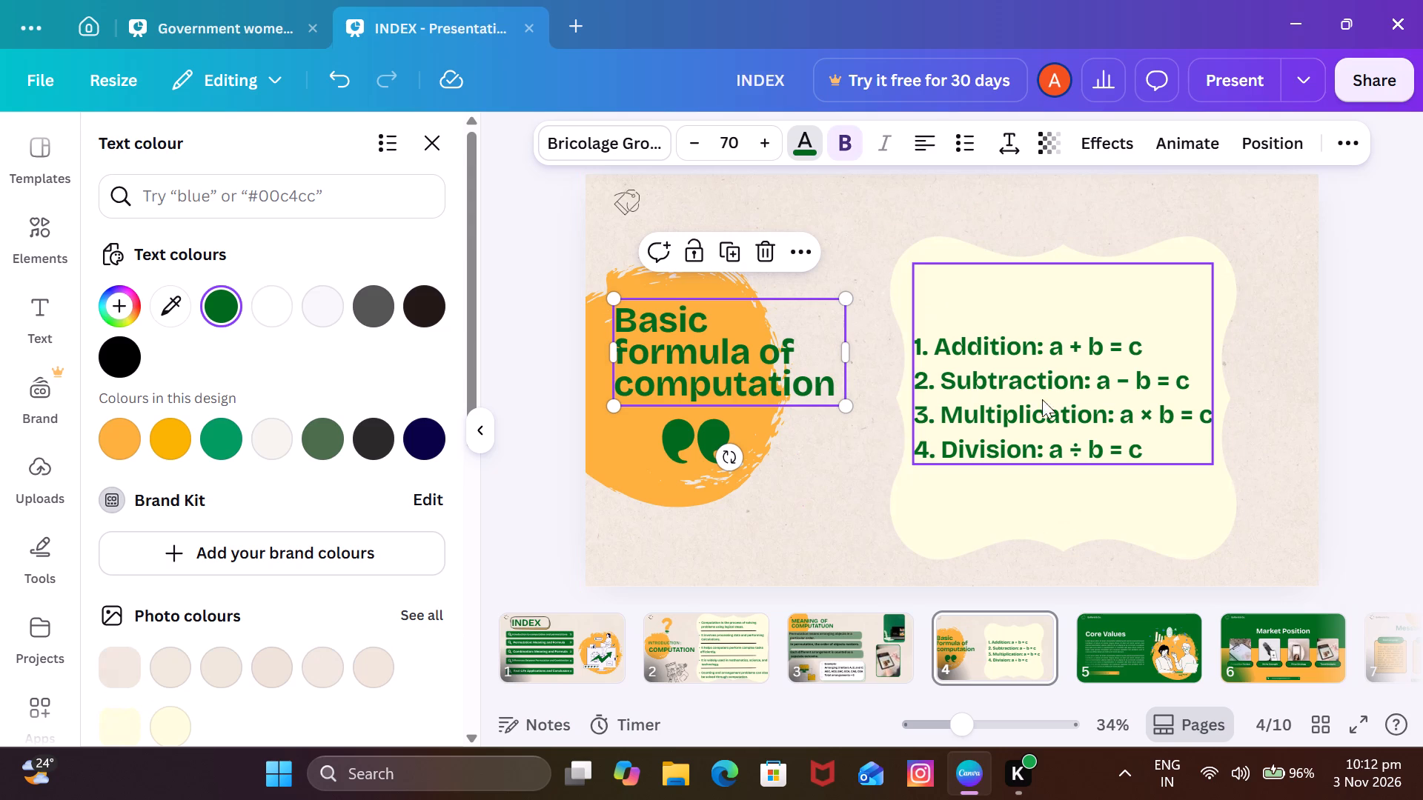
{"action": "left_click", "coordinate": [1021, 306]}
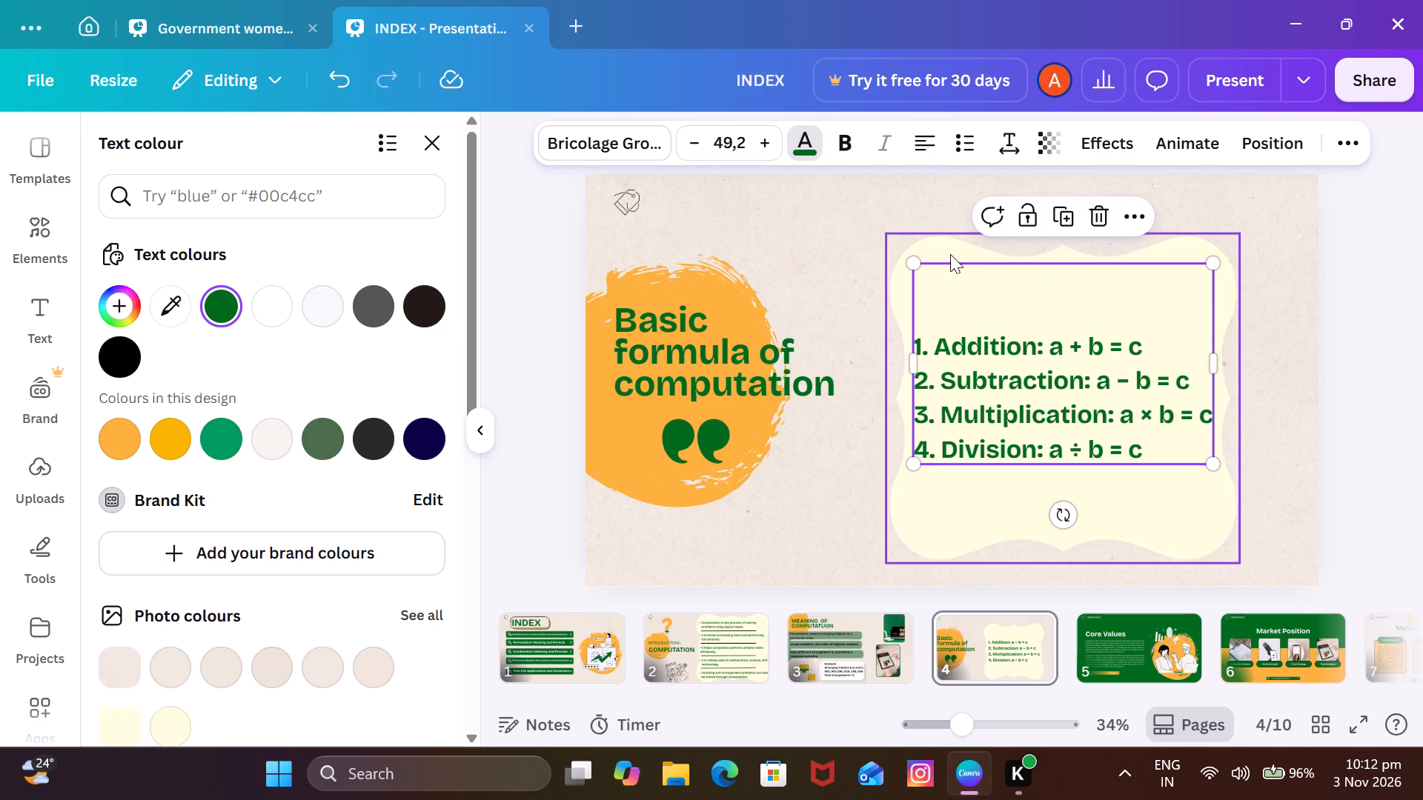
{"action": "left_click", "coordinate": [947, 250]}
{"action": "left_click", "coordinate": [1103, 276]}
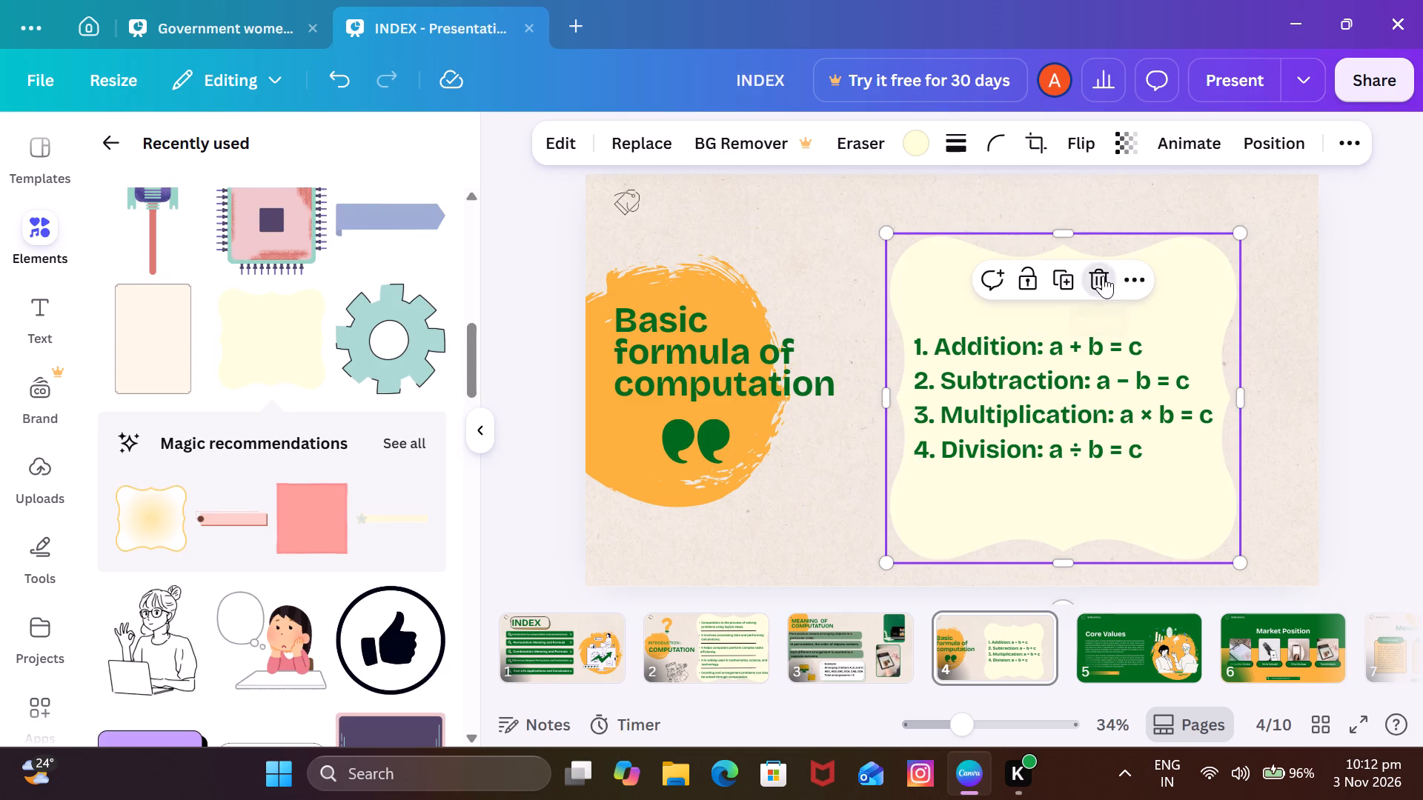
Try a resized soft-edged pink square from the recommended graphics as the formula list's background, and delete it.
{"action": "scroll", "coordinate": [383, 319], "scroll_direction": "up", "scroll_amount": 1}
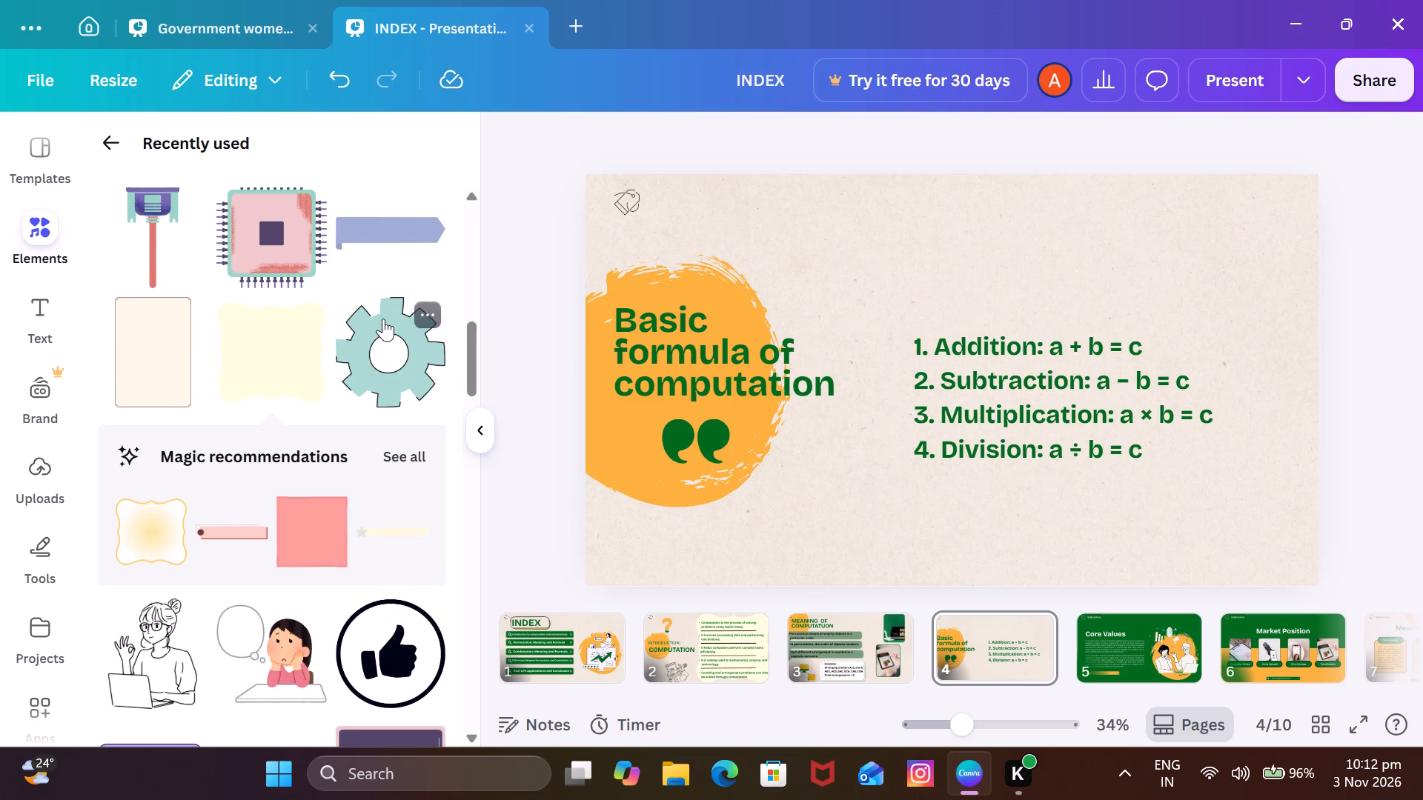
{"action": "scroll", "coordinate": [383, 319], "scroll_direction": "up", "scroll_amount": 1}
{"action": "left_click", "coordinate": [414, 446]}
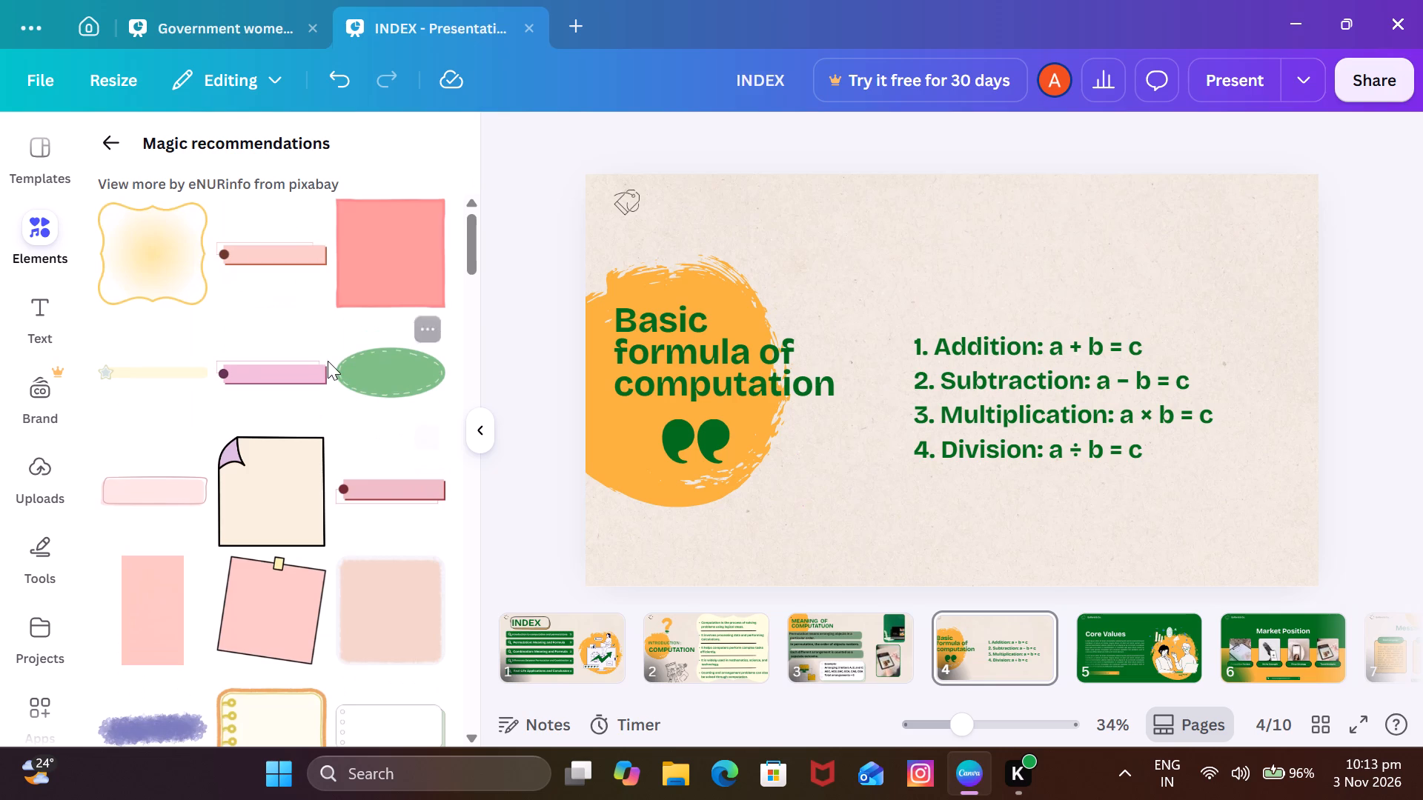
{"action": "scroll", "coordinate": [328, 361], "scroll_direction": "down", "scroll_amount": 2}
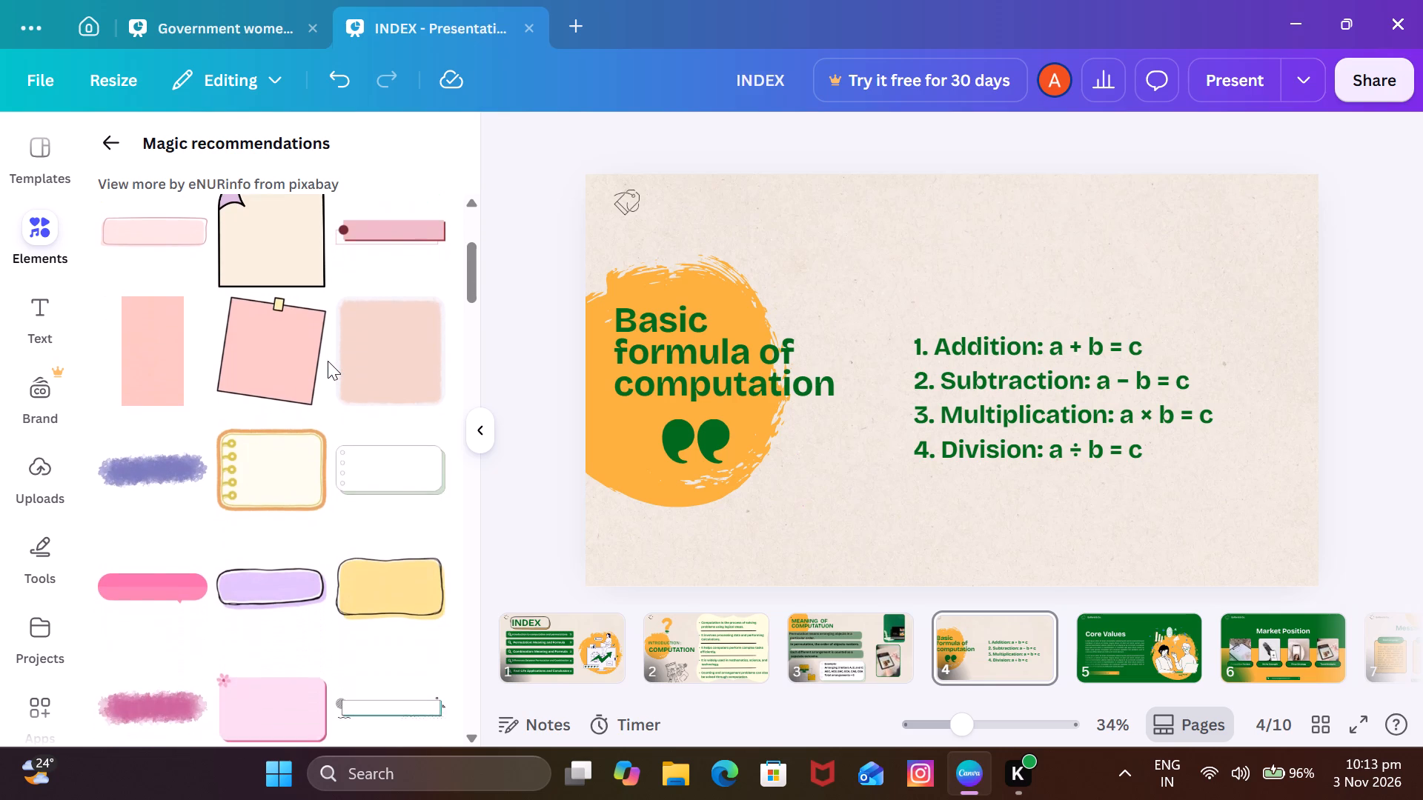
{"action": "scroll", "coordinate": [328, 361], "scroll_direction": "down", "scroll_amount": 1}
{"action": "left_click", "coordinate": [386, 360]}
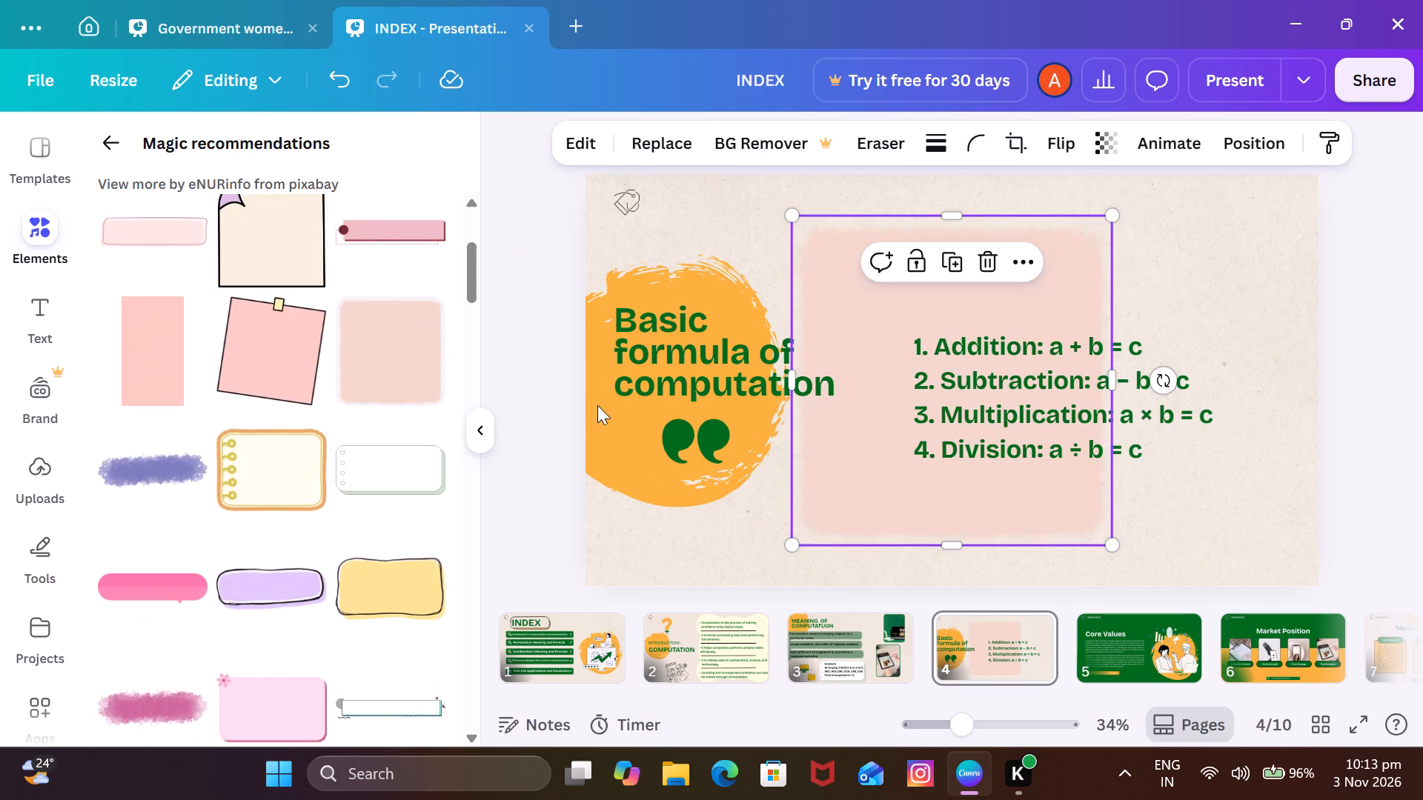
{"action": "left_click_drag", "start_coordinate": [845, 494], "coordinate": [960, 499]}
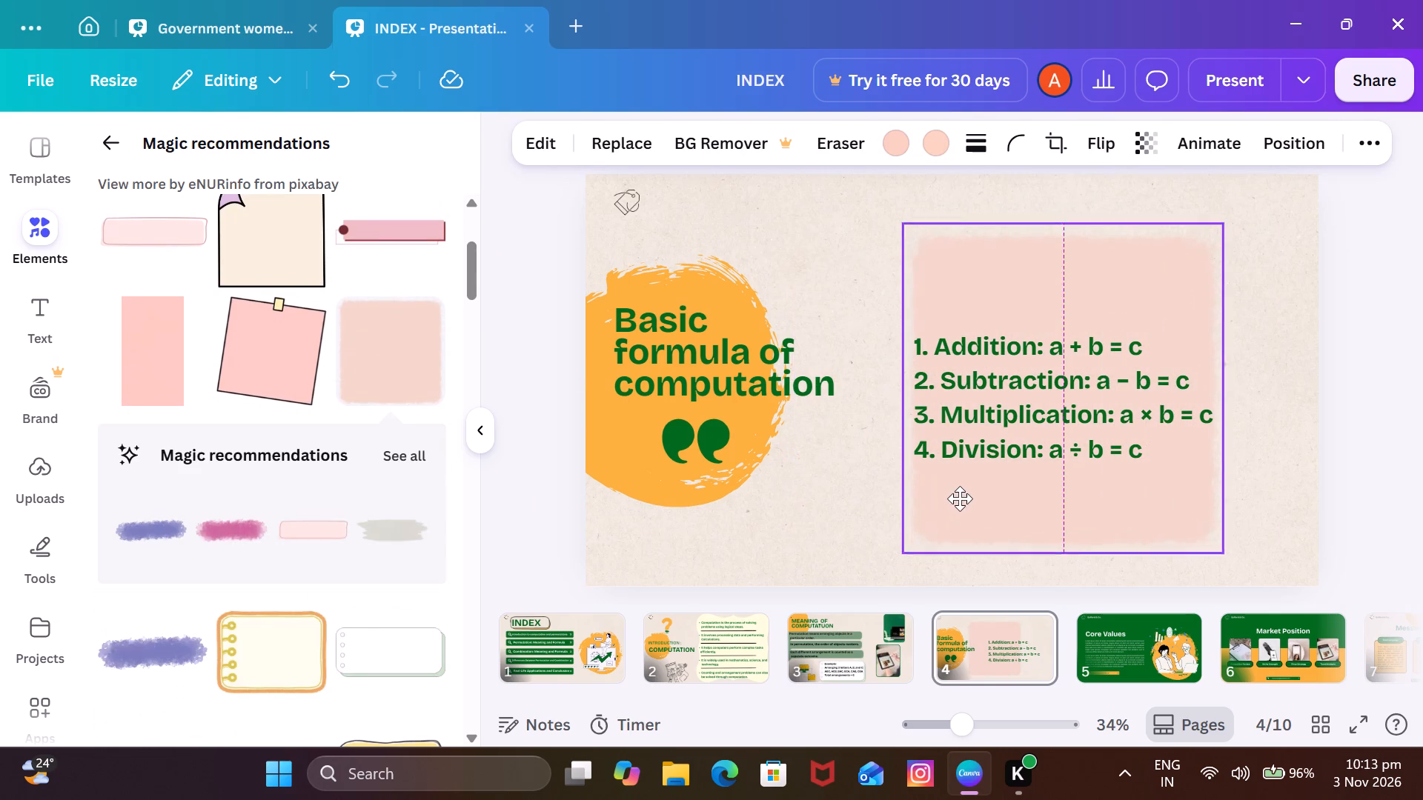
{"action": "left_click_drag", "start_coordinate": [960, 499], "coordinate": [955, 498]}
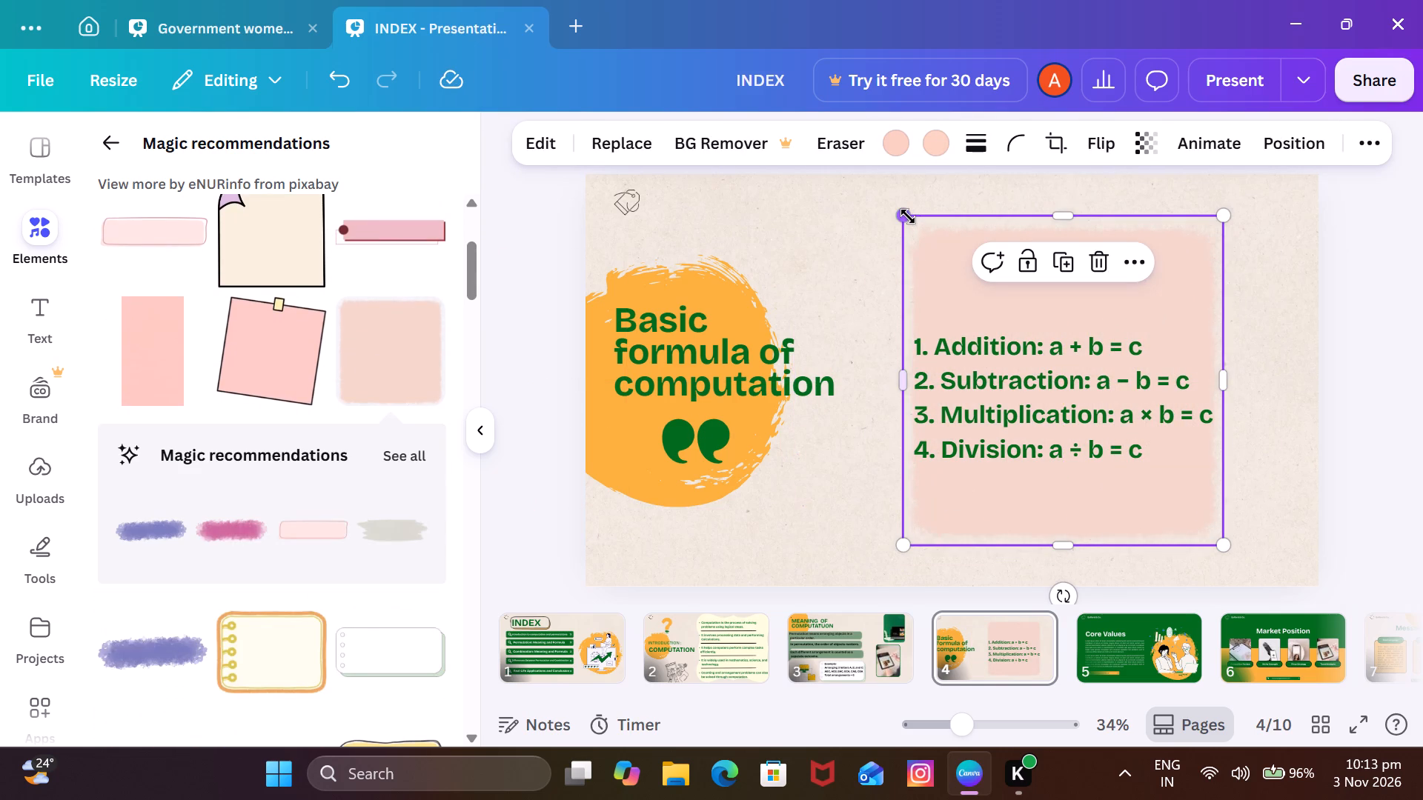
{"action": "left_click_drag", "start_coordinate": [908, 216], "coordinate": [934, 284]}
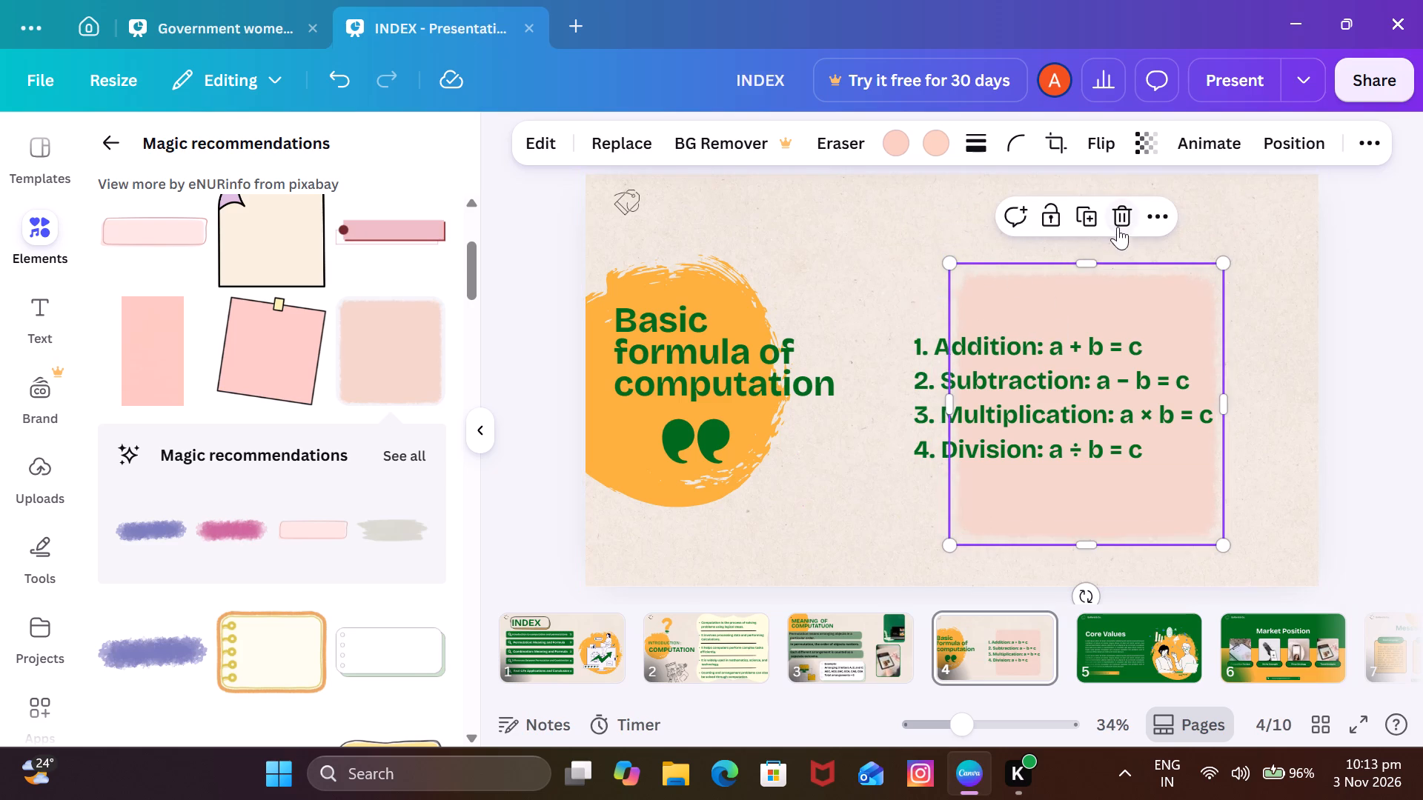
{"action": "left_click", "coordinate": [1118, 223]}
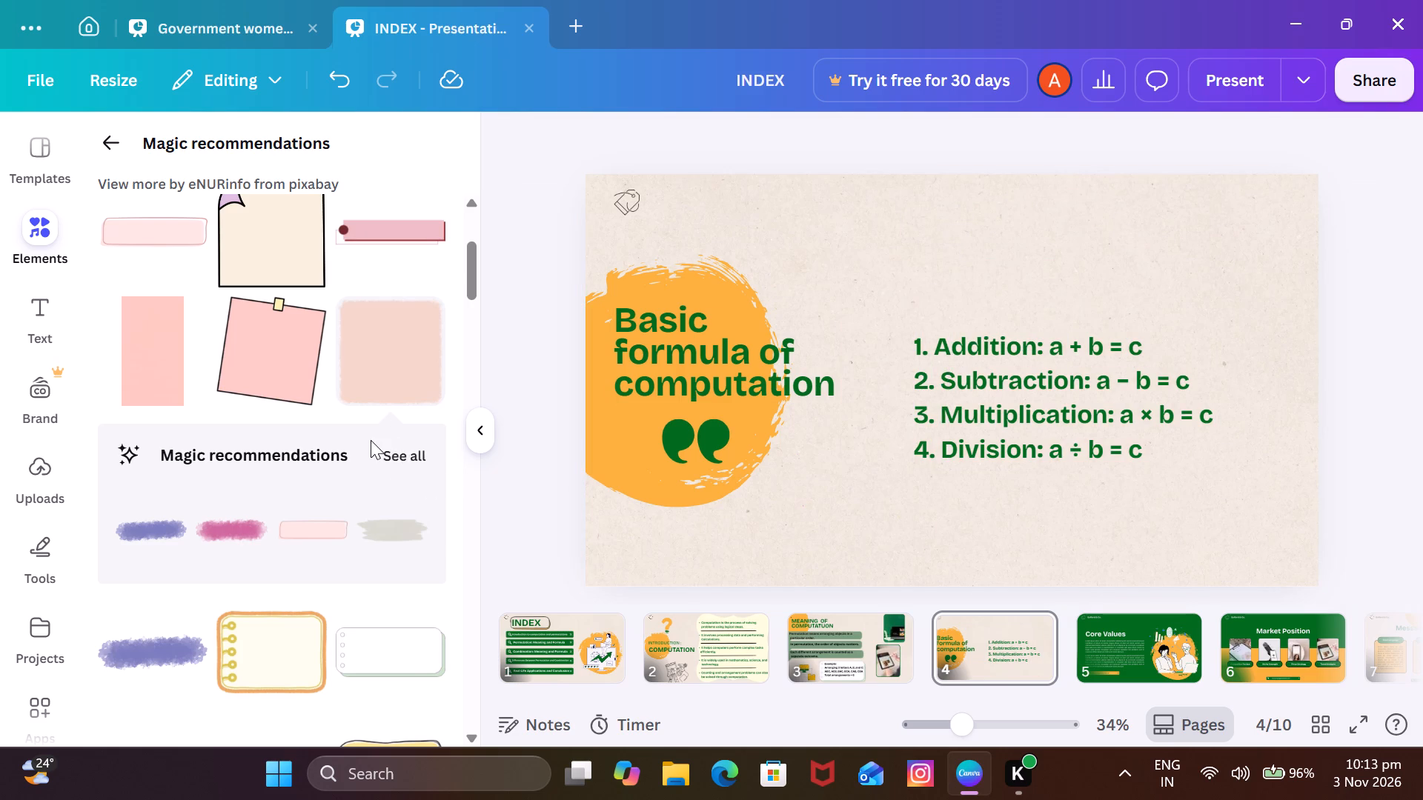
Add the yellow box with a hand-drawn black outline to slide 4, shrink it and centre it behind the four formulas.
{"action": "scroll", "coordinate": [371, 440], "scroll_direction": "down", "scroll_amount": 4}
{"action": "left_click", "coordinate": [371, 440]}
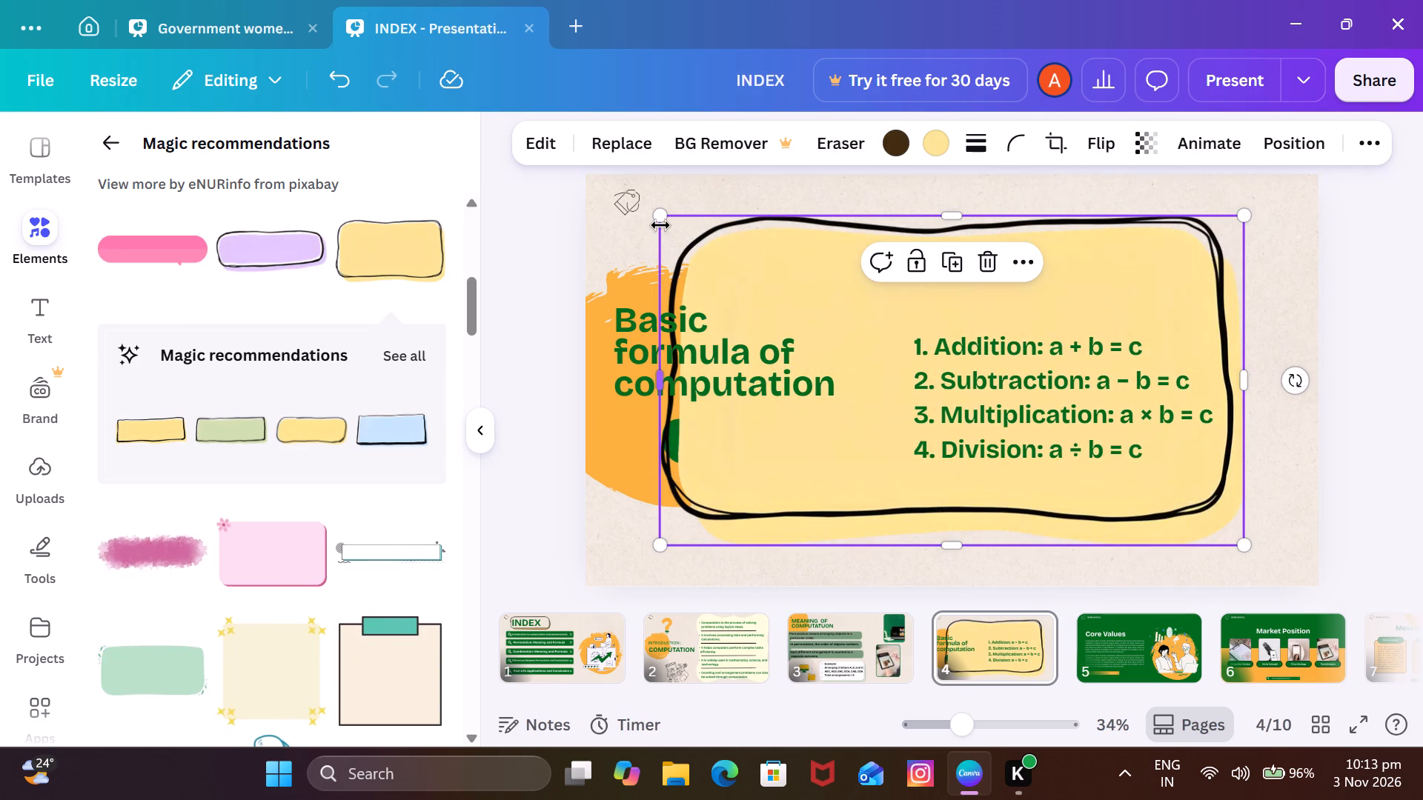
{"action": "left_click_drag", "start_coordinate": [660, 209], "coordinate": [780, 217]}
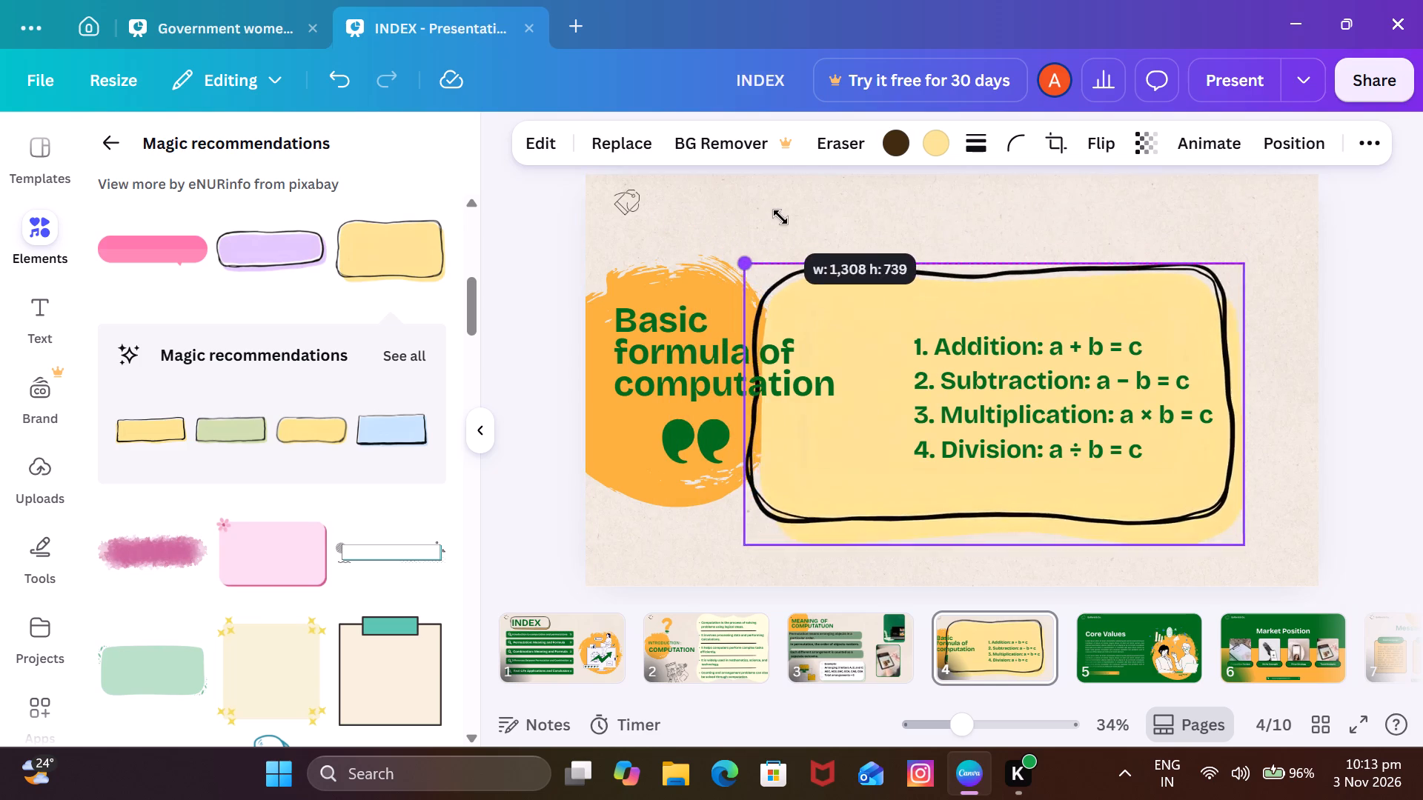
{"action": "left_click_drag", "start_coordinate": [780, 217], "coordinate": [903, 231]}
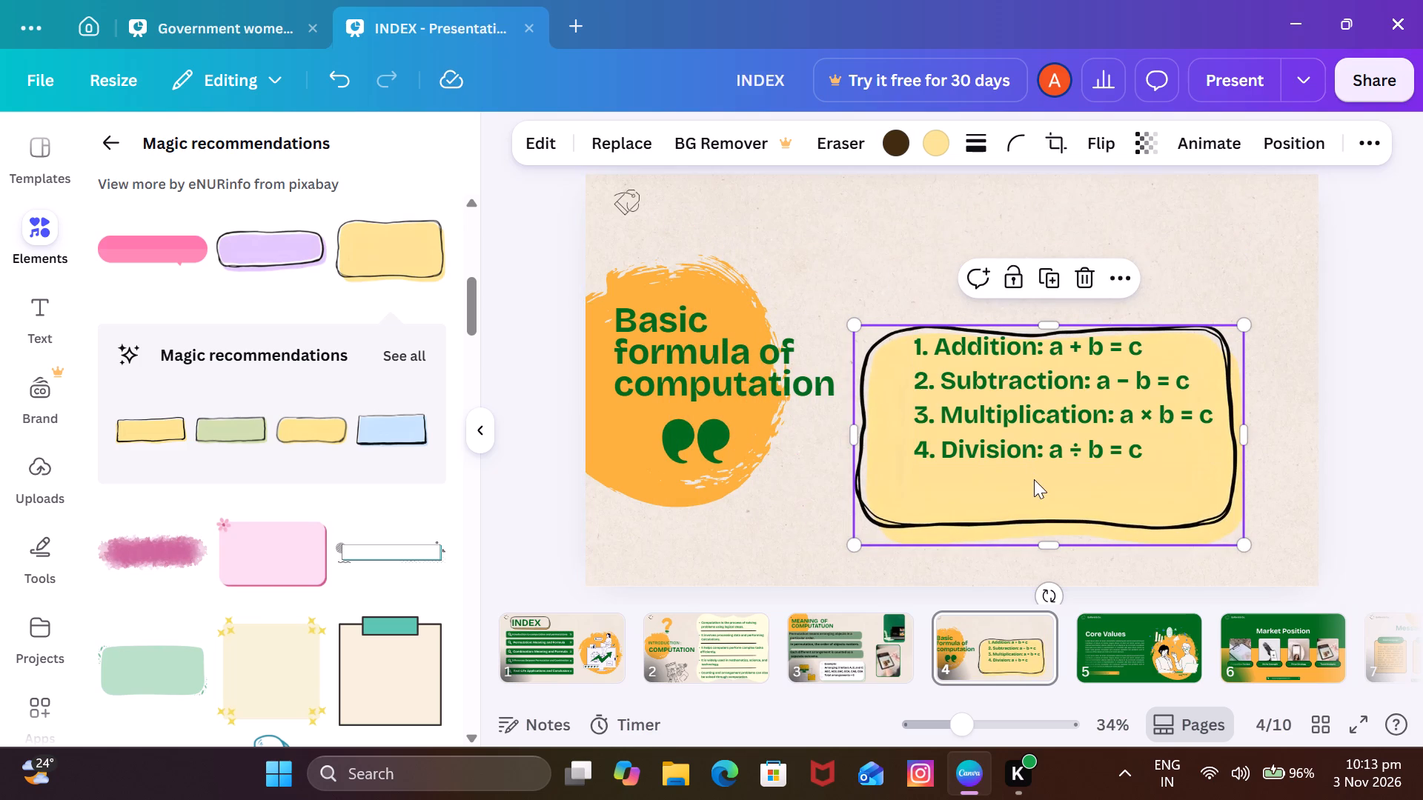
{"action": "left_click_drag", "start_coordinate": [1035, 492], "coordinate": [1044, 468]}
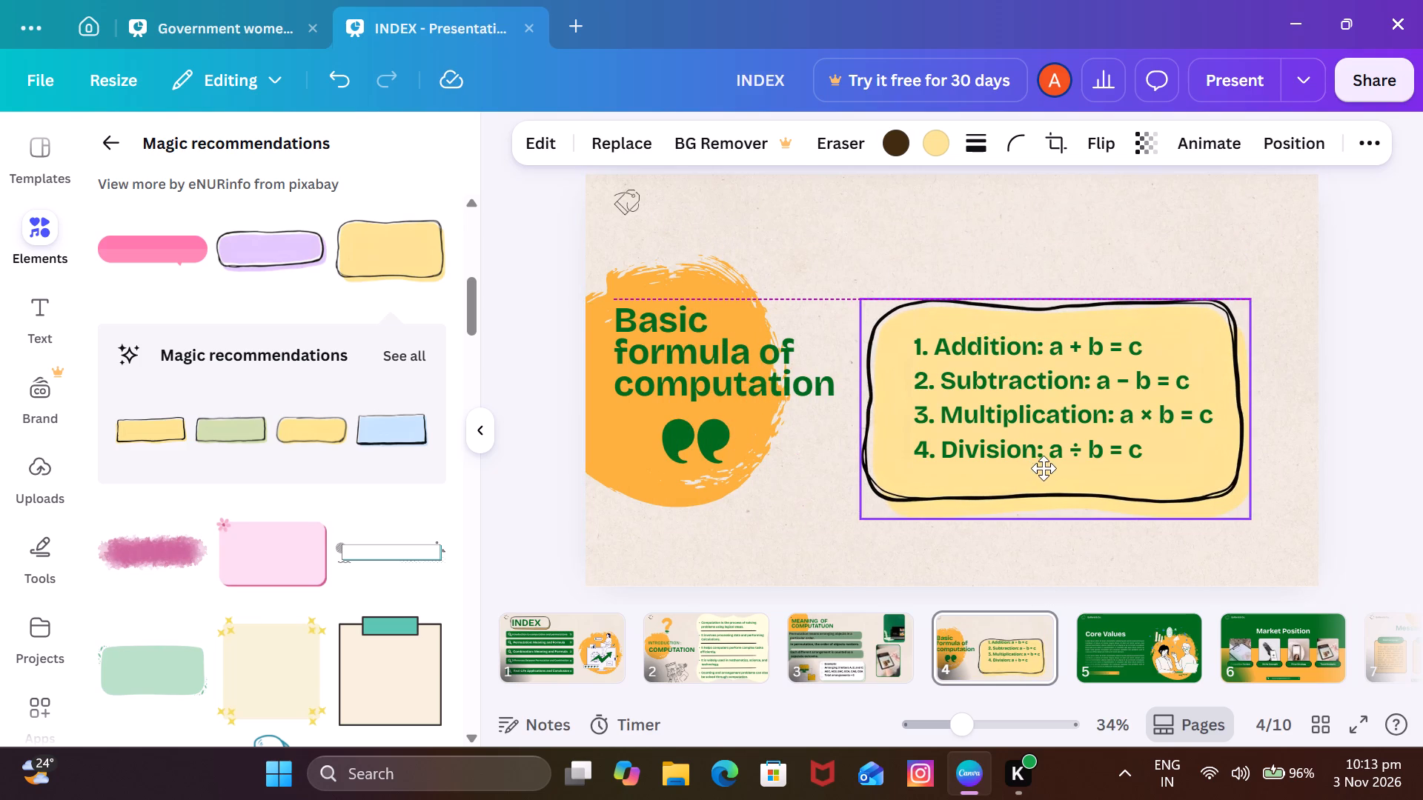
{"action": "left_click_drag", "start_coordinate": [1044, 468], "coordinate": [1044, 467]}
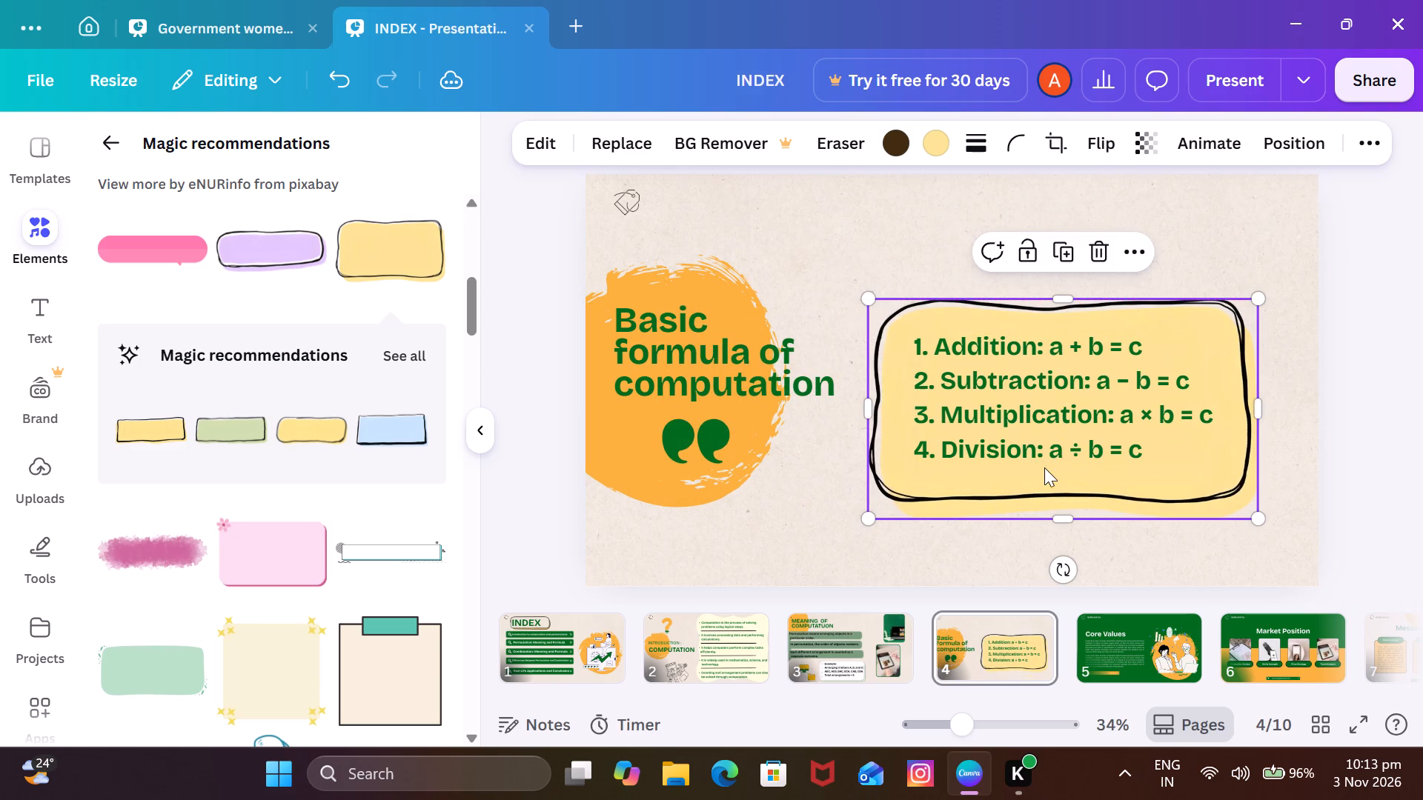
Review slides 1 to 3 in full-screen view, checking their content and layout, and return to editing slide 3.
{"action": "left_click", "coordinate": [829, 638]}
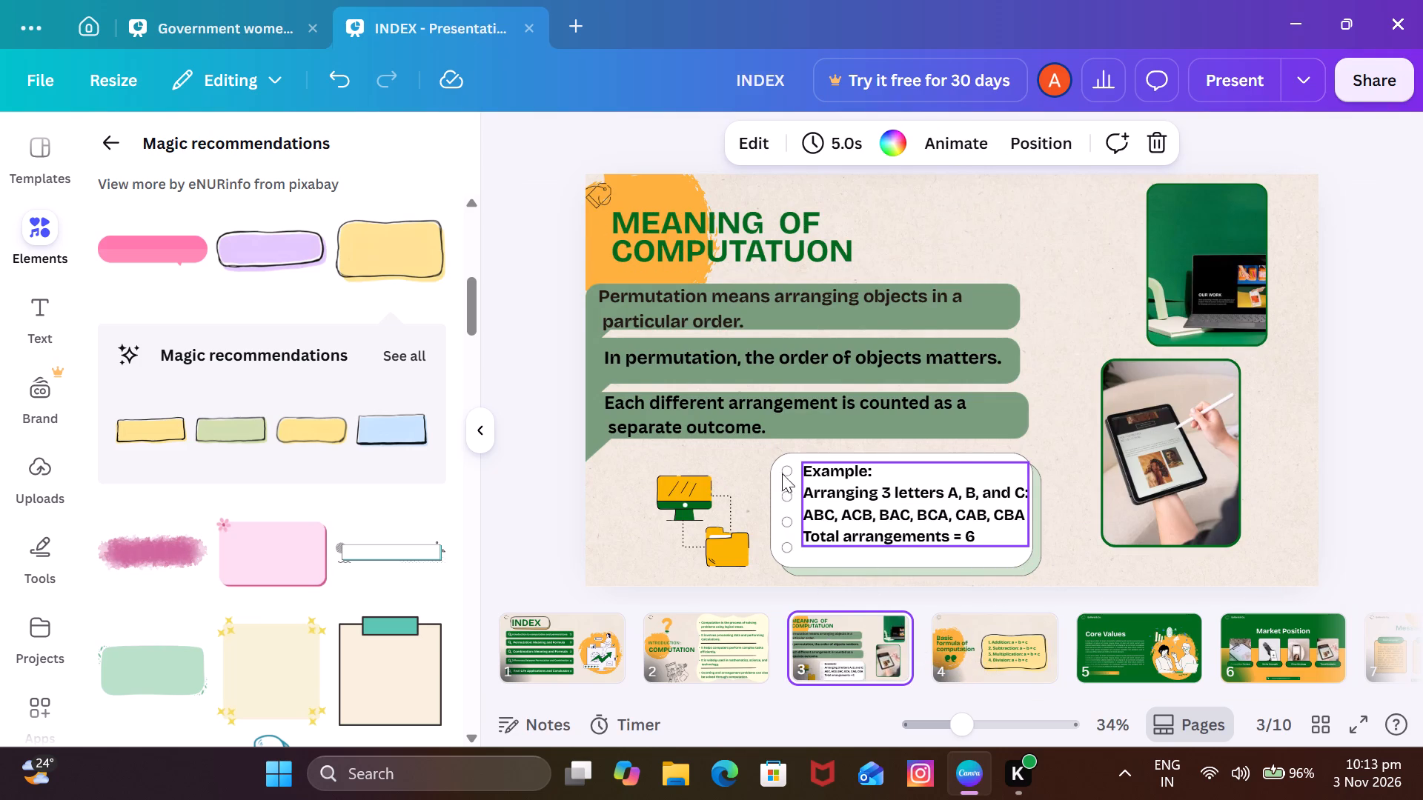
{"action": "left_click", "coordinate": [966, 636]}
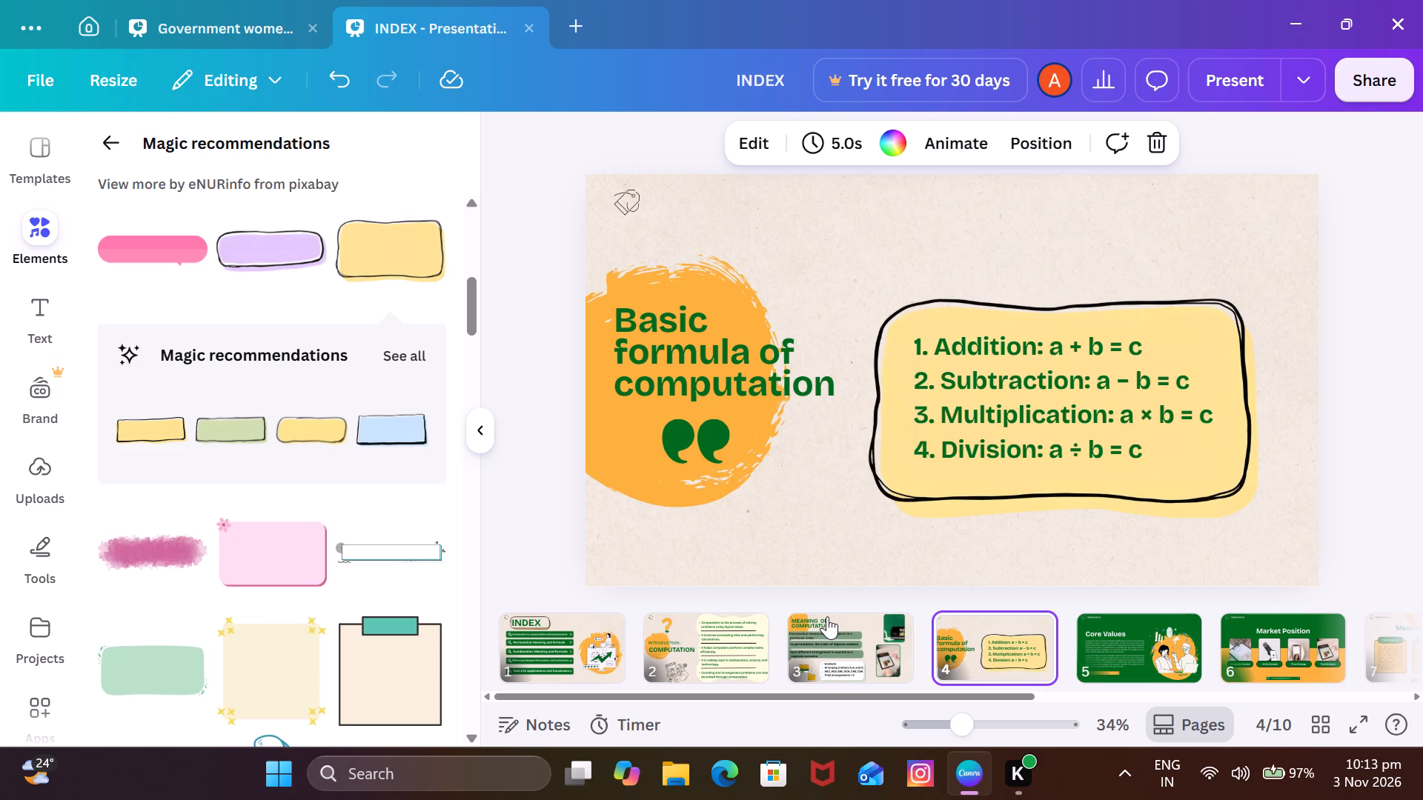
{"action": "left_click", "coordinate": [827, 616]}
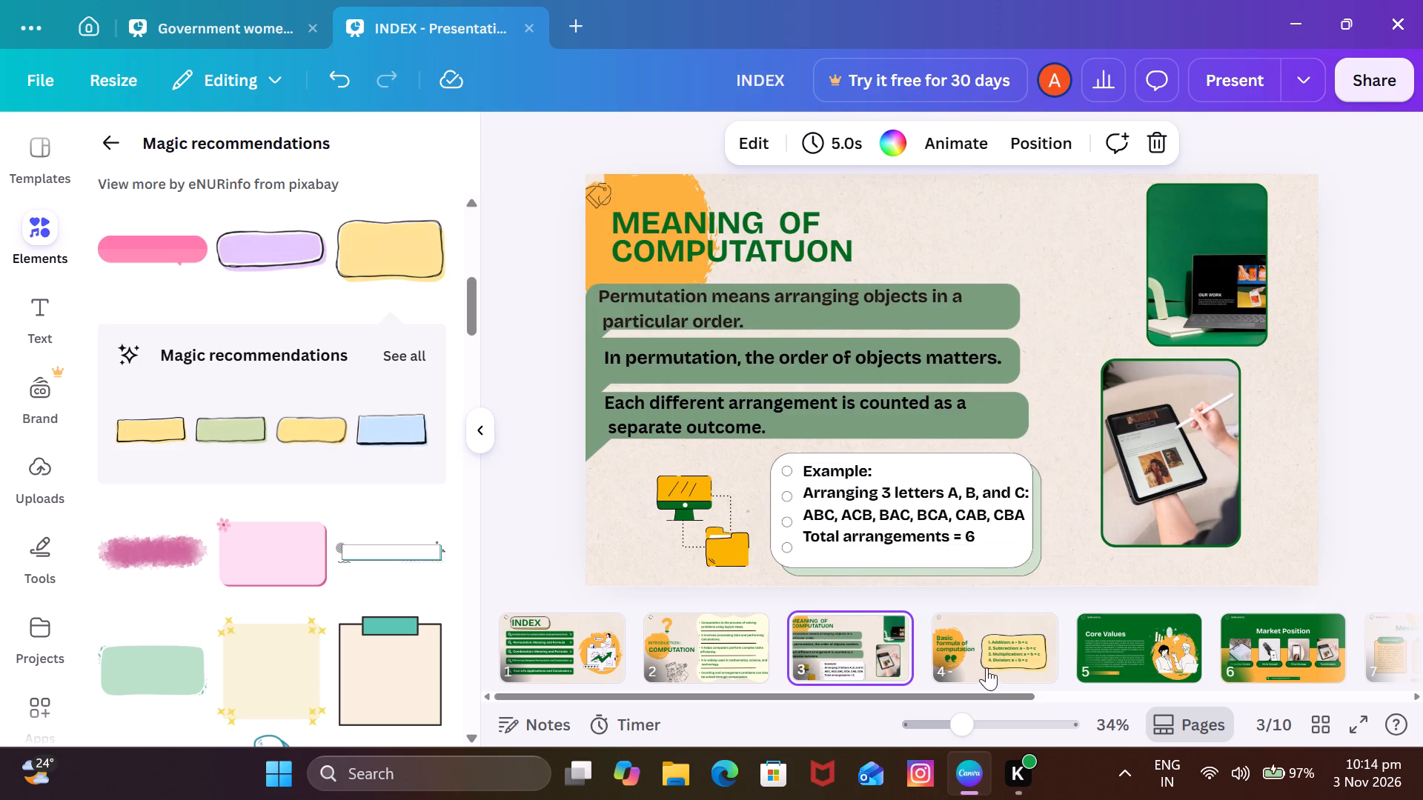
{"action": "left_click", "coordinate": [1359, 719]}
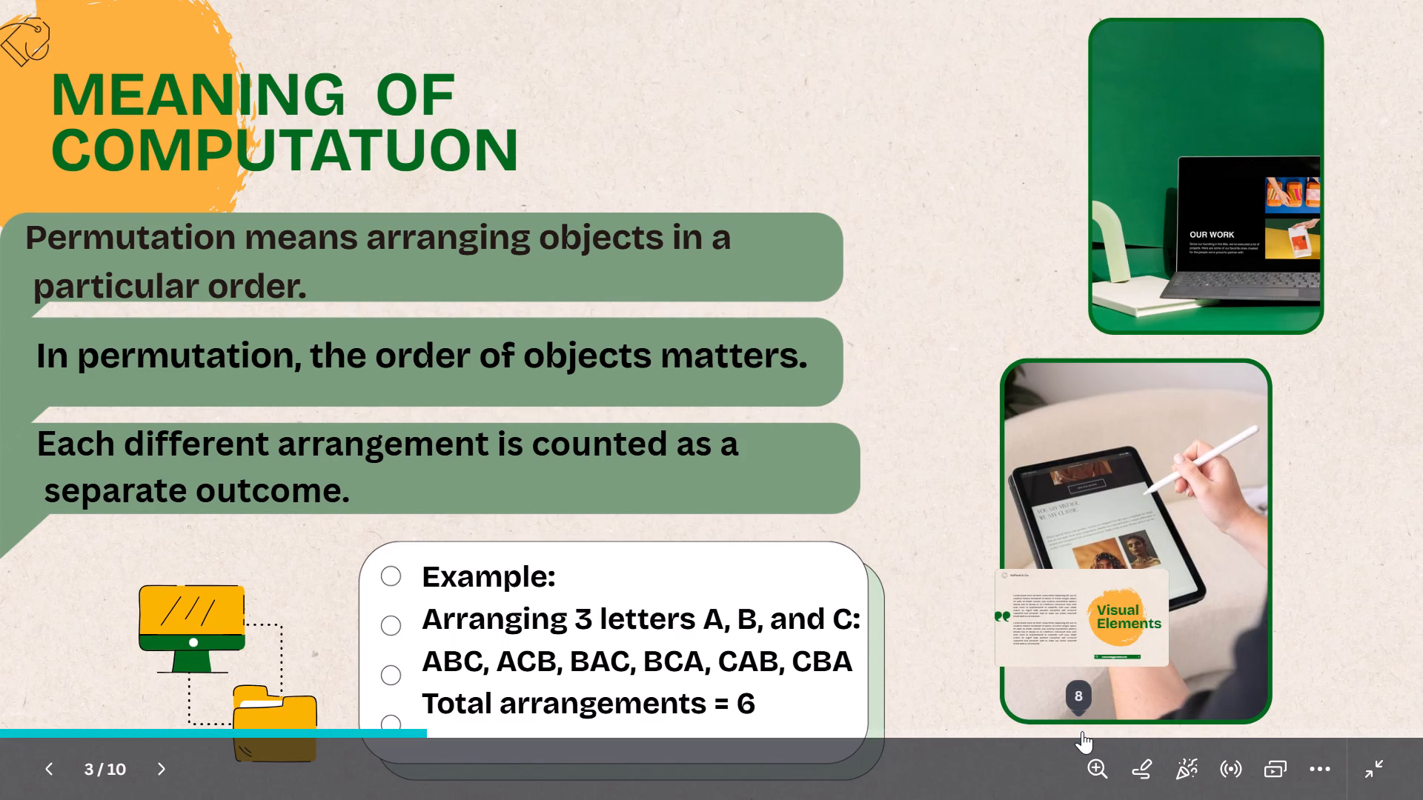
{"action": "left_click", "coordinate": [52, 758]}
{"action": "left_click", "coordinate": [44, 757]}
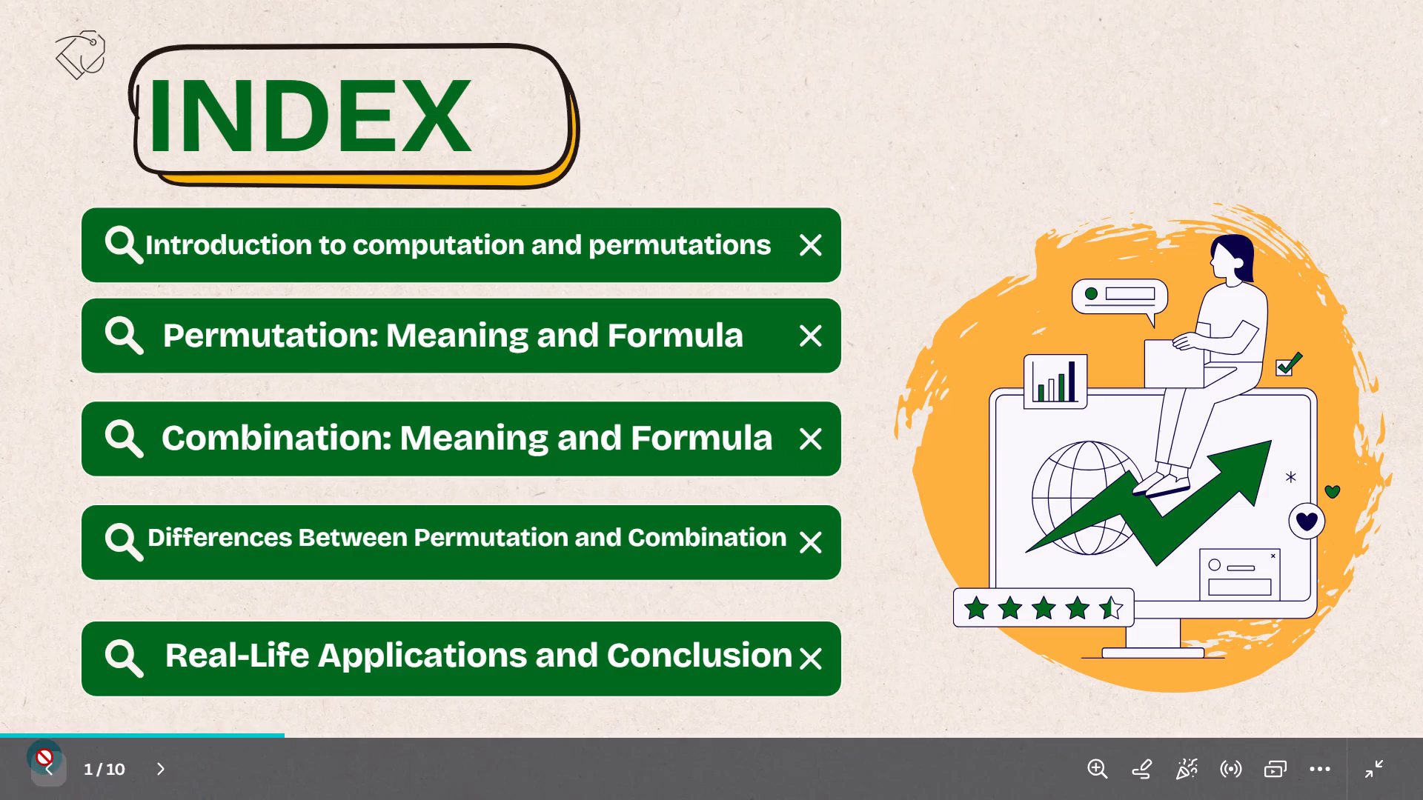
{"action": "left_click", "coordinate": [47, 776]}
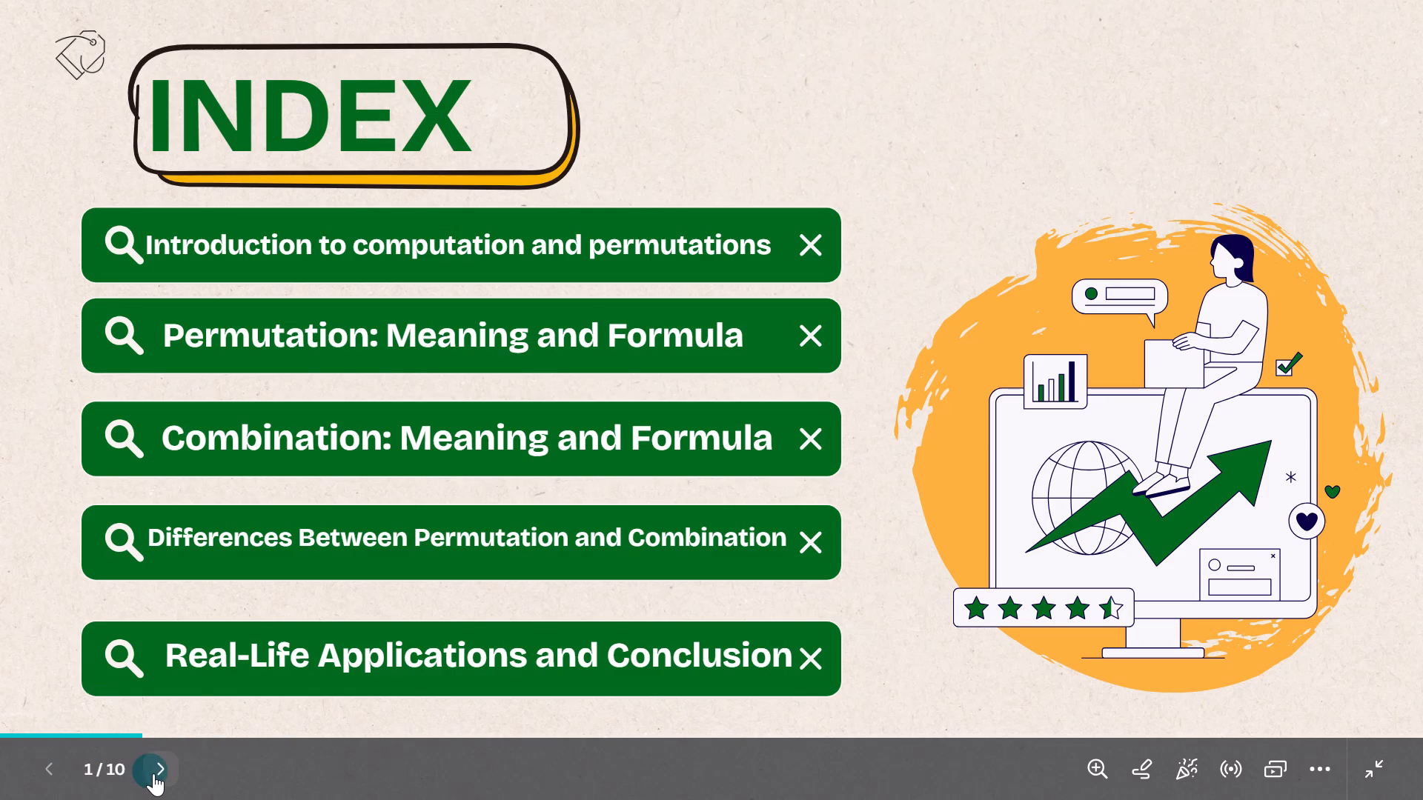
{"action": "left_click", "coordinate": [158, 776]}
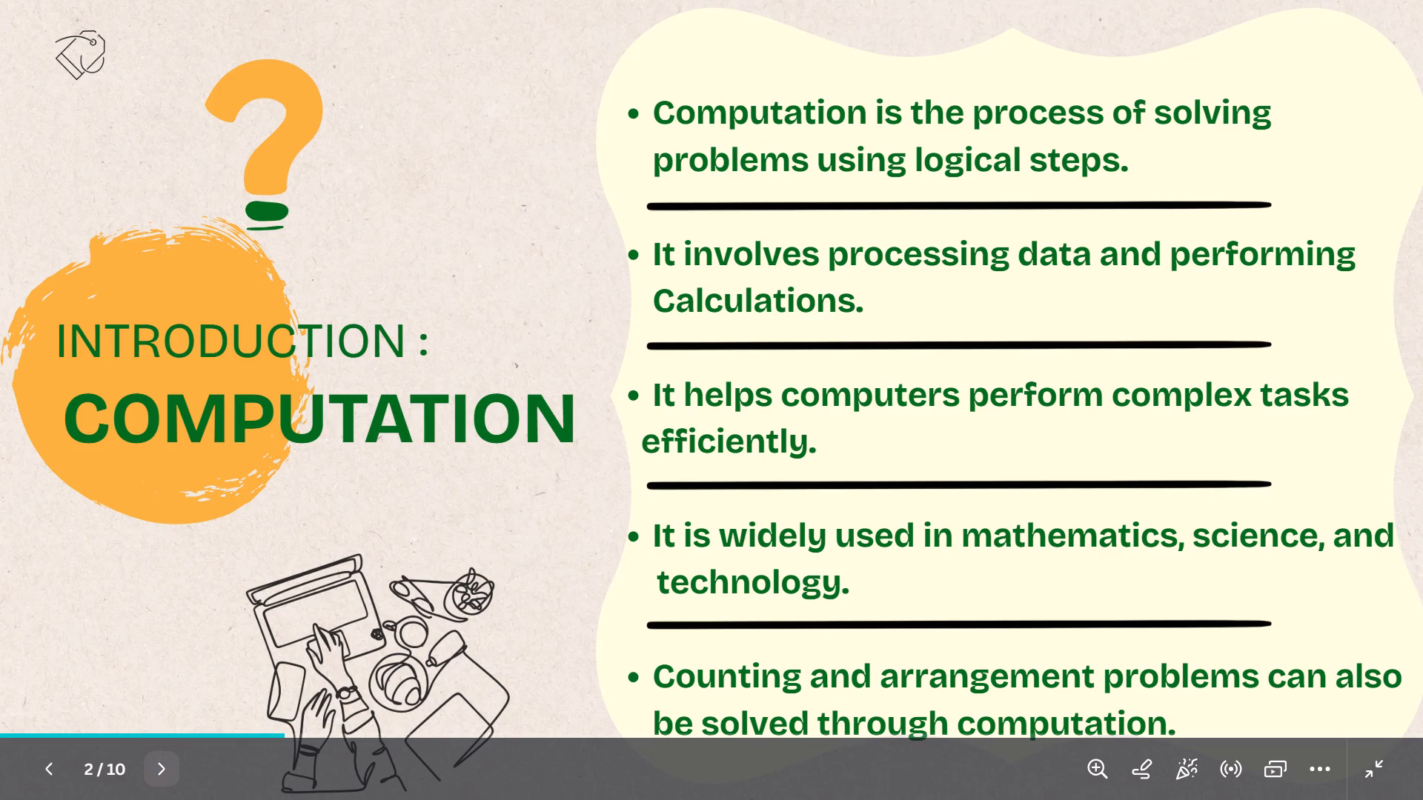
{"action": "left_click", "coordinate": [53, 767]}
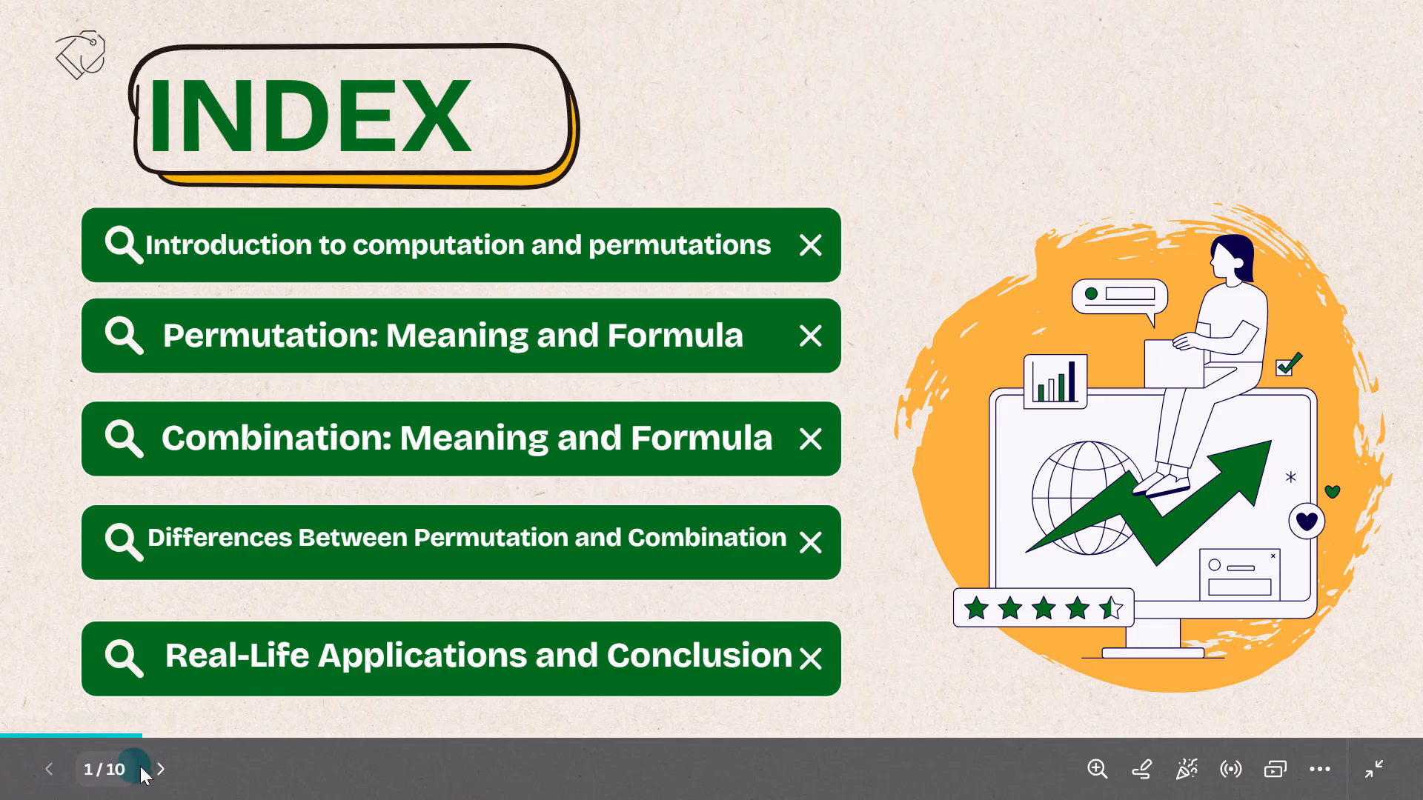
{"action": "left_click", "coordinate": [156, 766]}
{"action": "left_click", "coordinate": [156, 766]}
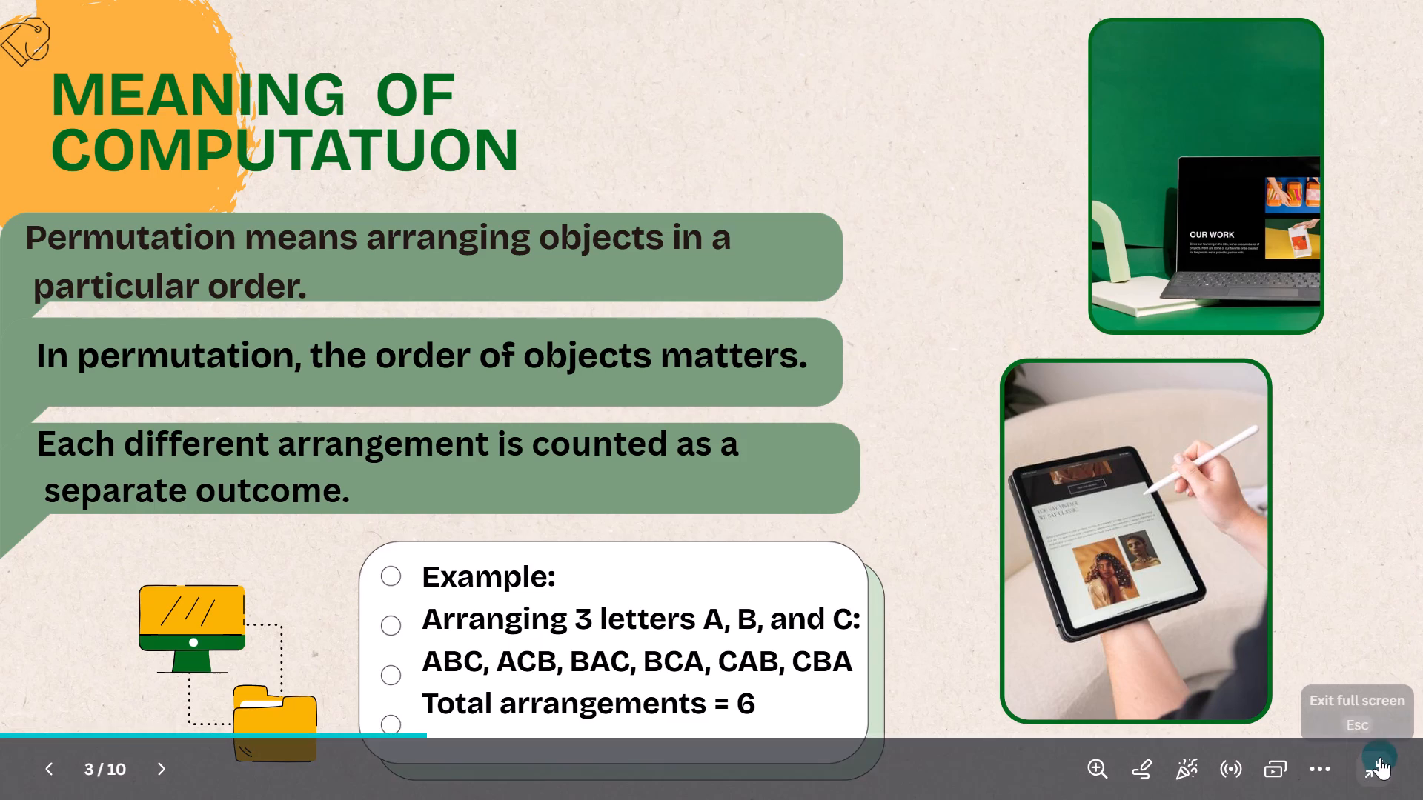
{"action": "left_click", "coordinate": [1380, 757]}
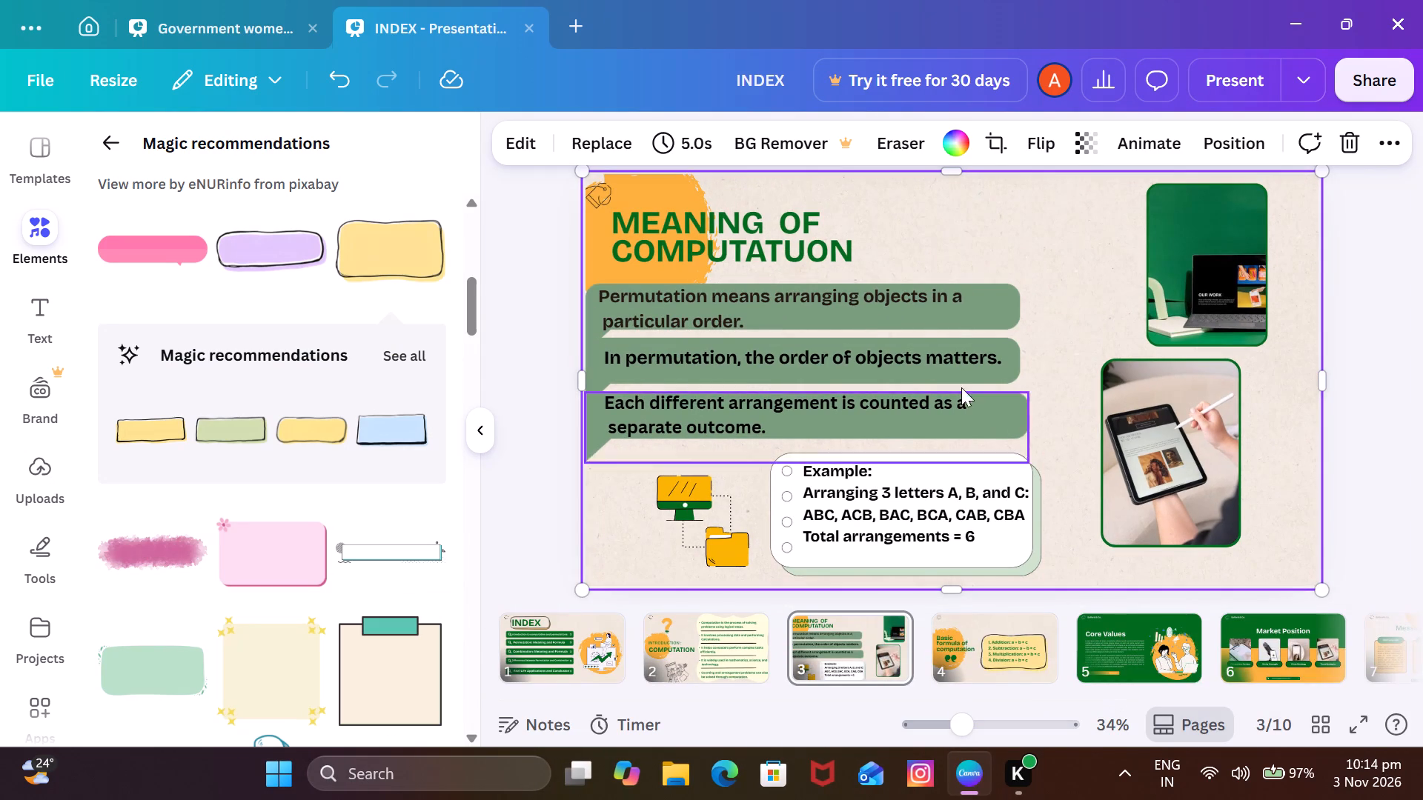
Correct the misspelled second word of slide 3's heading so that it reads COMPUTATION.
{"action": "left_click", "coordinate": [809, 242]}
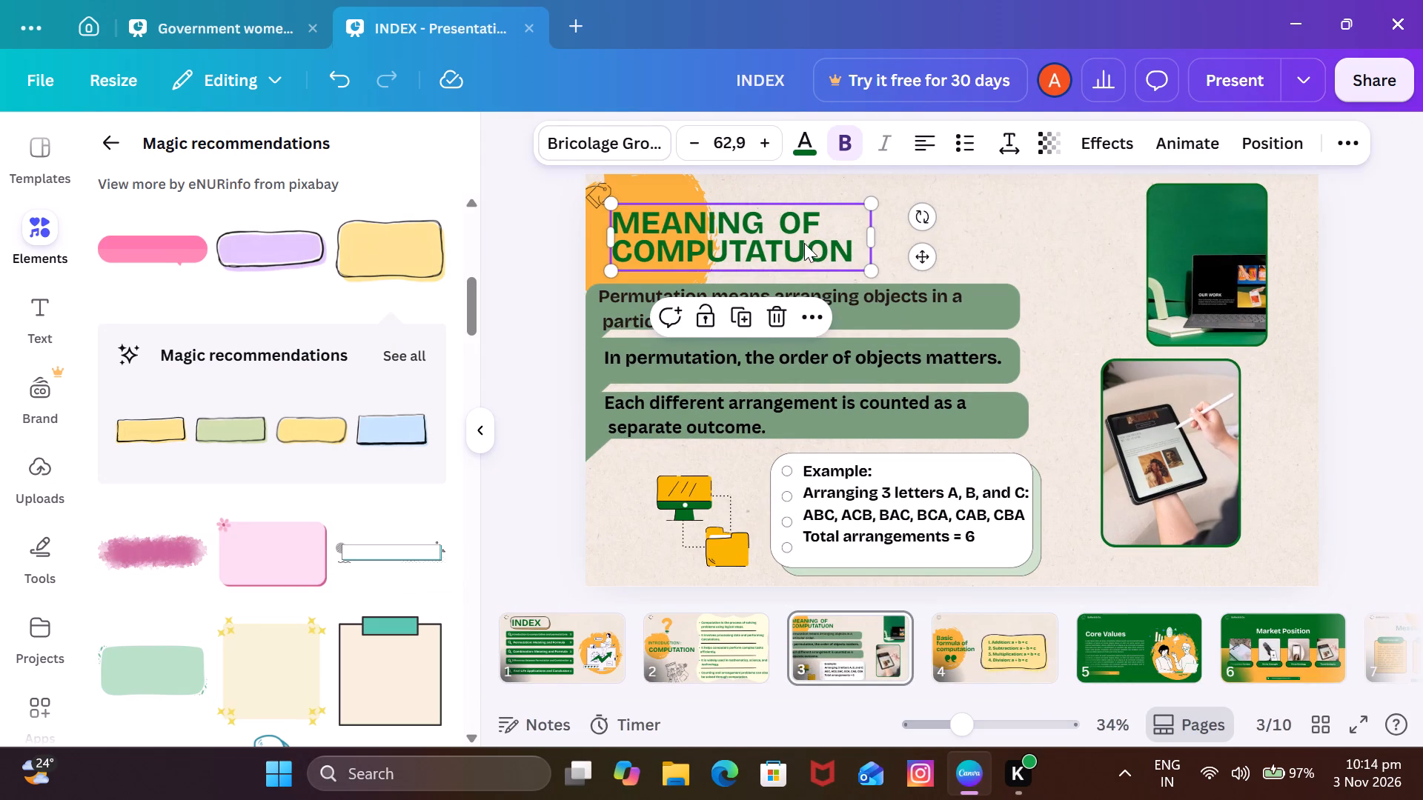
{"action": "left_click", "coordinate": [805, 243]}
{"action": "key", "text": "BackSpace"}
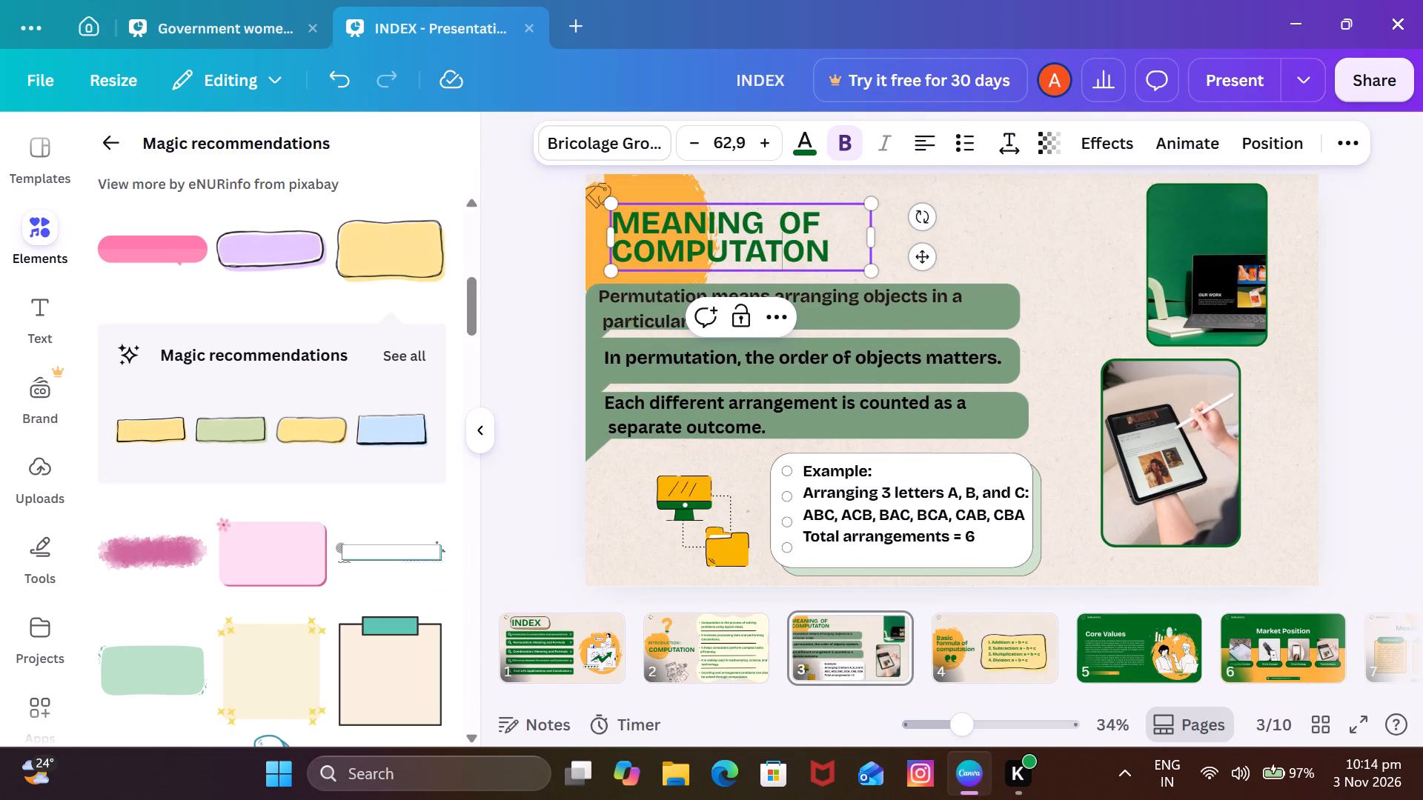
{"action": "key", "text": "i"}
{"action": "key", "text": "BackSpace"}
{"action": "key", "text": "i"}
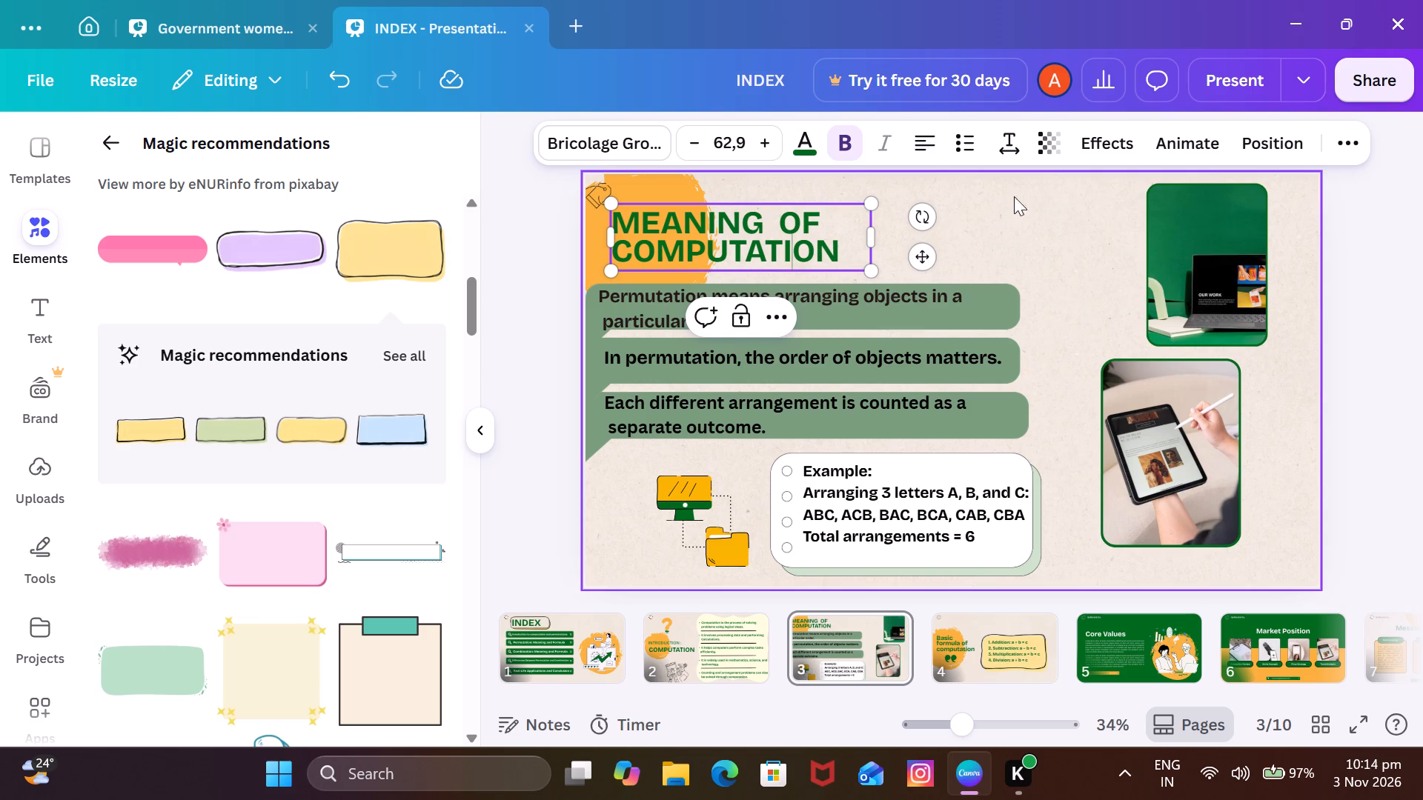
{"action": "left_click", "coordinate": [1040, 204]}
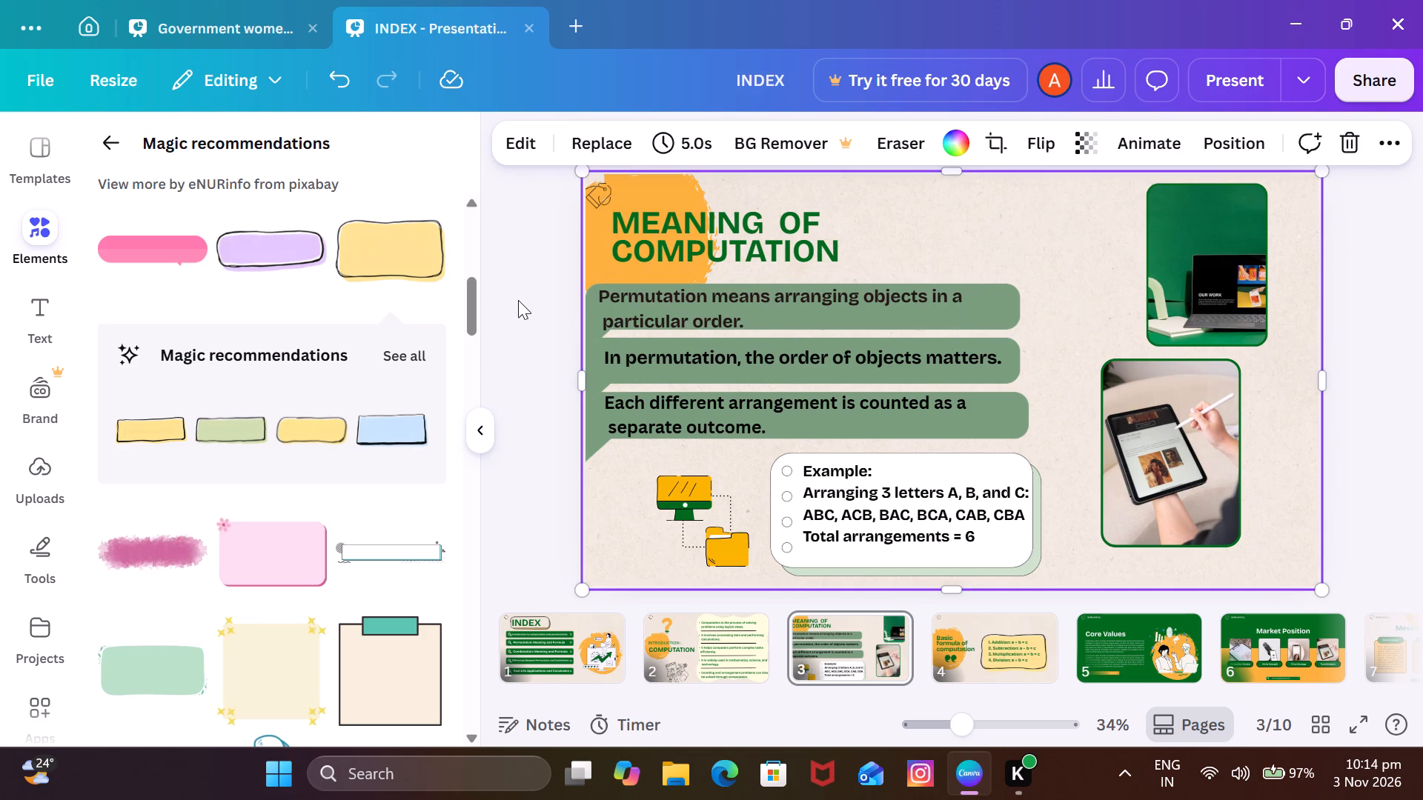
{"action": "left_click", "coordinate": [518, 300]}
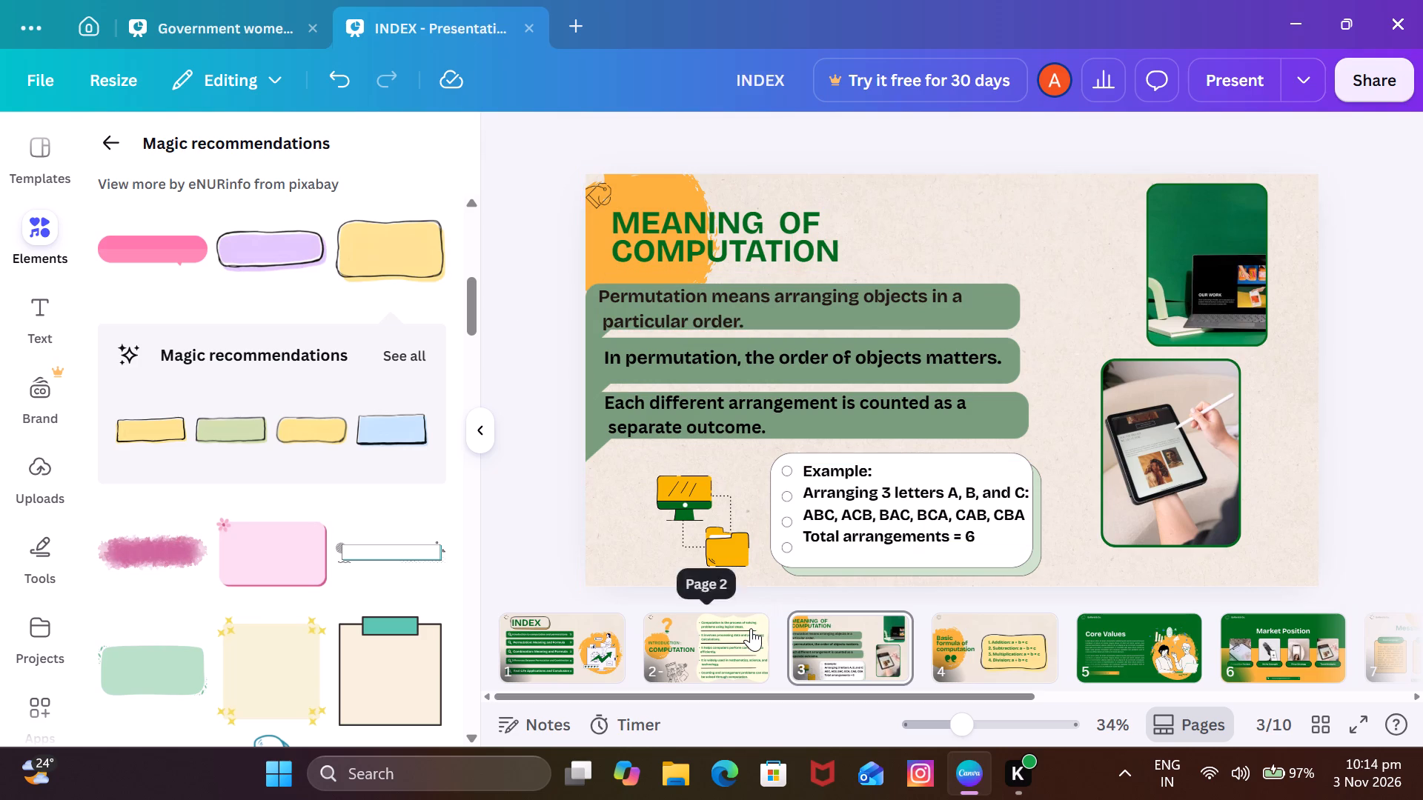
Look over slides 1 to 4 in the editor, checking their text and layout.
{"action": "left_click", "coordinate": [751, 628]}
{"action": "left_click", "coordinate": [1001, 627]}
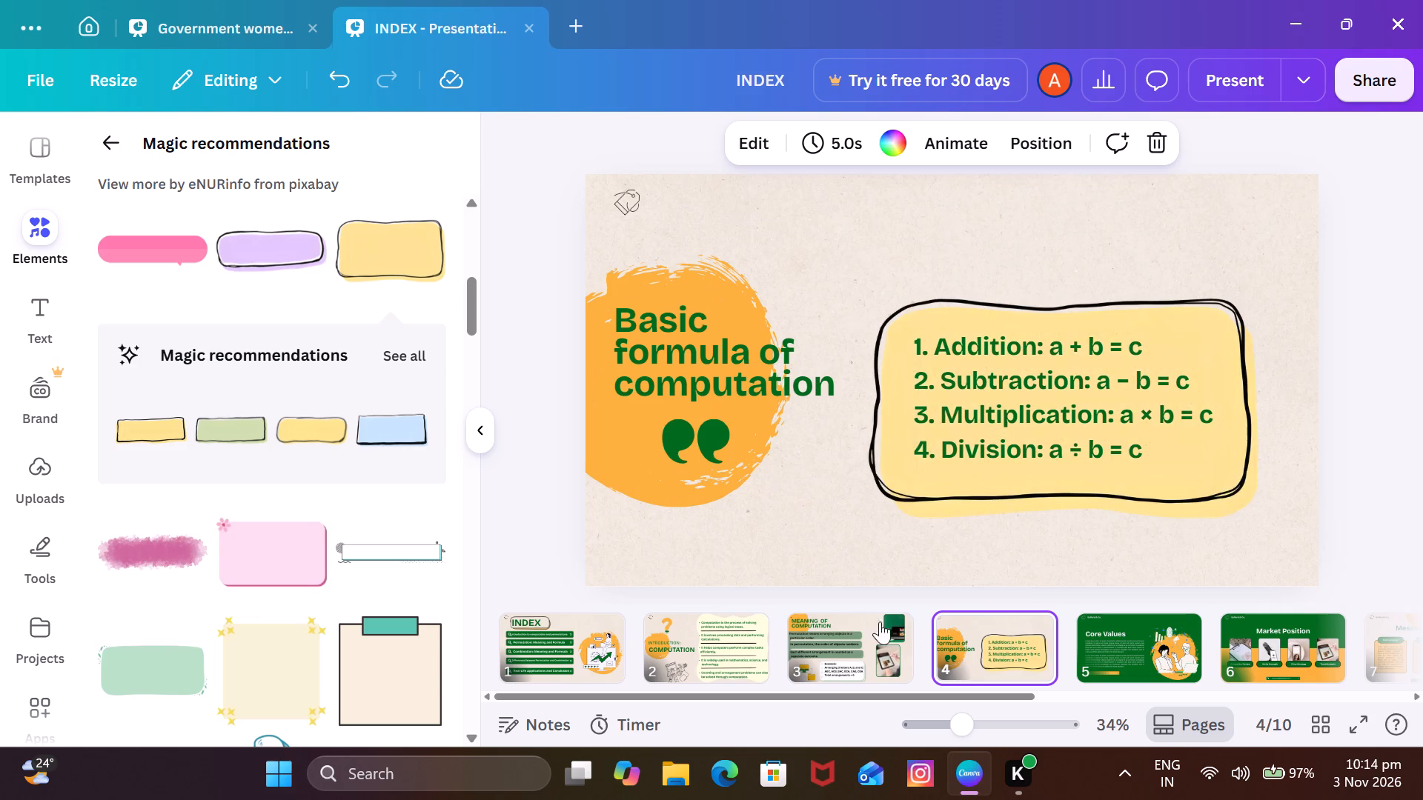
{"action": "left_click", "coordinate": [558, 659]}
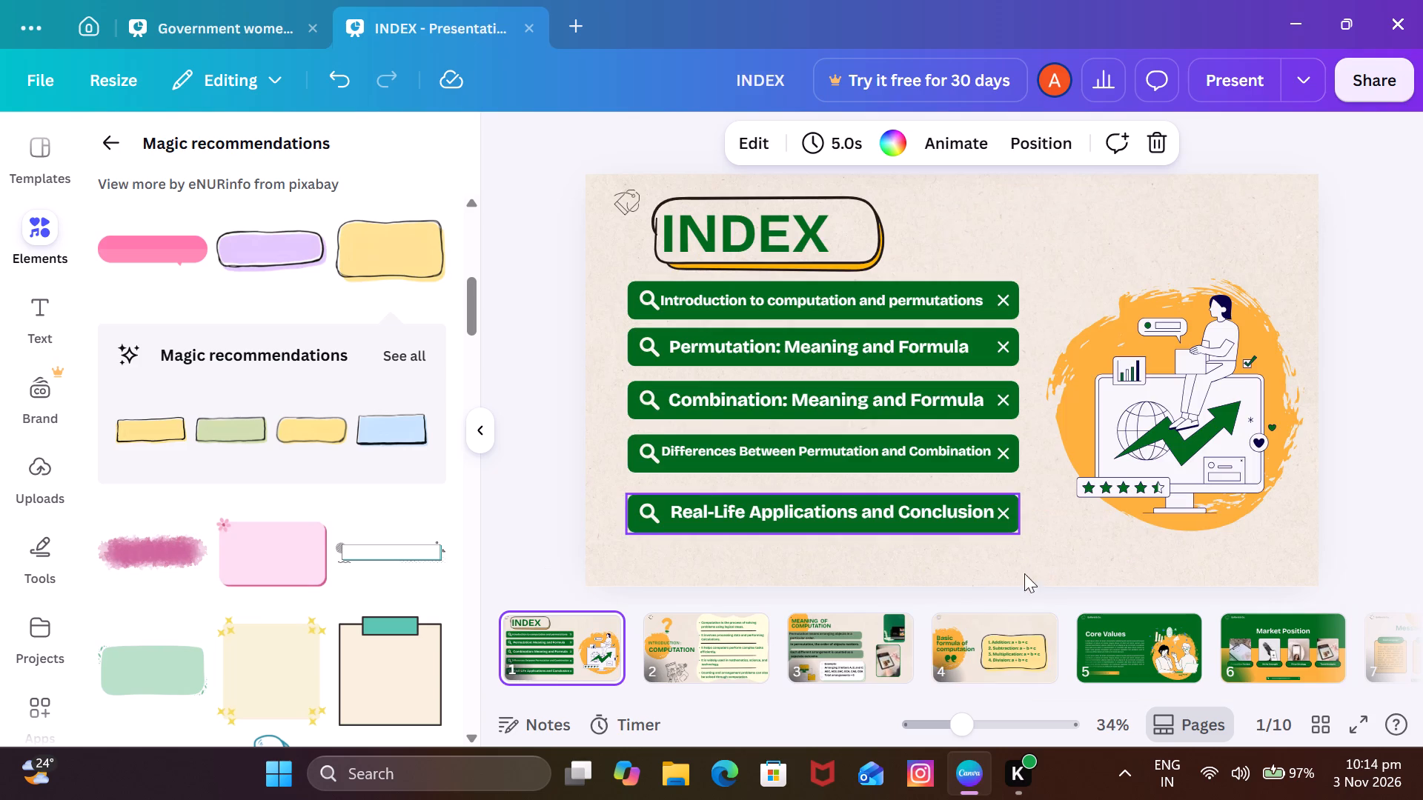
{"action": "left_click", "coordinate": [756, 642]}
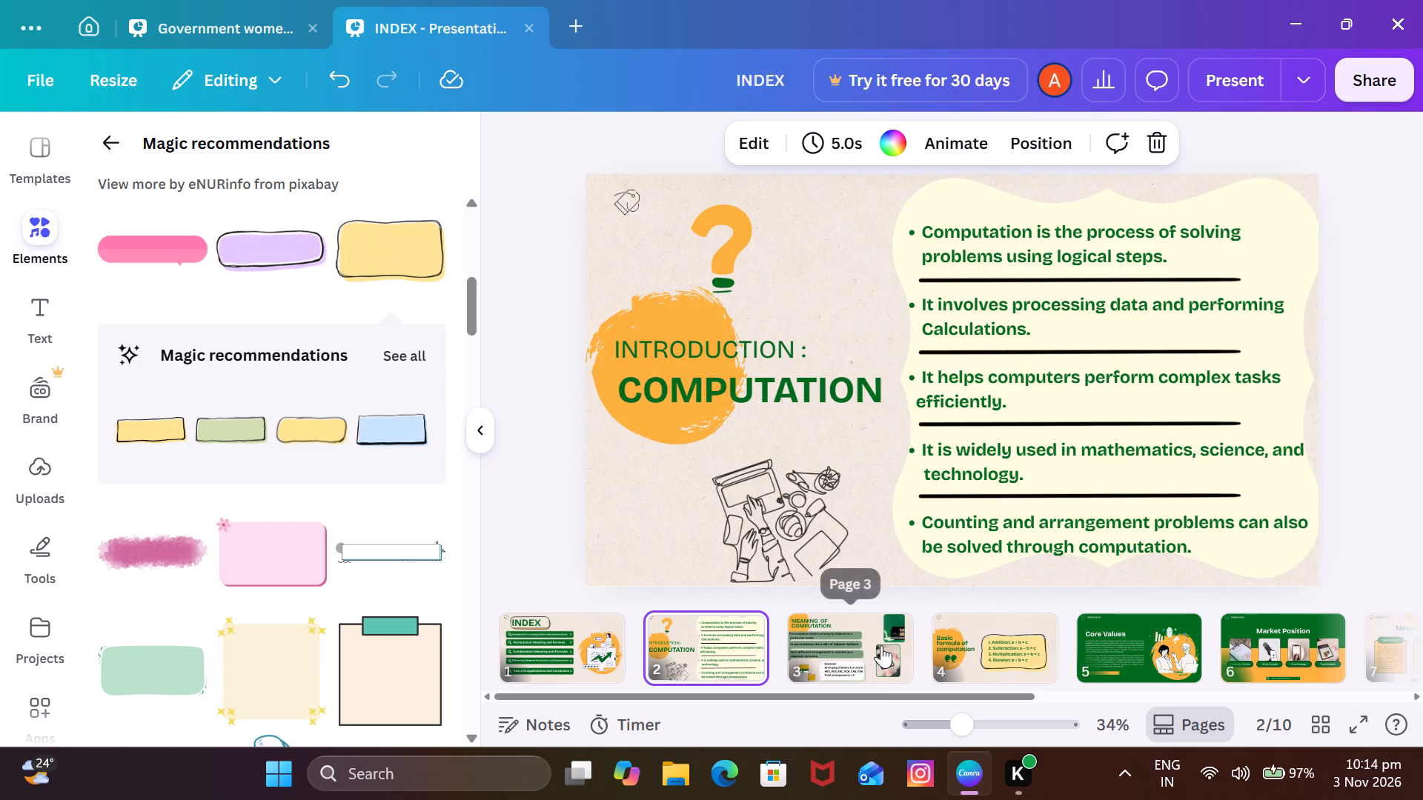
{"action": "left_click", "coordinate": [881, 645]}
Review slides 1 to 4 in full-screen view starting from the INDEX slide, and return to editing on slide 3.
{"action": "left_click", "coordinate": [545, 621]}
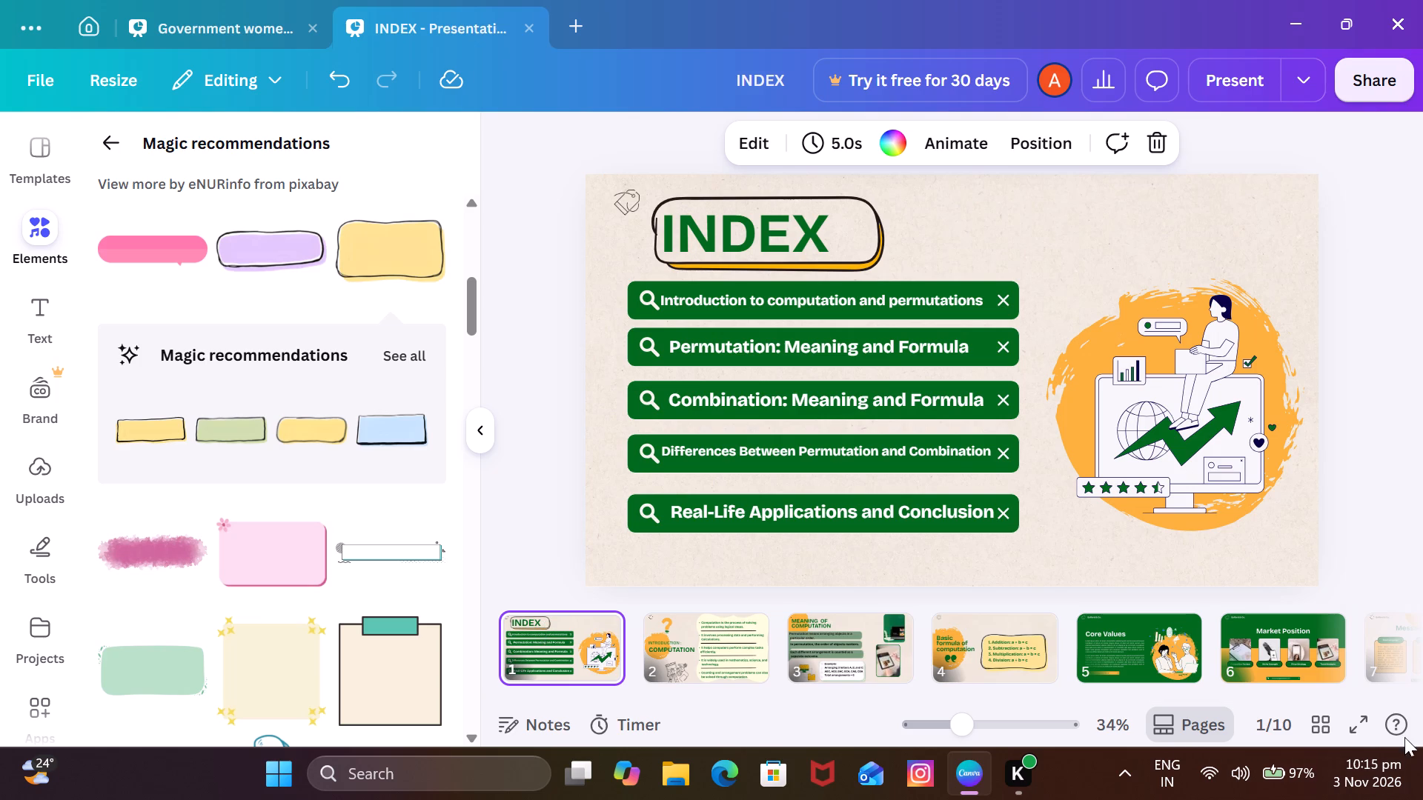
{"action": "left_click", "coordinate": [1360, 701]}
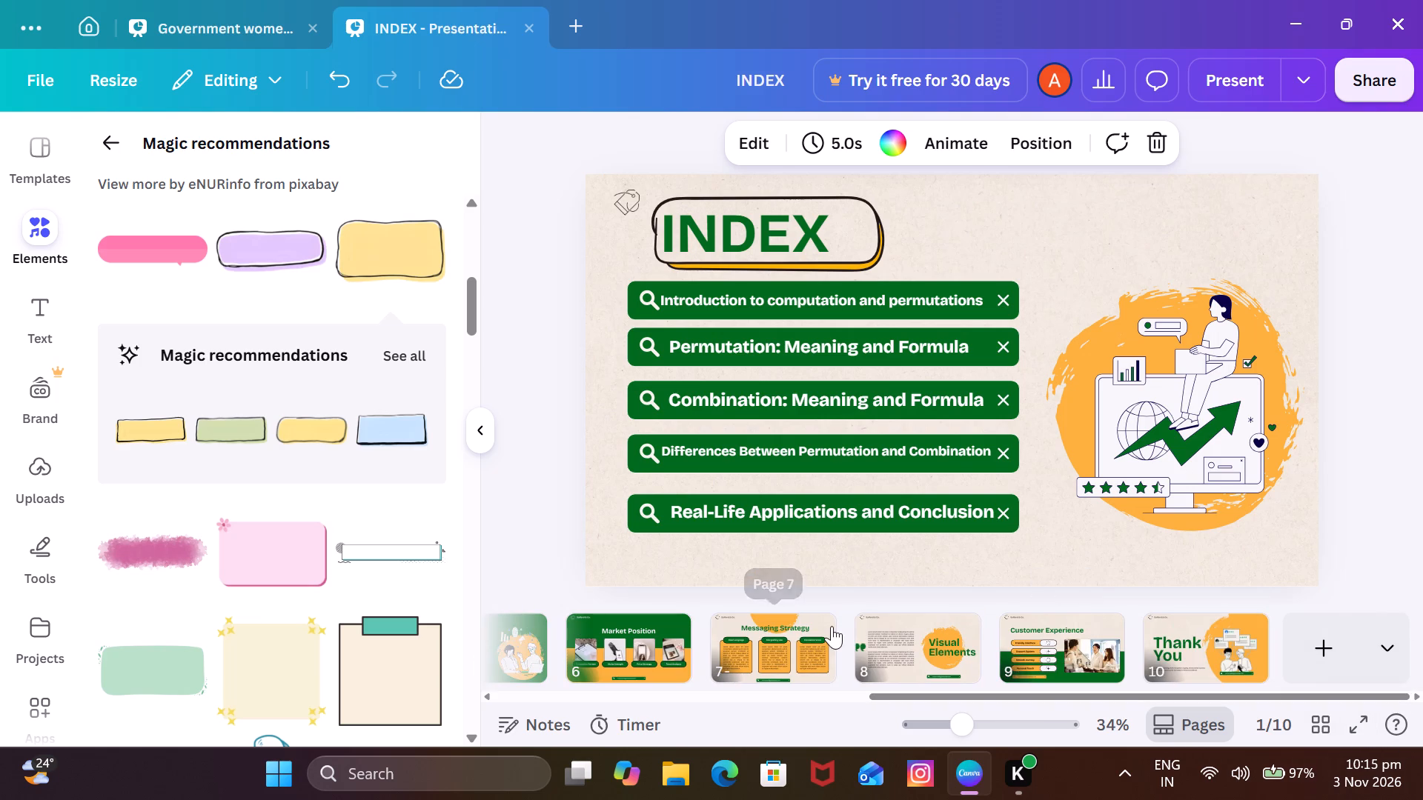
{"action": "scroll", "coordinate": [832, 626], "scroll_direction": "right", "scroll_amount": 6}
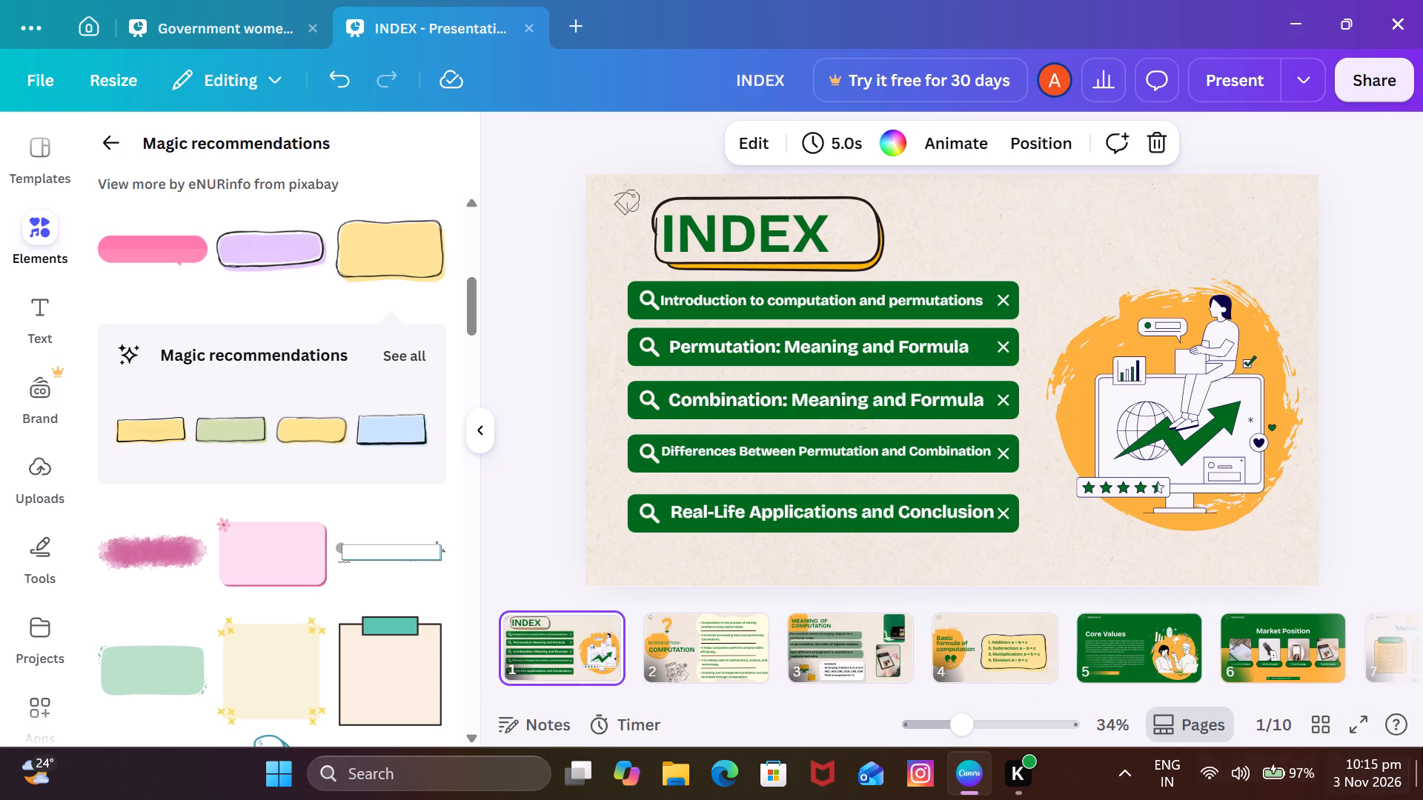
{"action": "left_click", "coordinate": [1359, 717]}
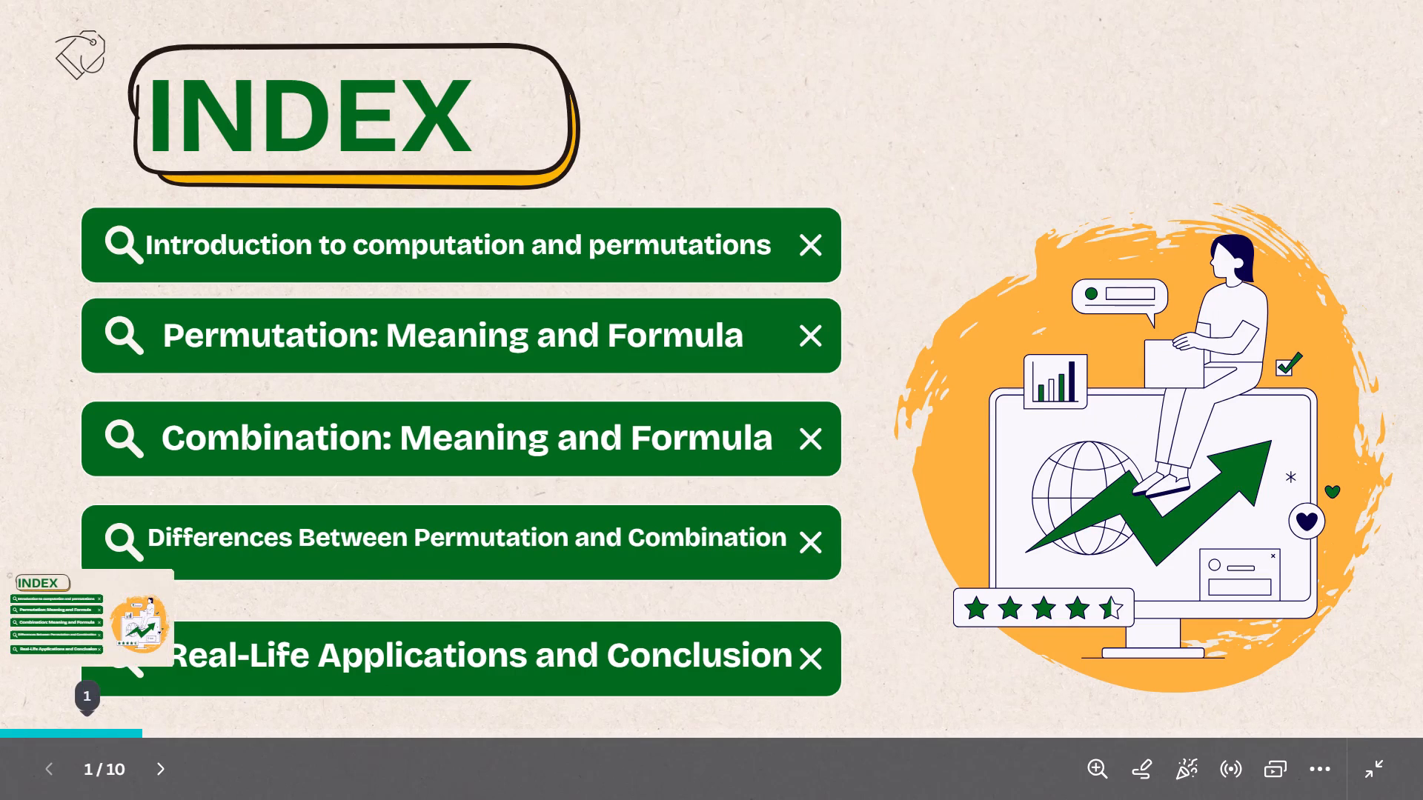
{"action": "key", "text": "Right"}
{"action": "key", "text": "Right"}
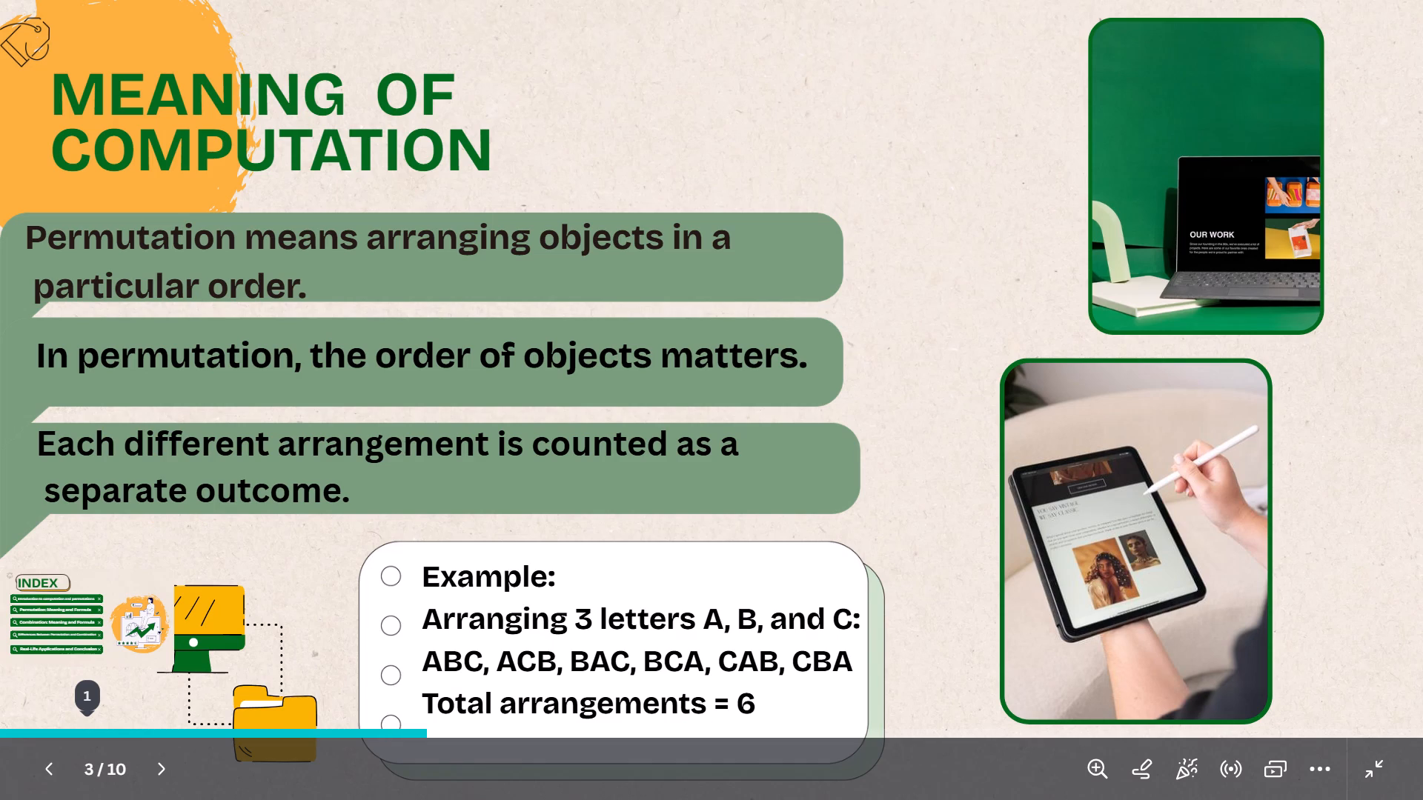
{"action": "key", "text": "Right"}
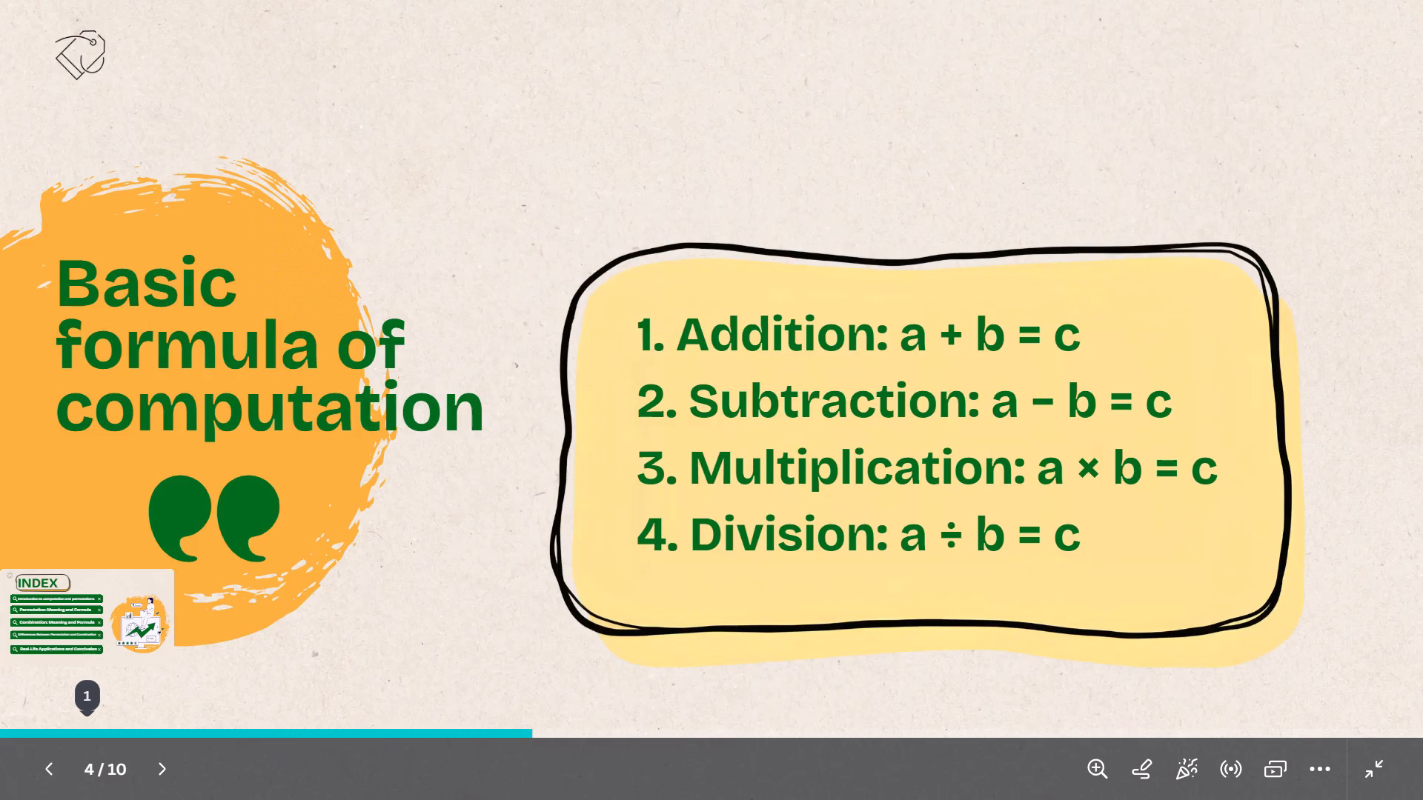
{"action": "key", "text": "Left"}
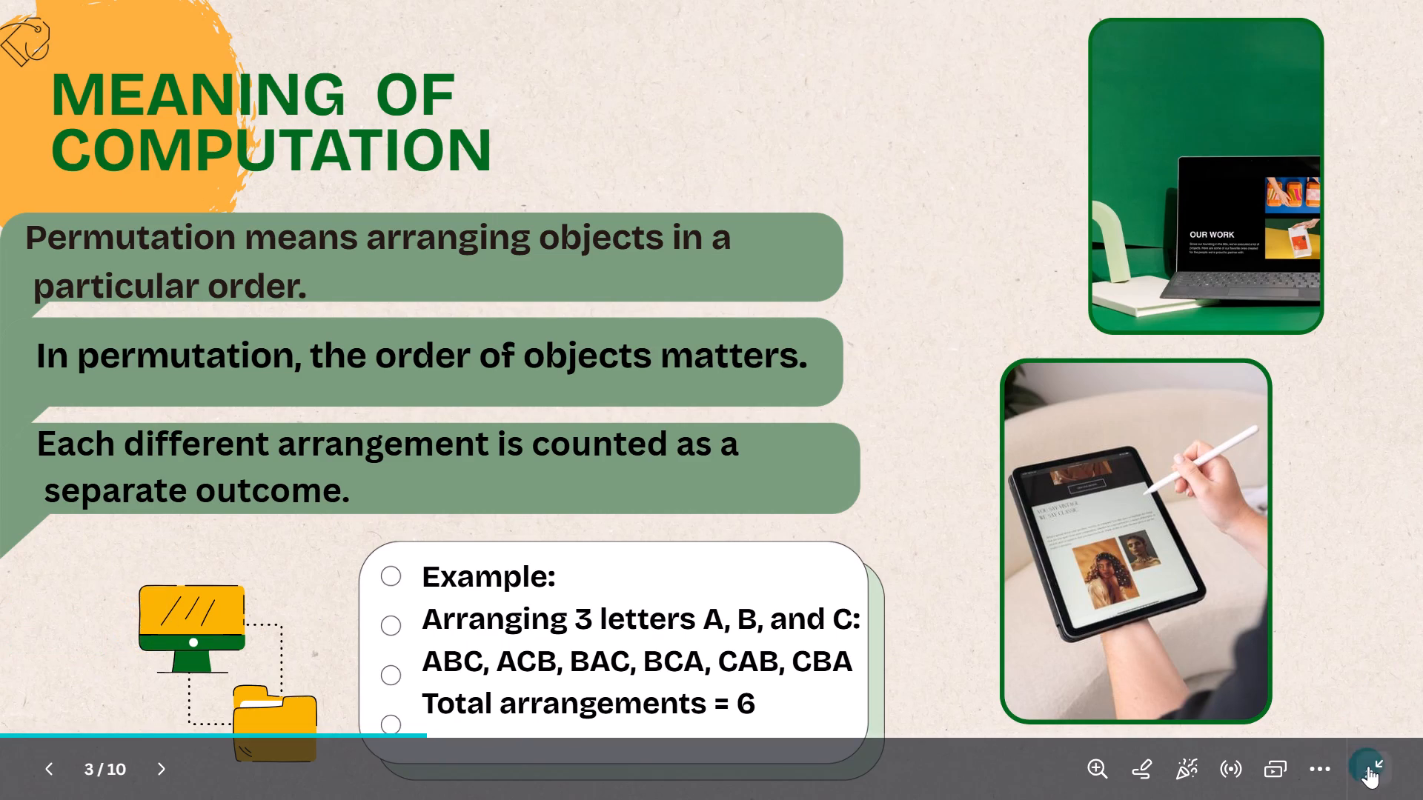
{"action": "left_click", "coordinate": [1372, 764]}
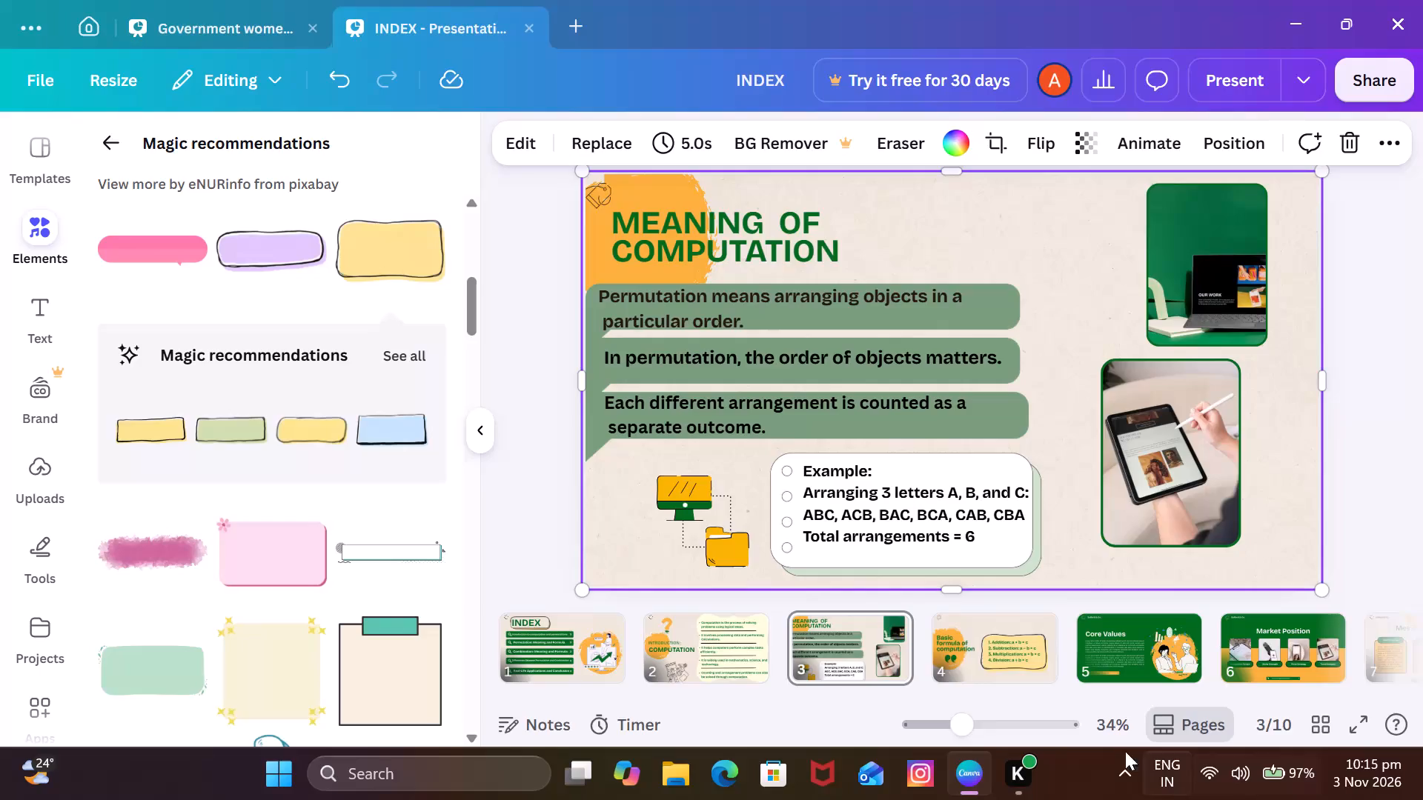
Go through slides 1 to 5 in the editor, comparing the finished slides with the Core Values template slide.
{"action": "scroll", "coordinate": [631, 622], "scroll_direction": "right", "scroll_amount": 1}
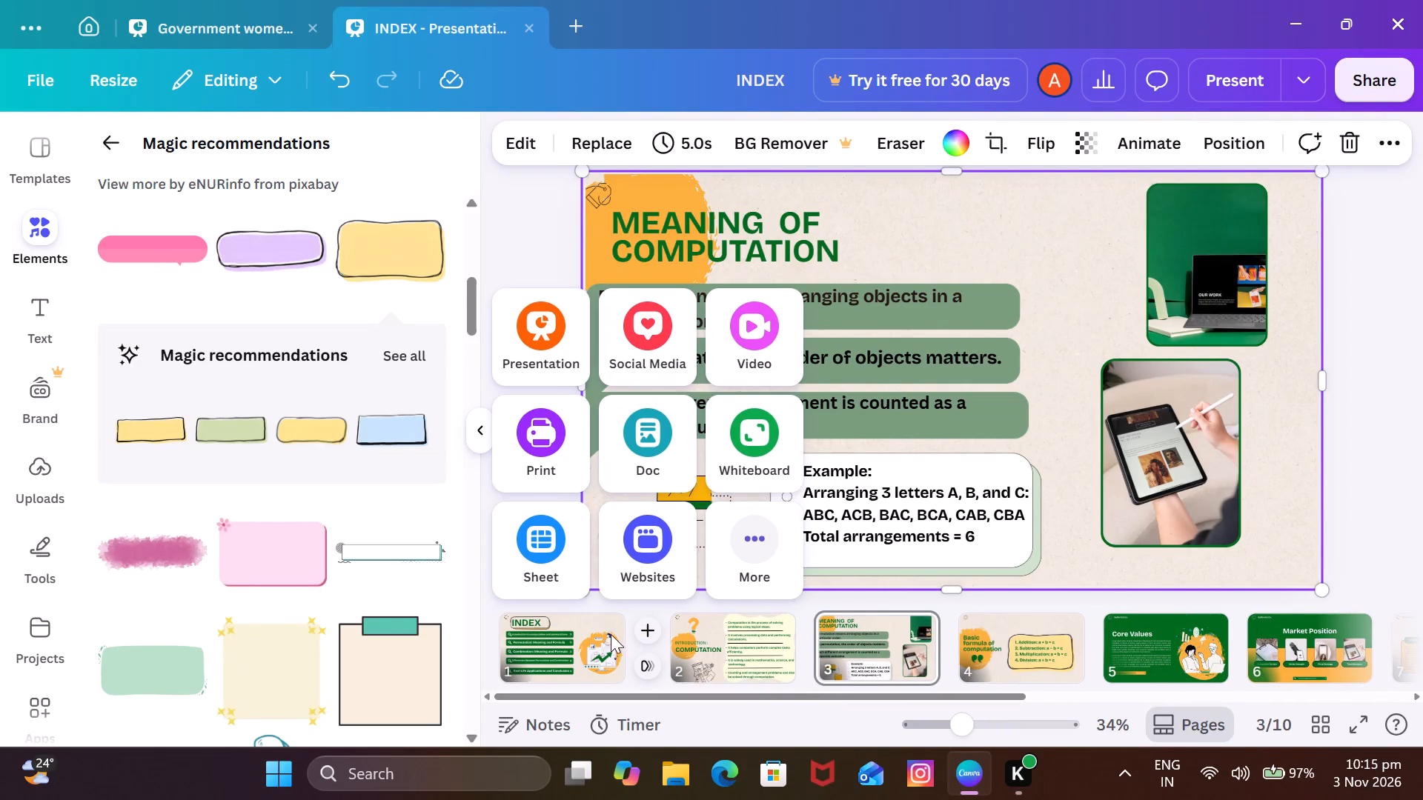
{"action": "left_click", "coordinate": [562, 654]}
{"action": "left_click", "coordinate": [720, 632]}
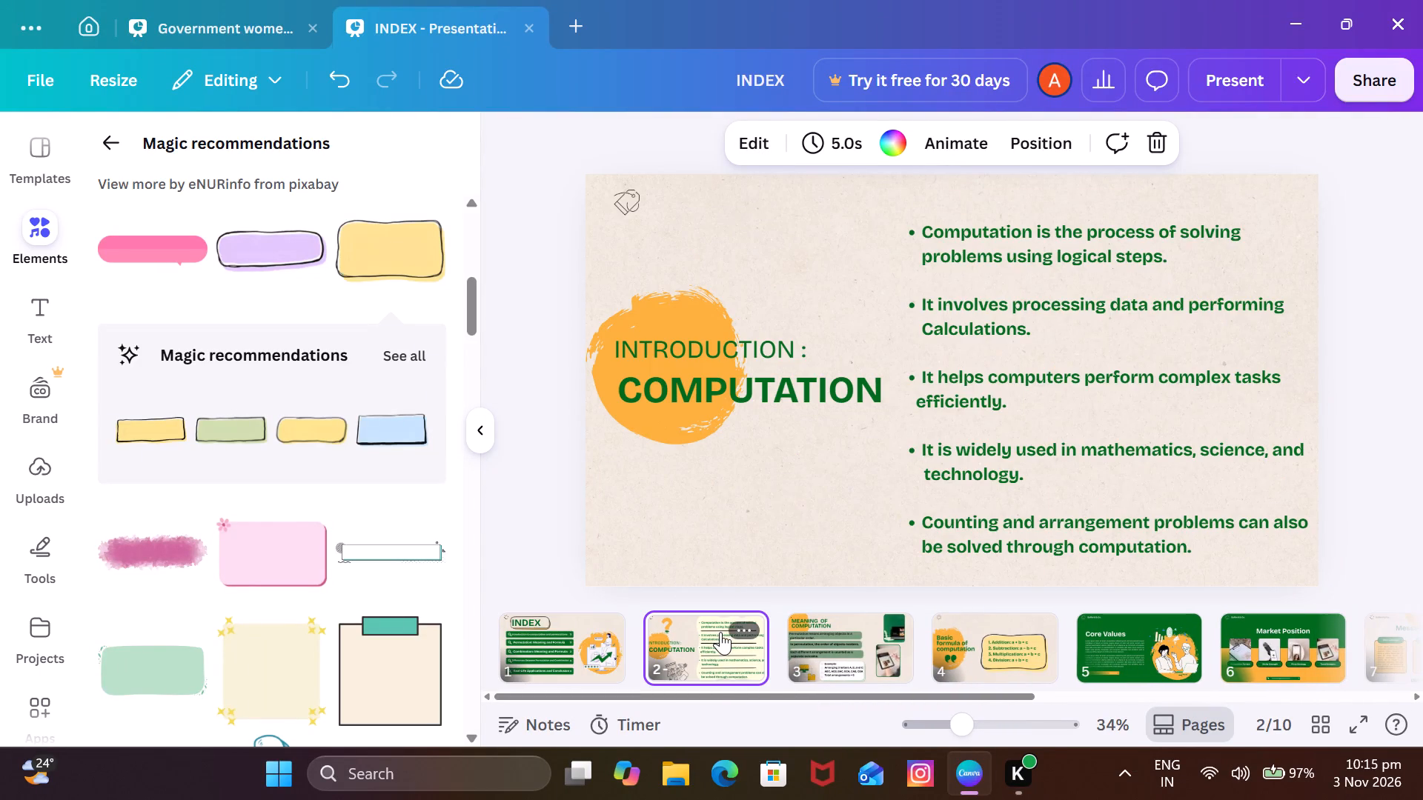
{"action": "left_click", "coordinate": [840, 644]}
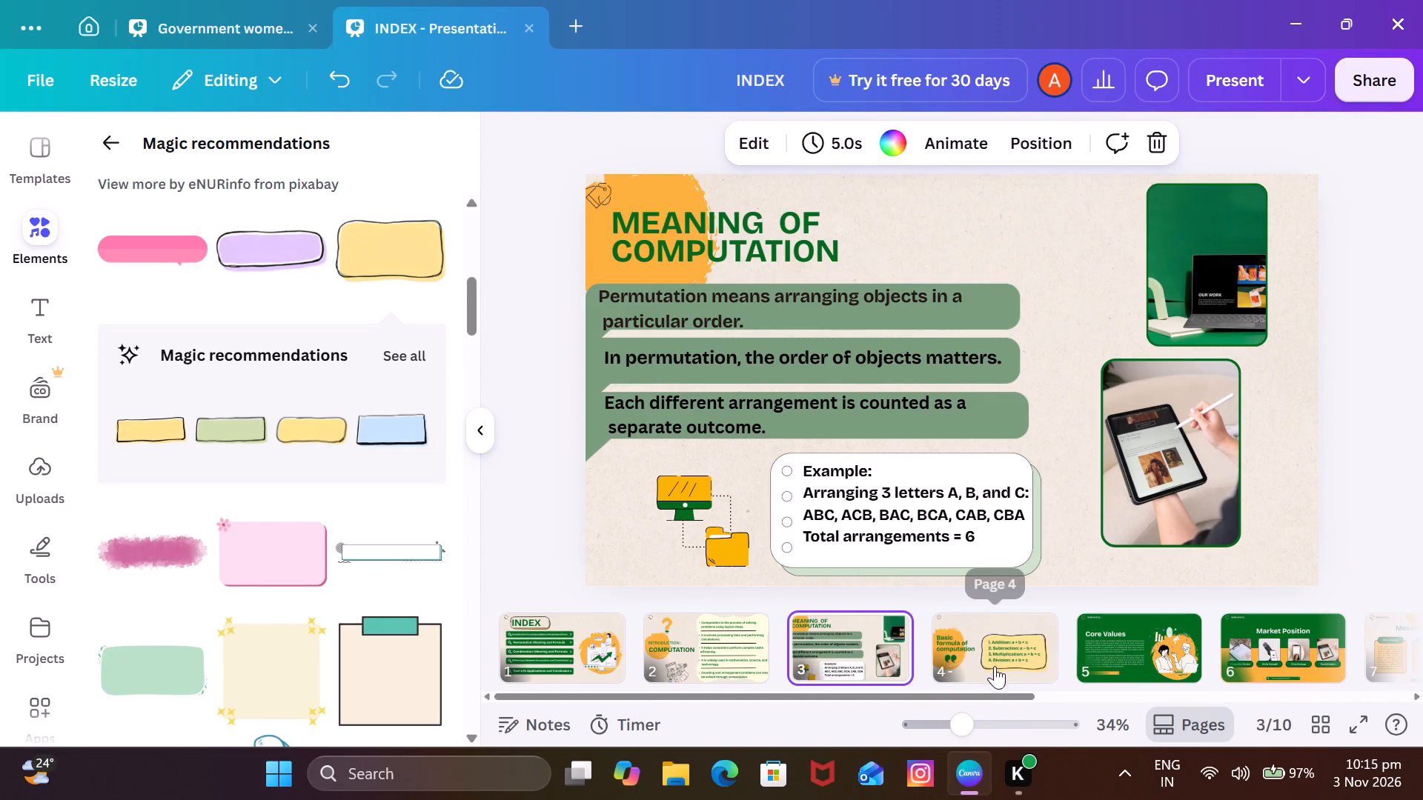
{"action": "left_click", "coordinate": [1003, 667]}
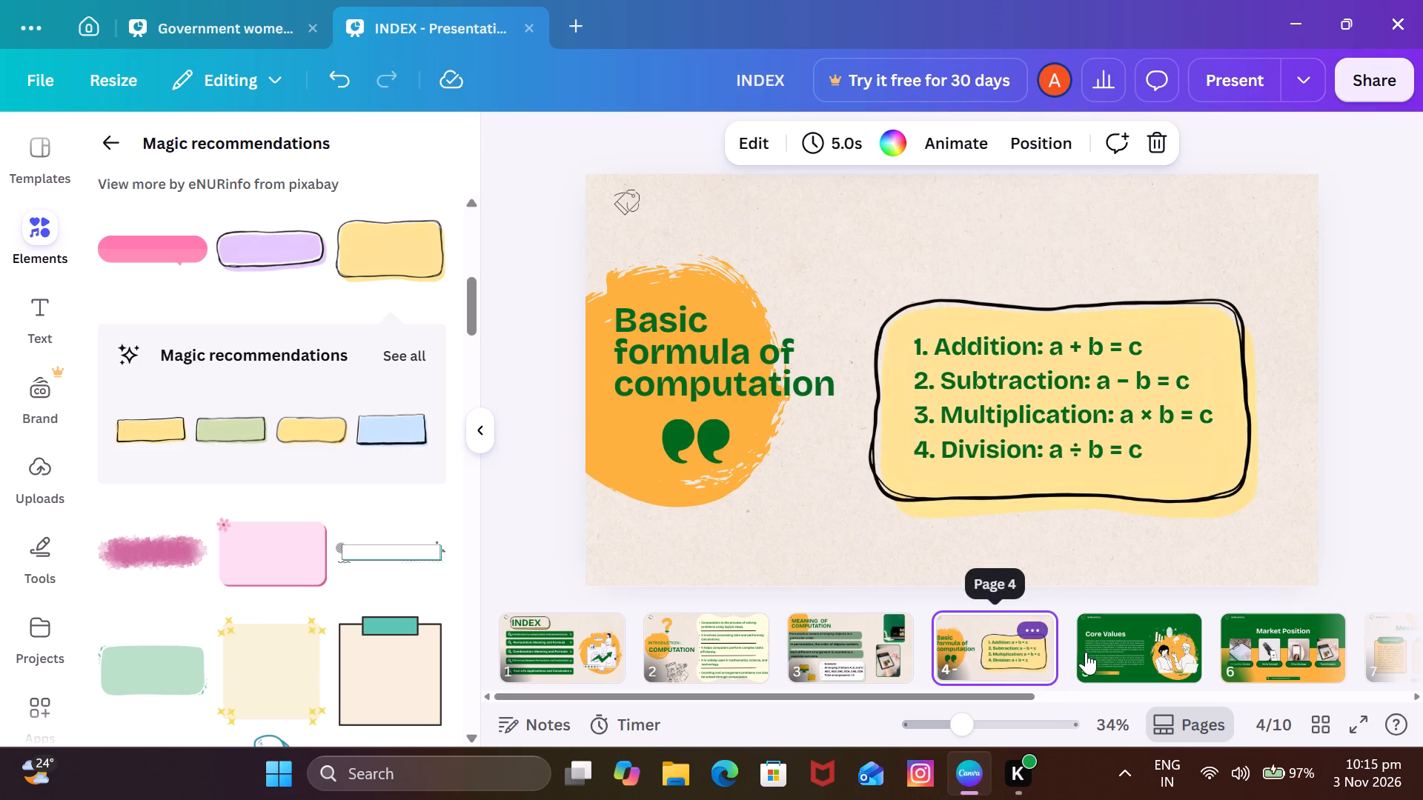
{"action": "left_click", "coordinate": [1100, 656]}
{"action": "left_click", "coordinate": [991, 640]}
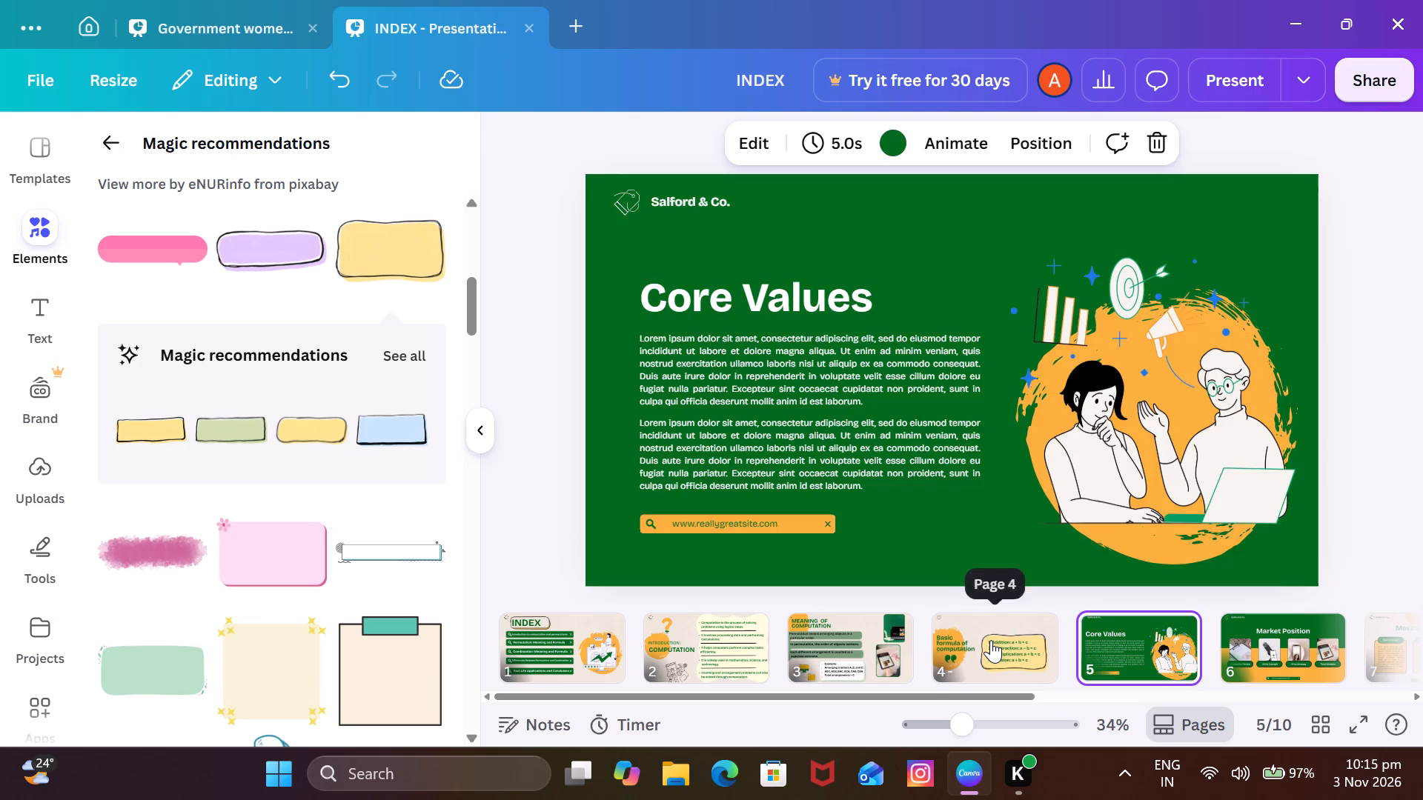